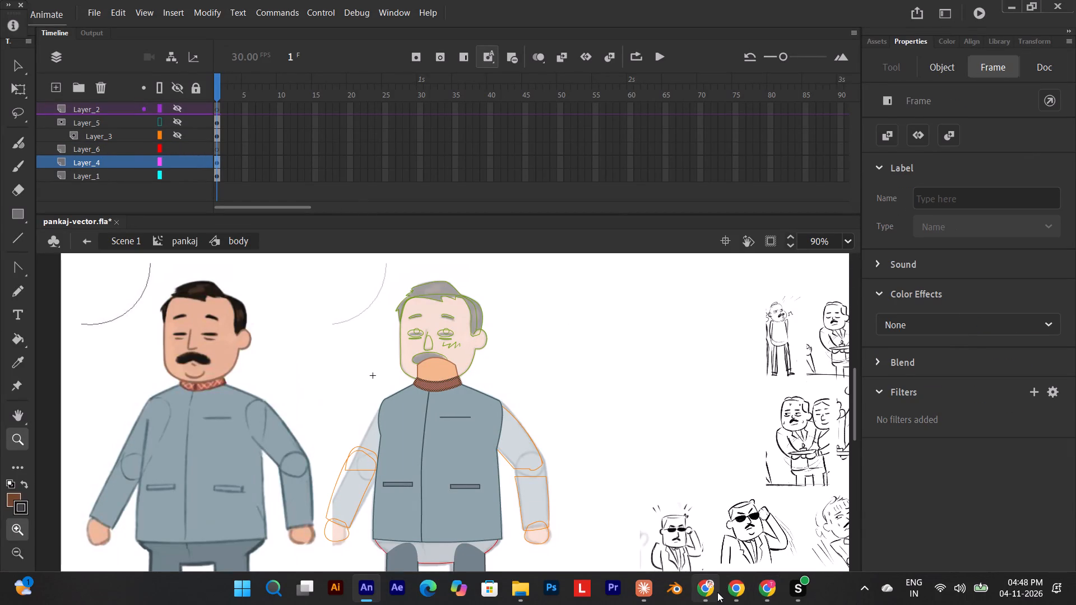
Switch to Chrome, dismiss Vecteezy's Google sign-up prompt and search its vectors for "traditional vector pattern".
left_click(715, 590)
left_click(588, 0)
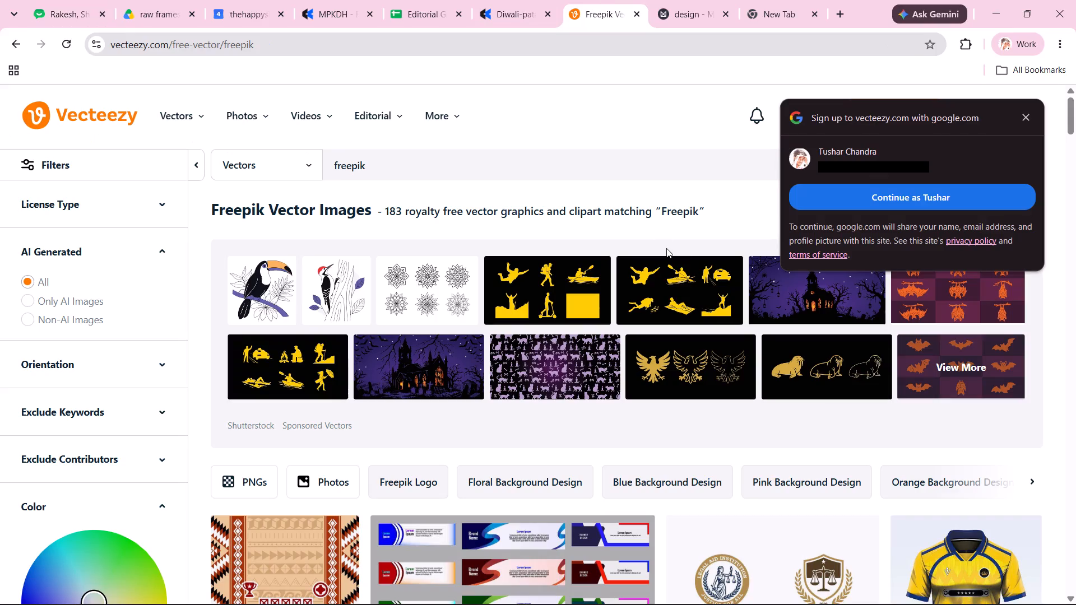
left_click(1024, 120)
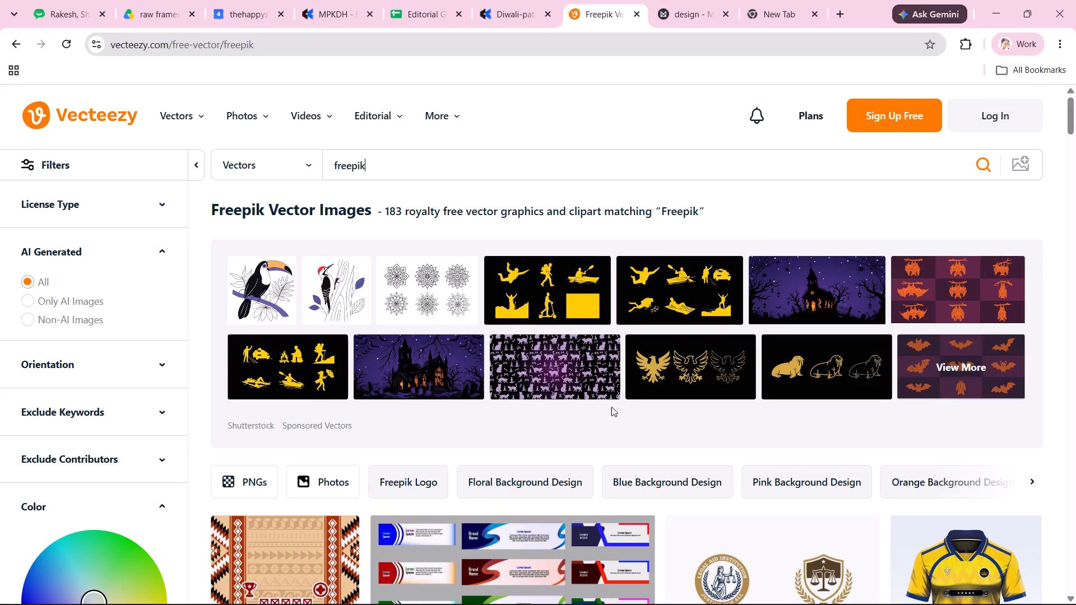
scroll(607, 406, "down", 6)
scroll(607, 406, "up", 7)
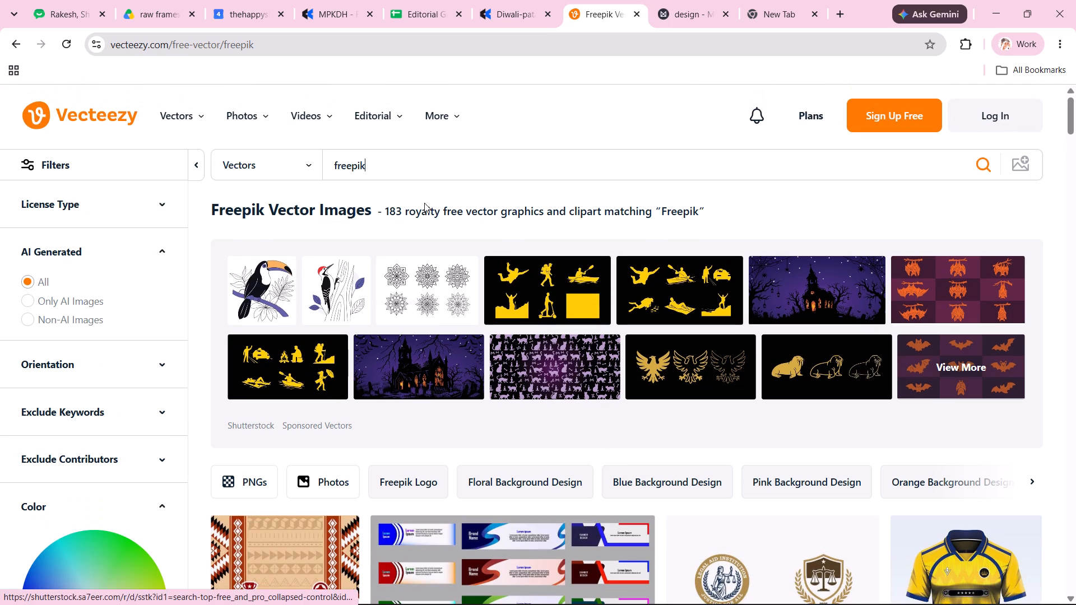
triple_click(421, 170)
type("traditional vector pattern")
key("Return")
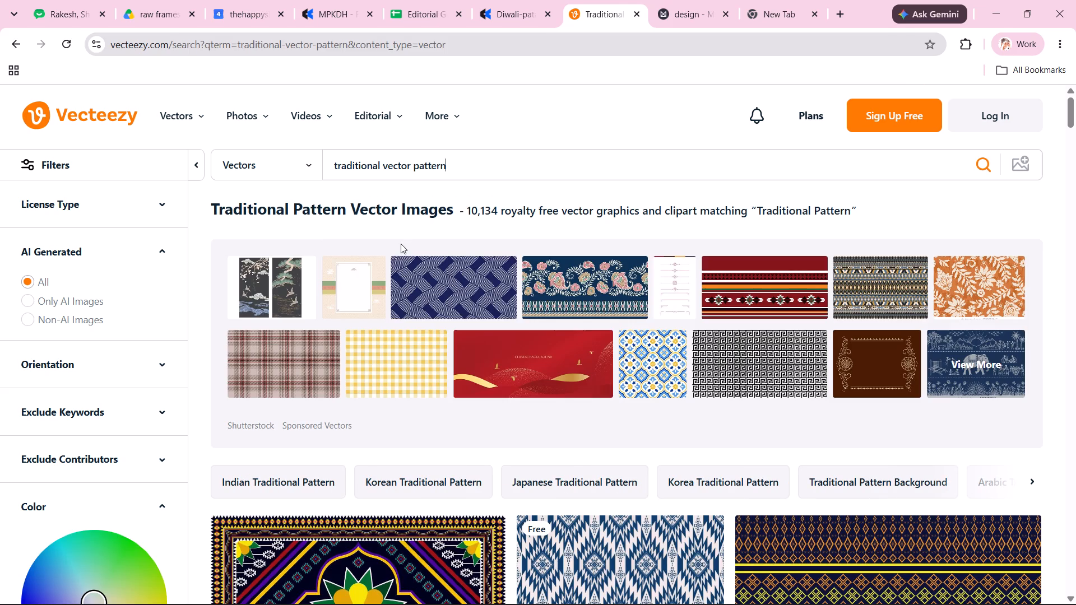
Look through the traditional pattern results for a suitable design, dismissing the Join Pro subscription offer.
scroll(738, 319, "down", 4)
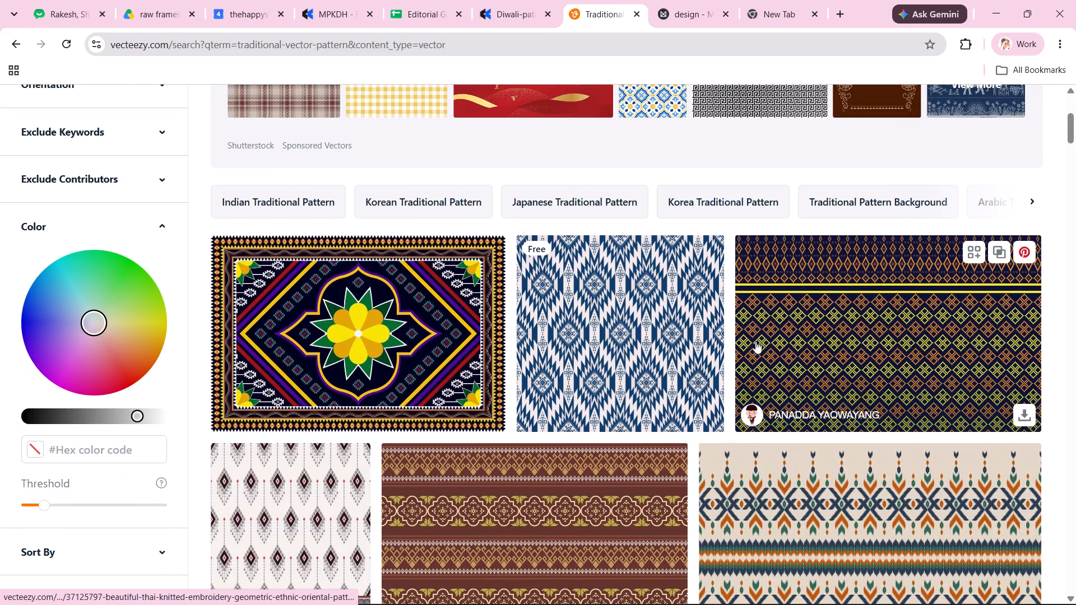
scroll(469, 397, "down", 2)
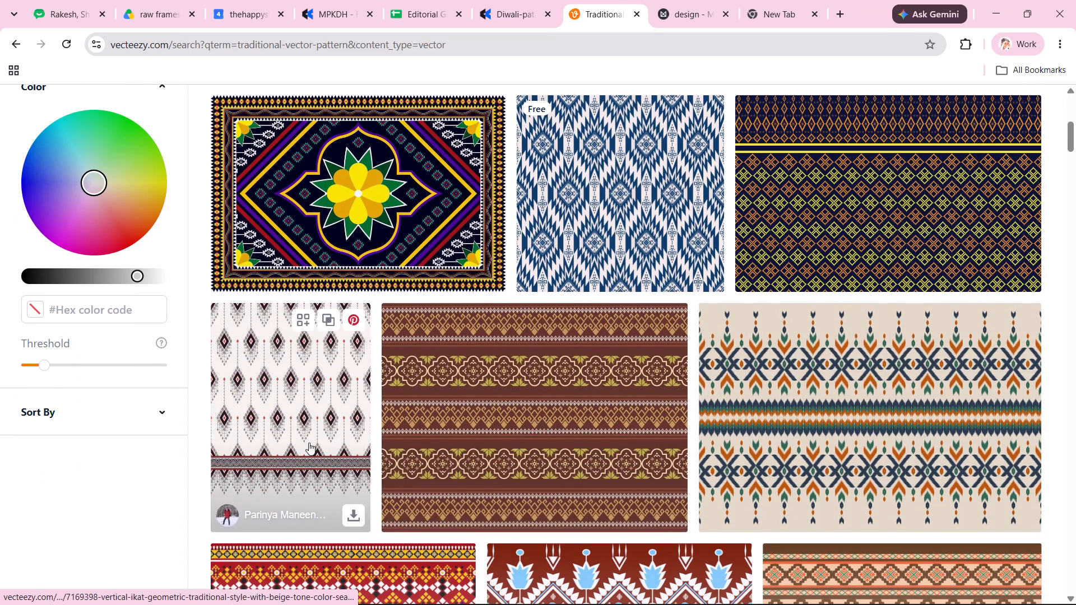
scroll(684, 369, "down", 14)
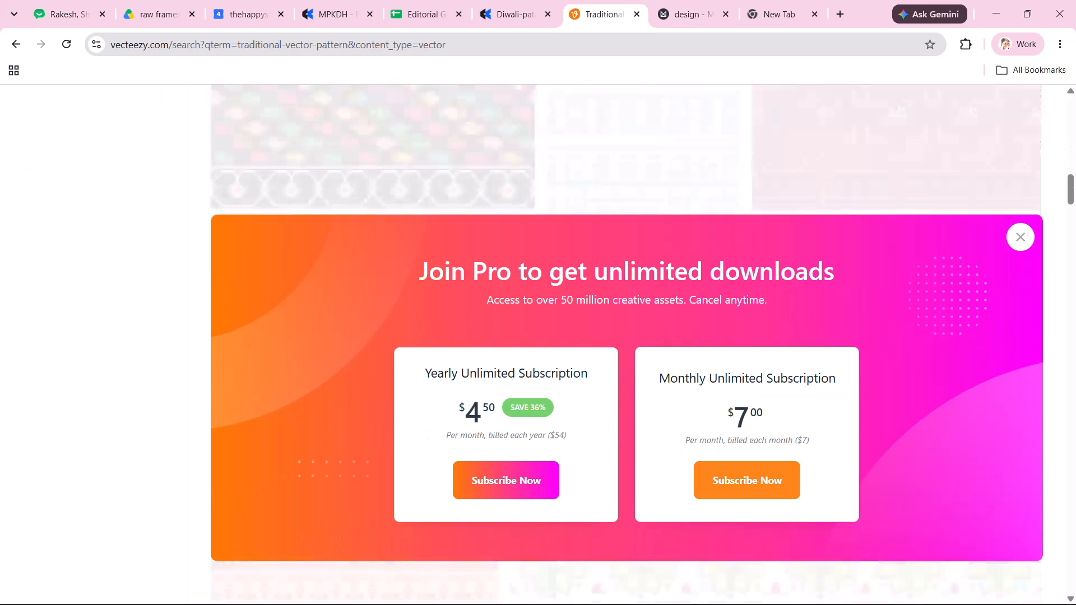
left_click(1026, 235)
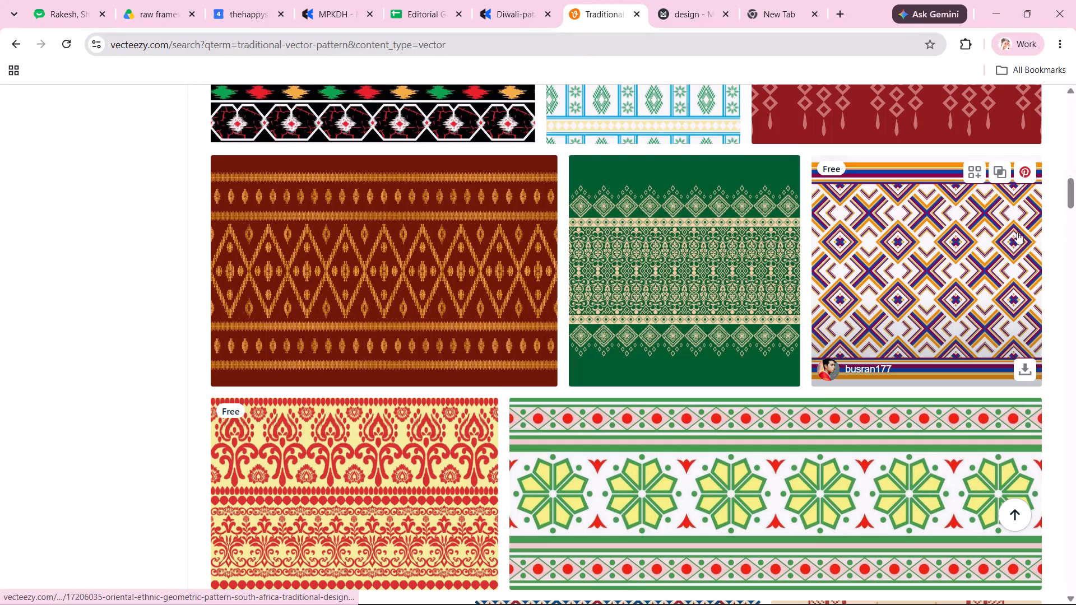
scroll(682, 241, "down", 7)
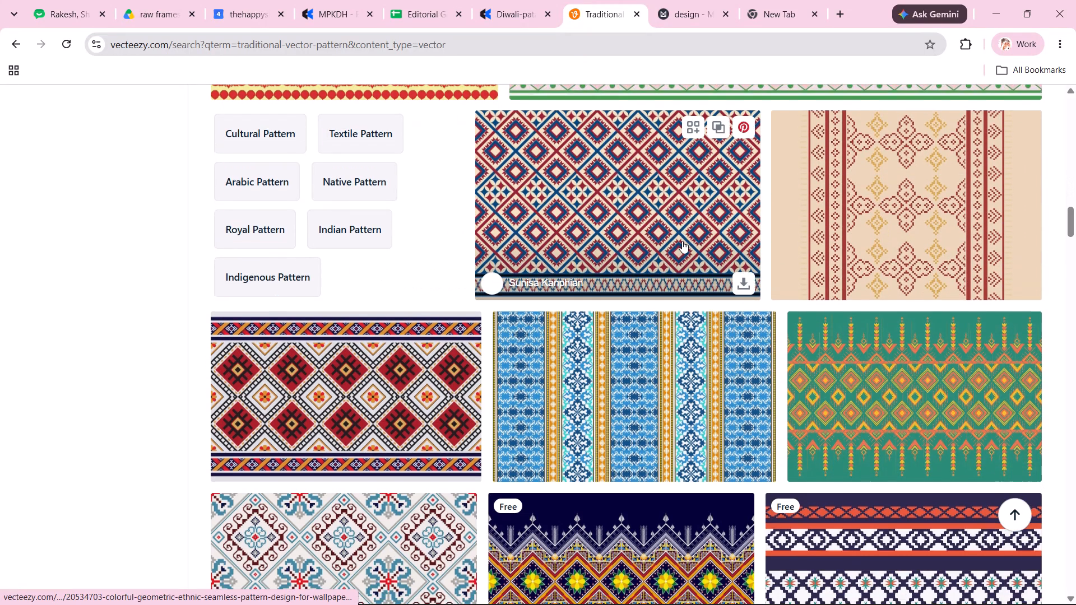
scroll(682, 241, "down", 6)
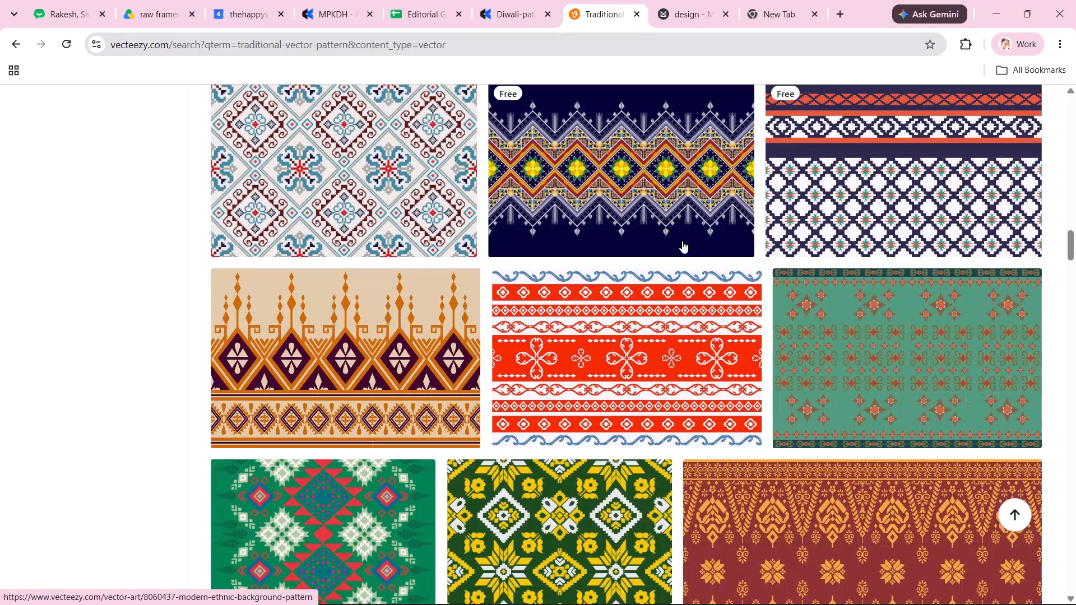
scroll(682, 241, "down", 7)
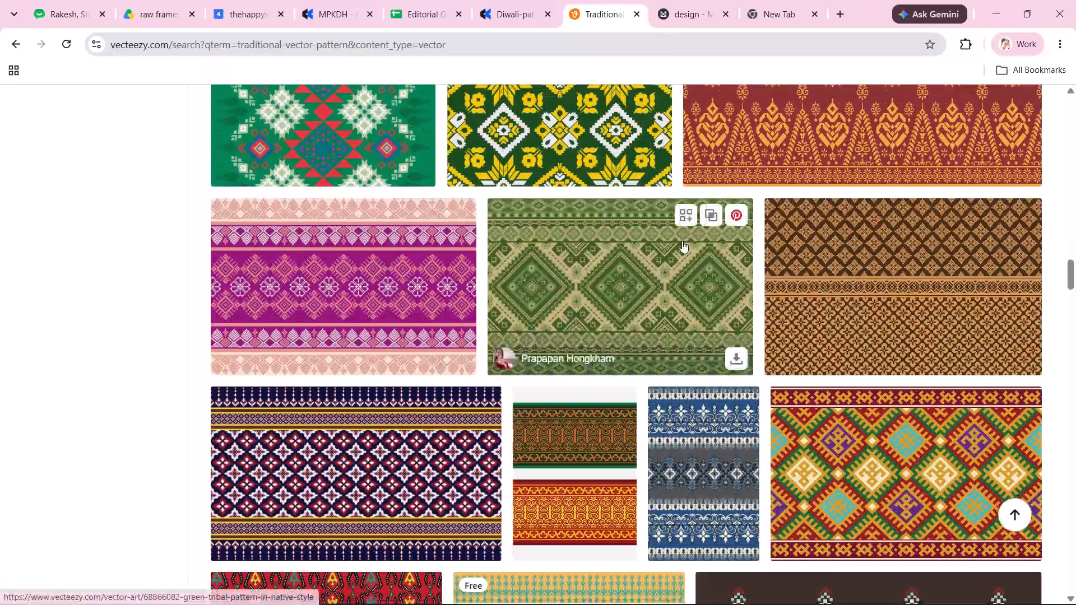
scroll(682, 241, "down", 6)
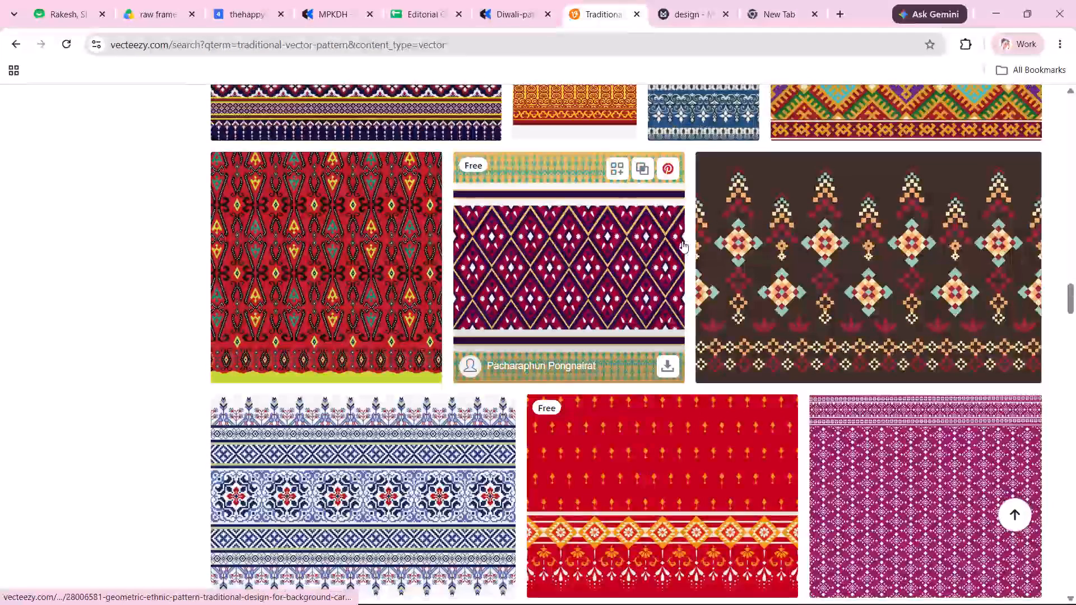
scroll(682, 241, "down", 8)
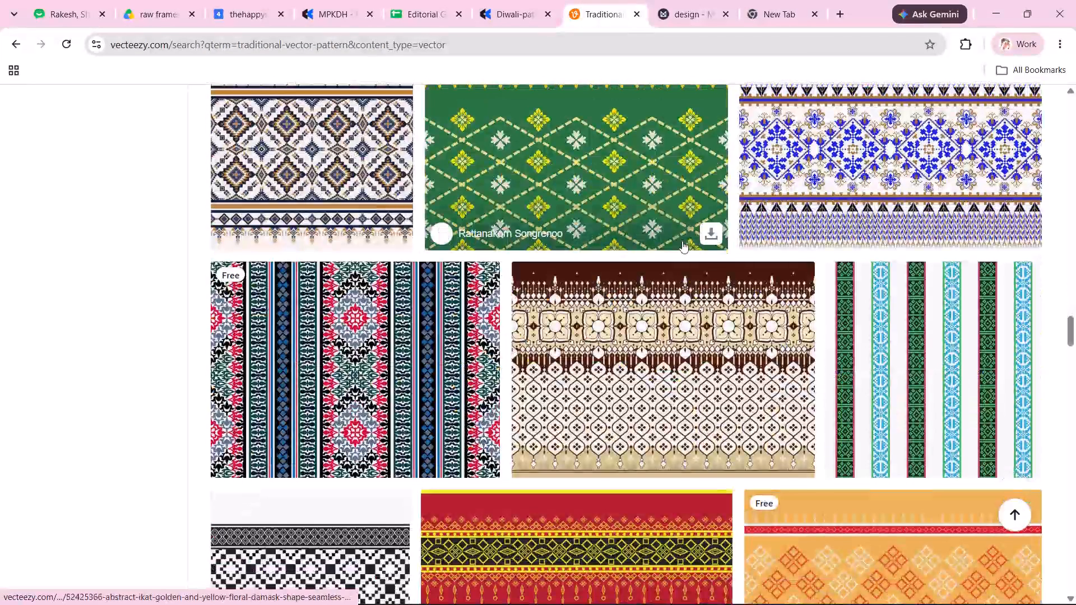
Open the green floral ikat pattern with dashed diamond lines, dismiss the fonts bundle offer and download the free vector.
left_click(510, 152)
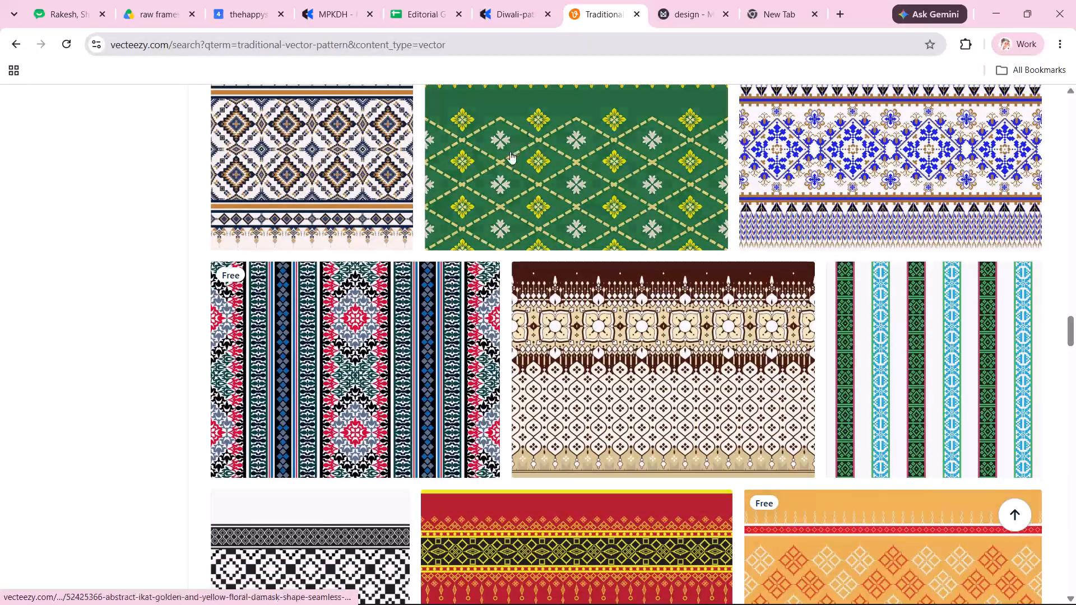
scroll(604, 291, "down", 1)
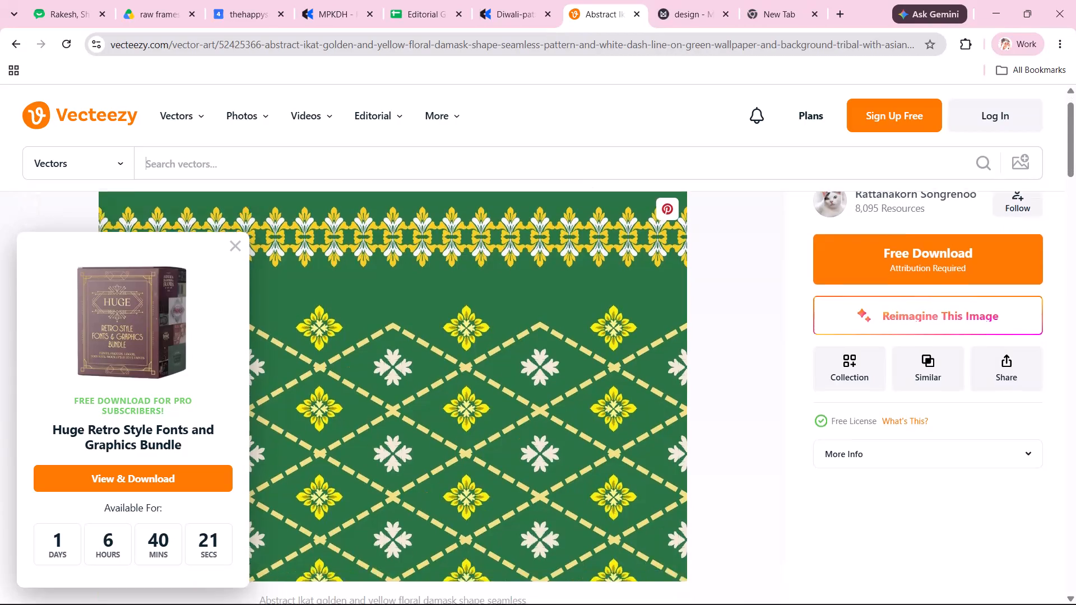
scroll(604, 291, "down", 1)
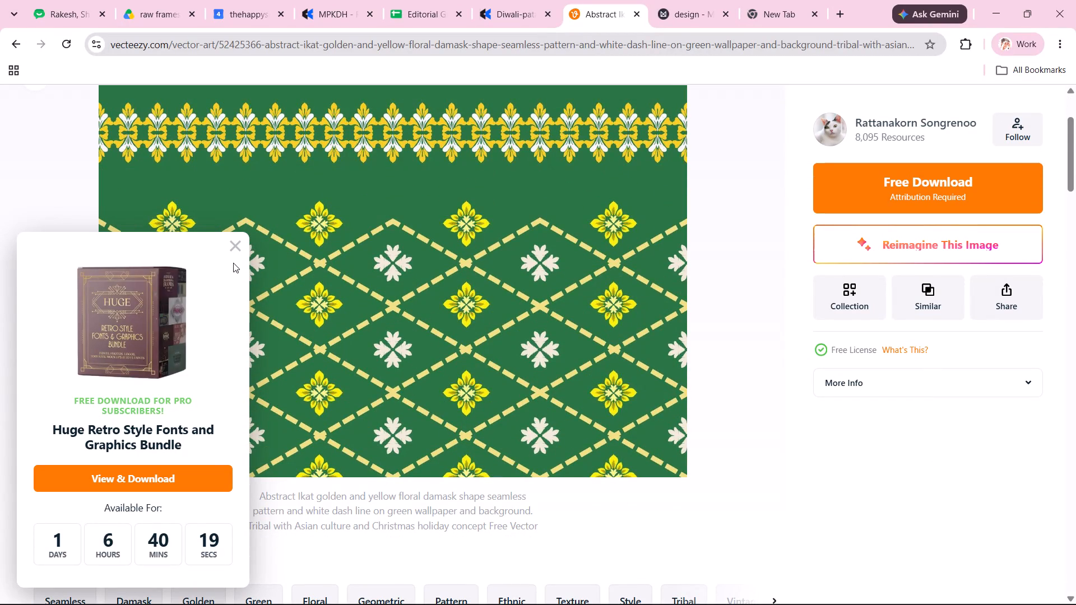
left_click(234, 240)
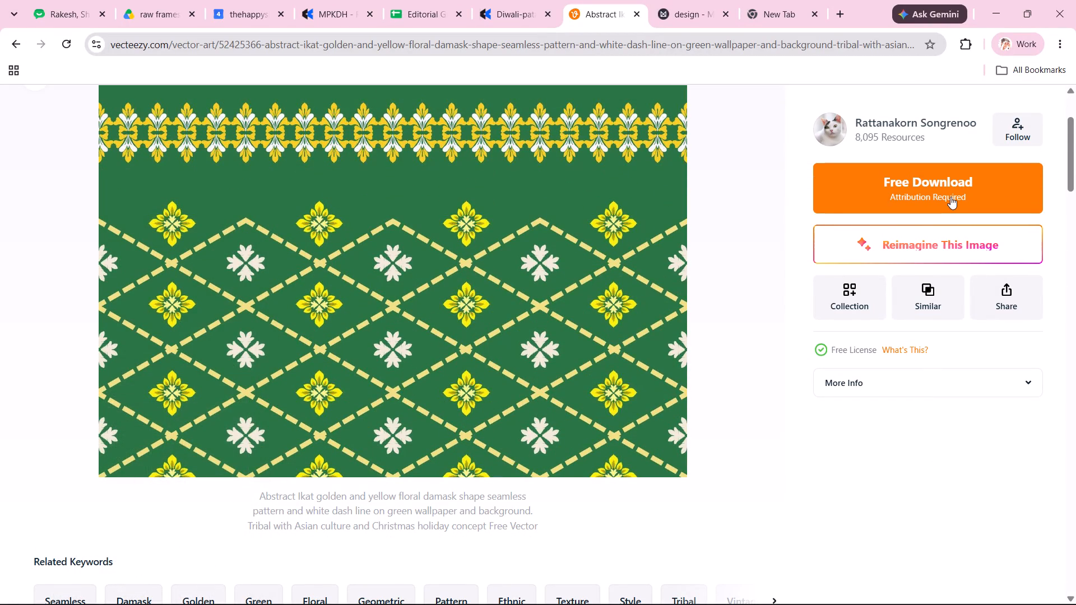
left_click(950, 197)
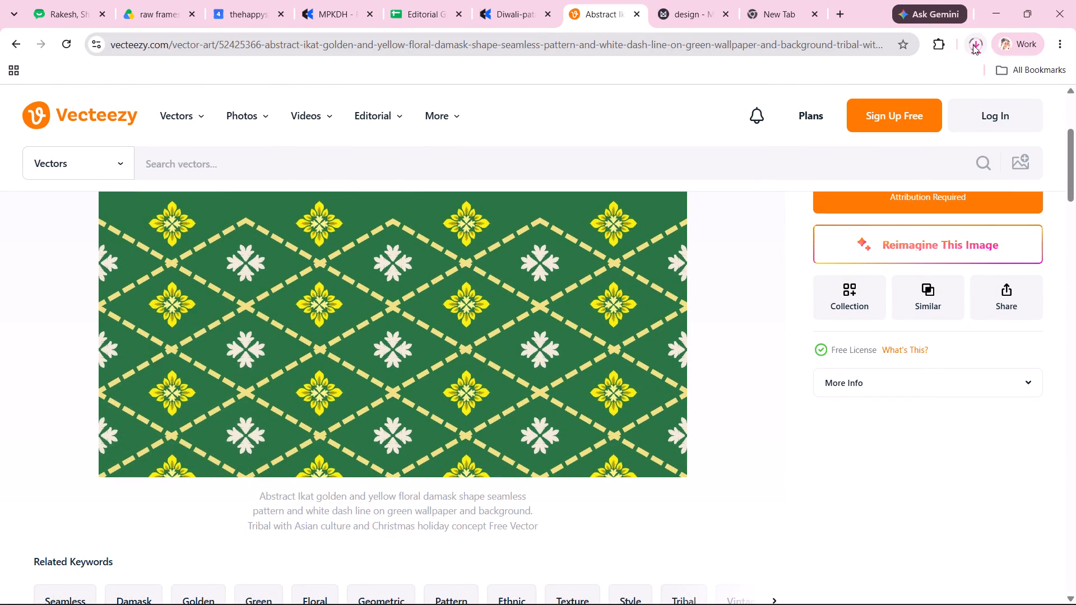
Open the downloaded Vecteezy ZIP and copy its EPS file into the Downloads folder, then minimise File Explorer.
left_click(973, 45)
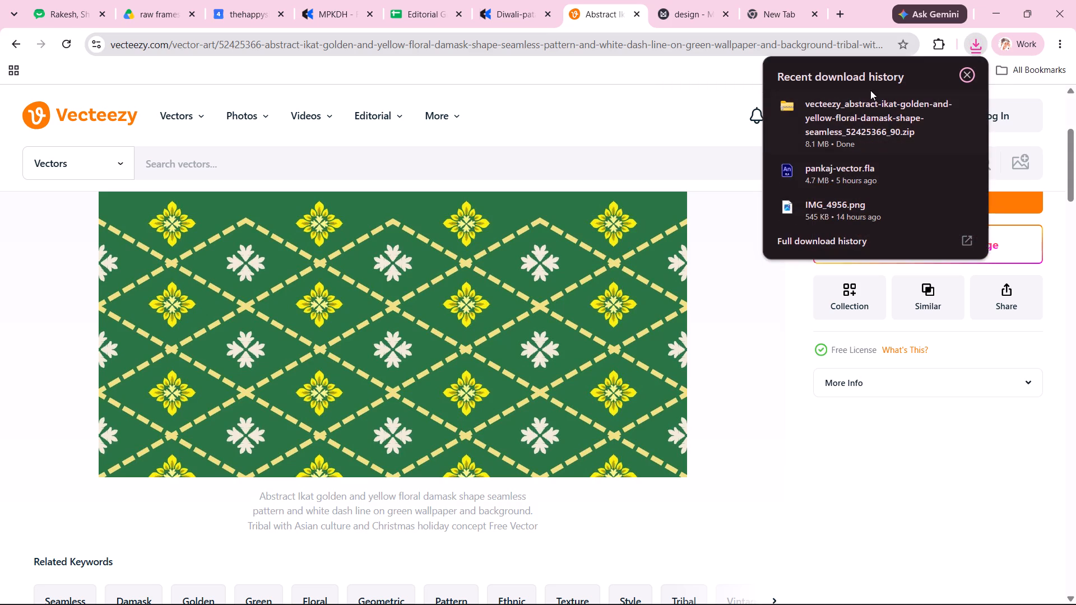
left_click(854, 120)
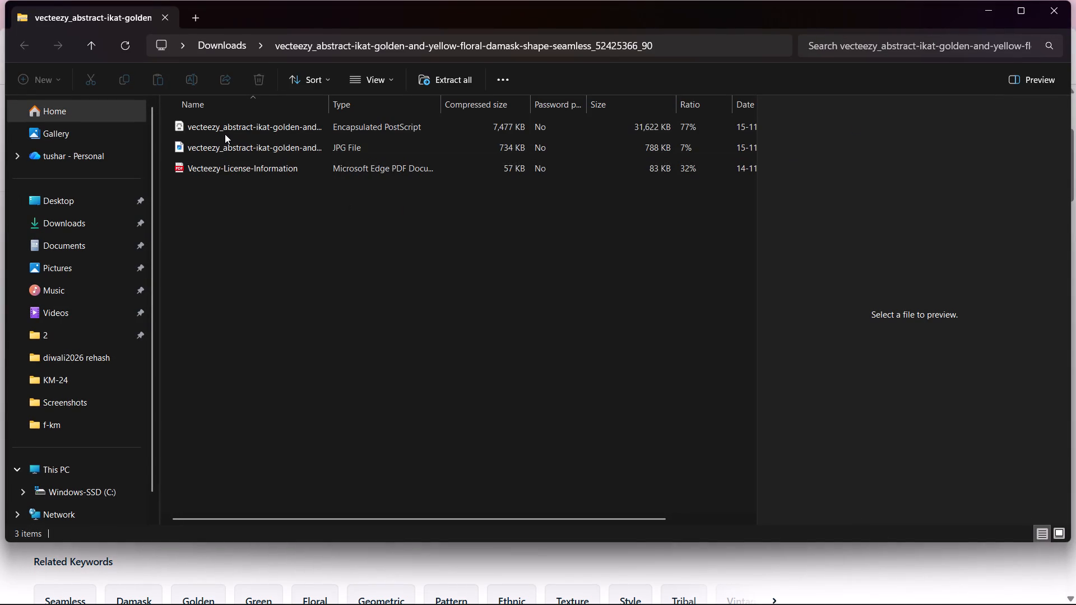
left_click(225, 134)
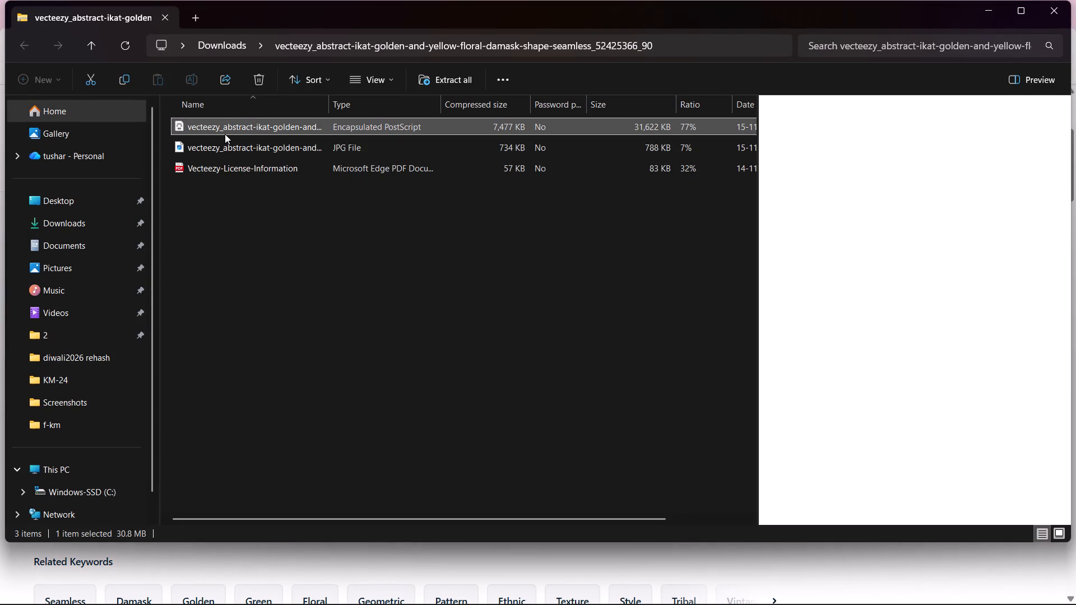
key("ctrl+c")
left_click(73, 230)
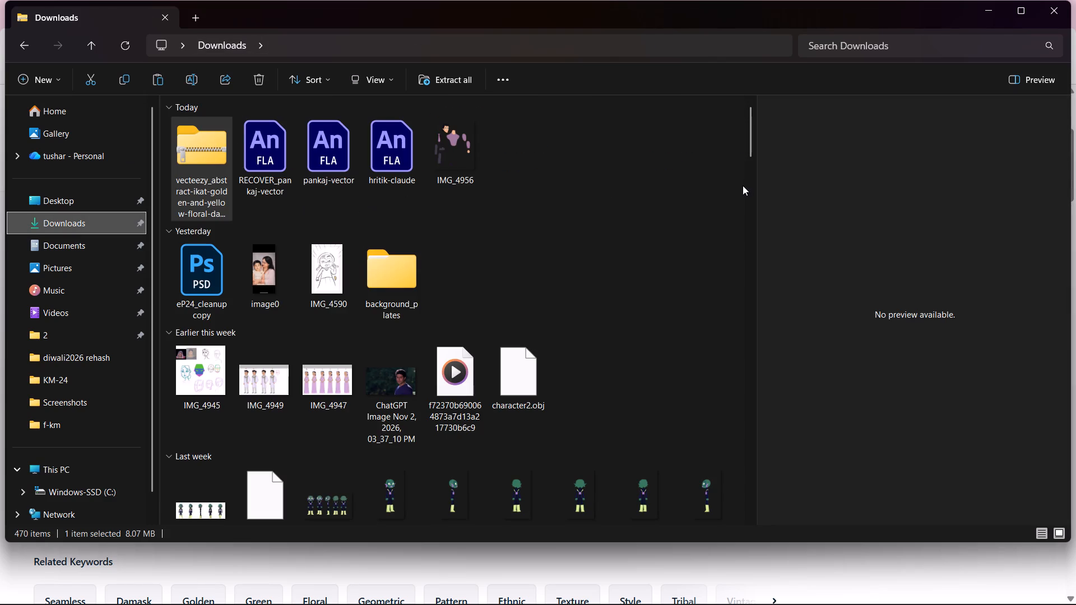
left_click(678, 171)
key("ctrl+v")
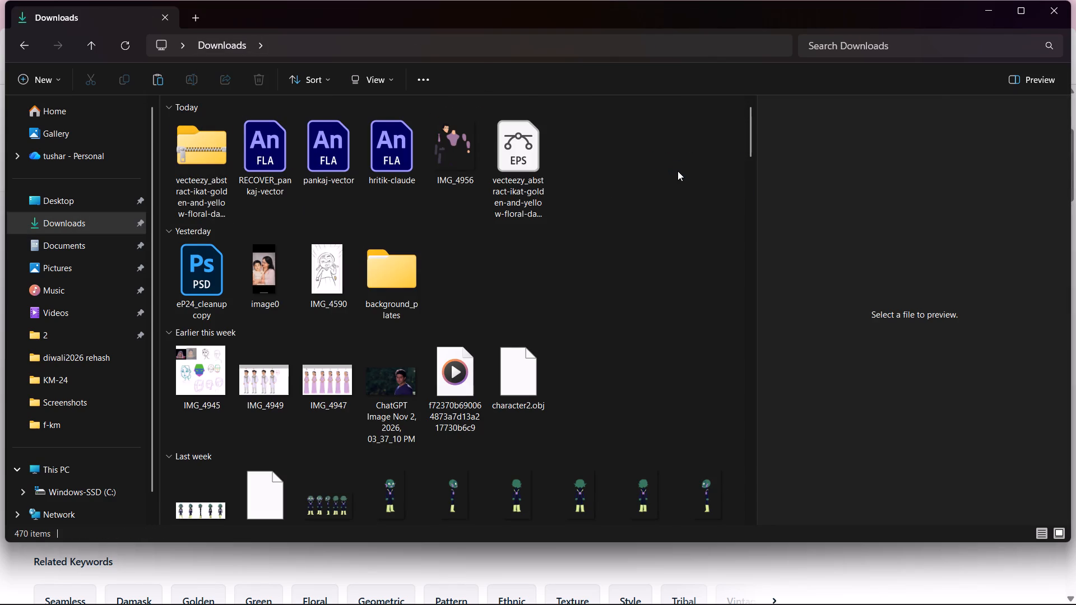
left_click(1000, 4)
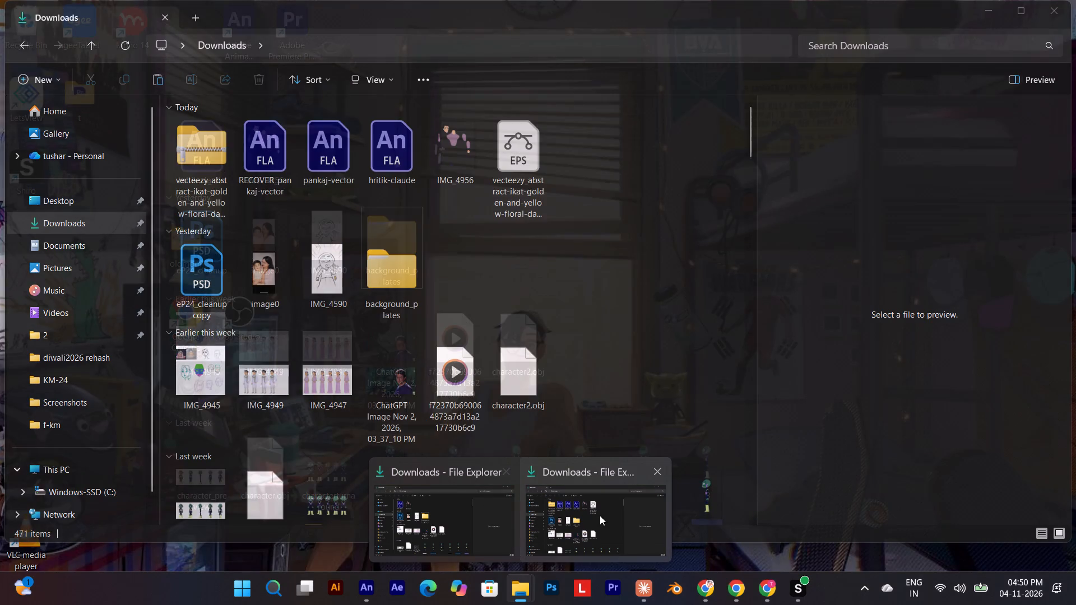
Reopen the Downloads folder, open the pattern's EPS file in Illustrator and dismiss the Creative Cloud repair dialog.
left_click(600, 515)
double_click(519, 152)
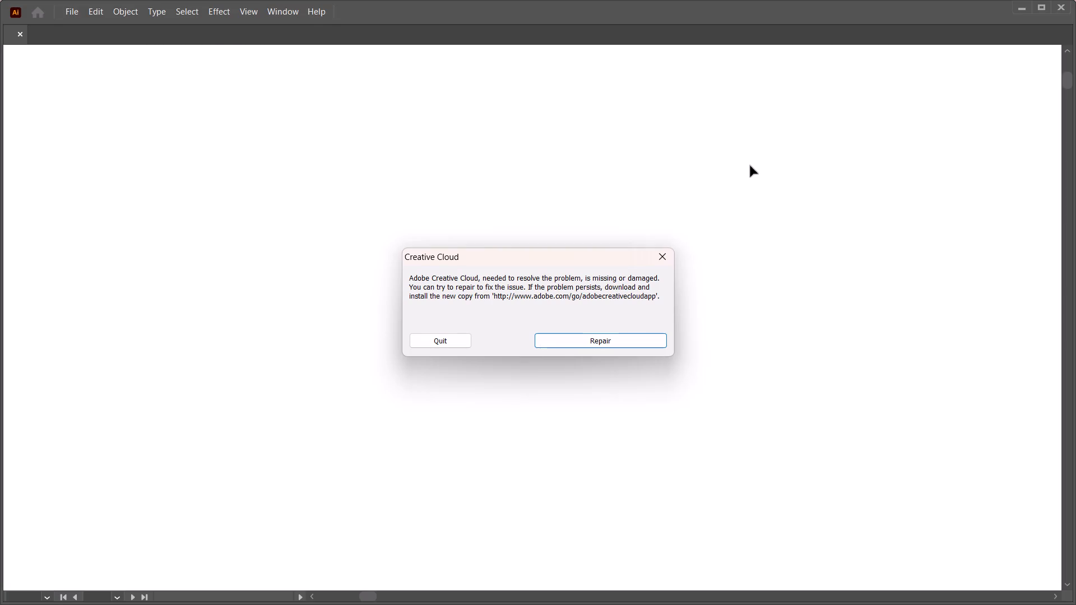
left_click(663, 256)
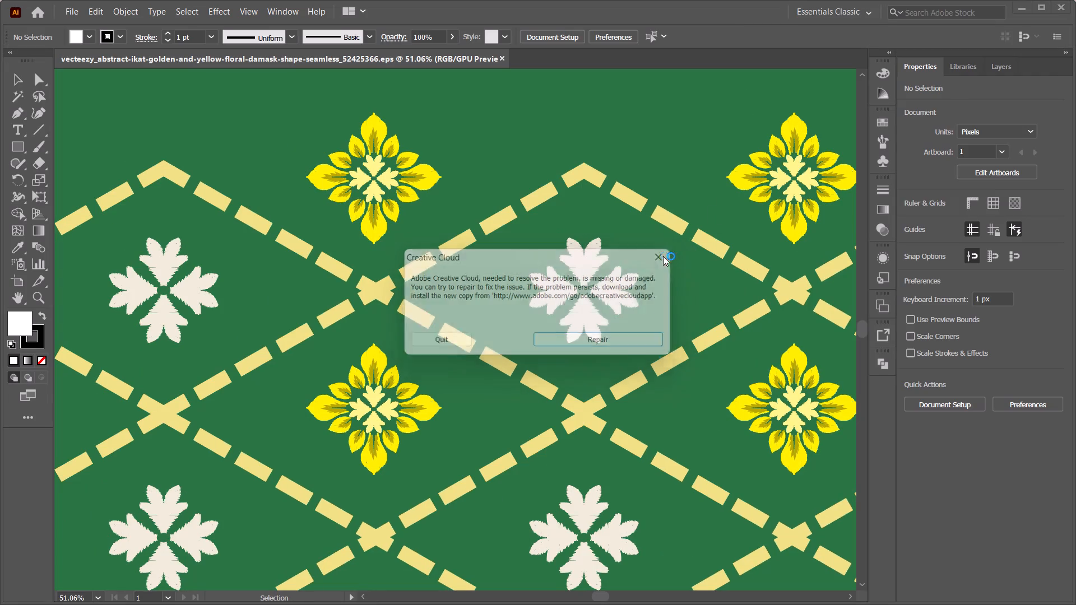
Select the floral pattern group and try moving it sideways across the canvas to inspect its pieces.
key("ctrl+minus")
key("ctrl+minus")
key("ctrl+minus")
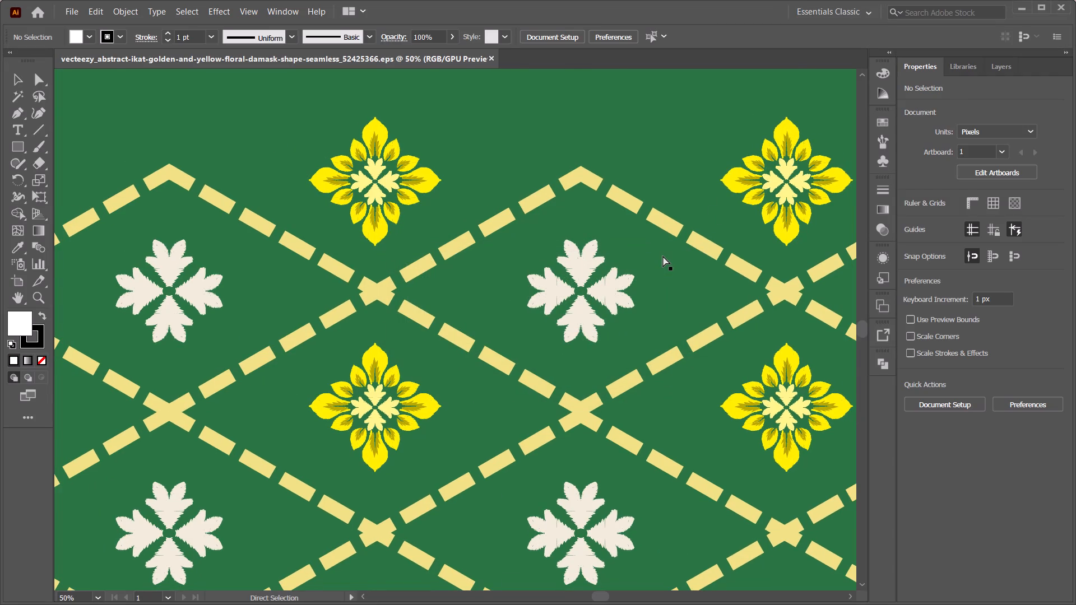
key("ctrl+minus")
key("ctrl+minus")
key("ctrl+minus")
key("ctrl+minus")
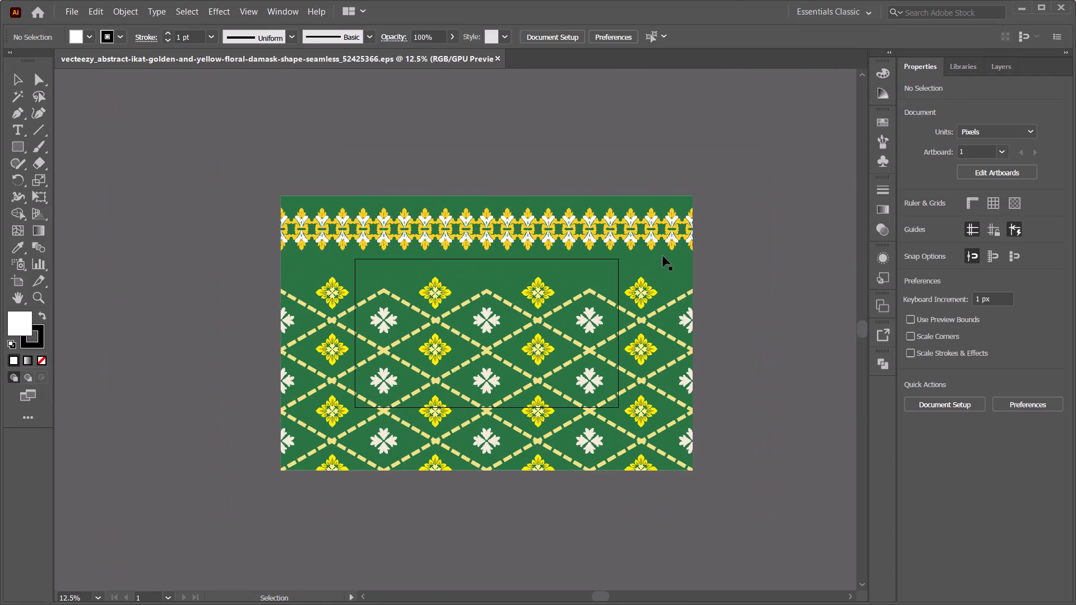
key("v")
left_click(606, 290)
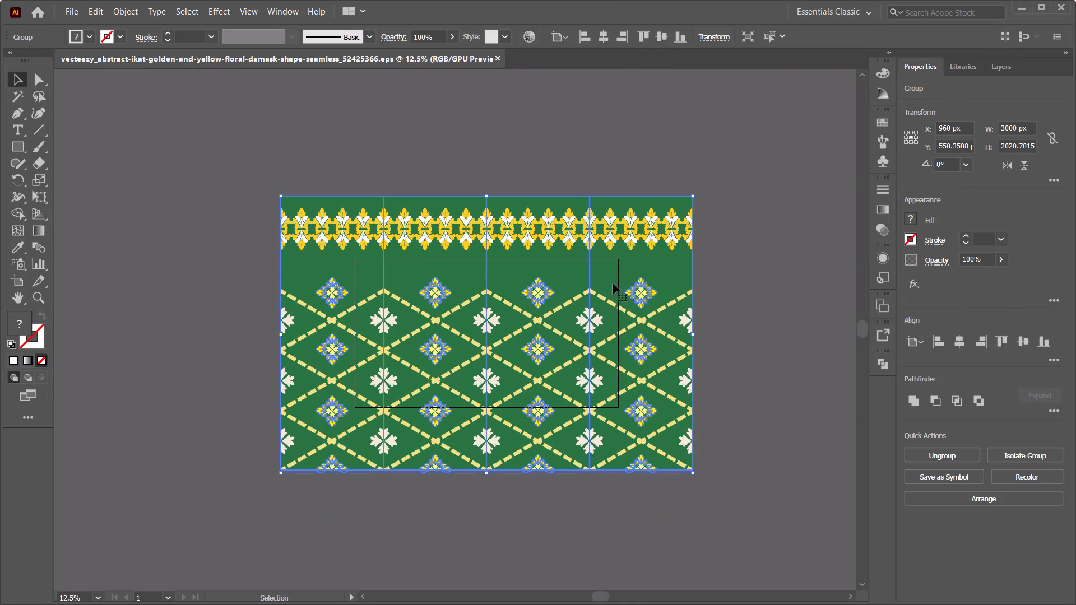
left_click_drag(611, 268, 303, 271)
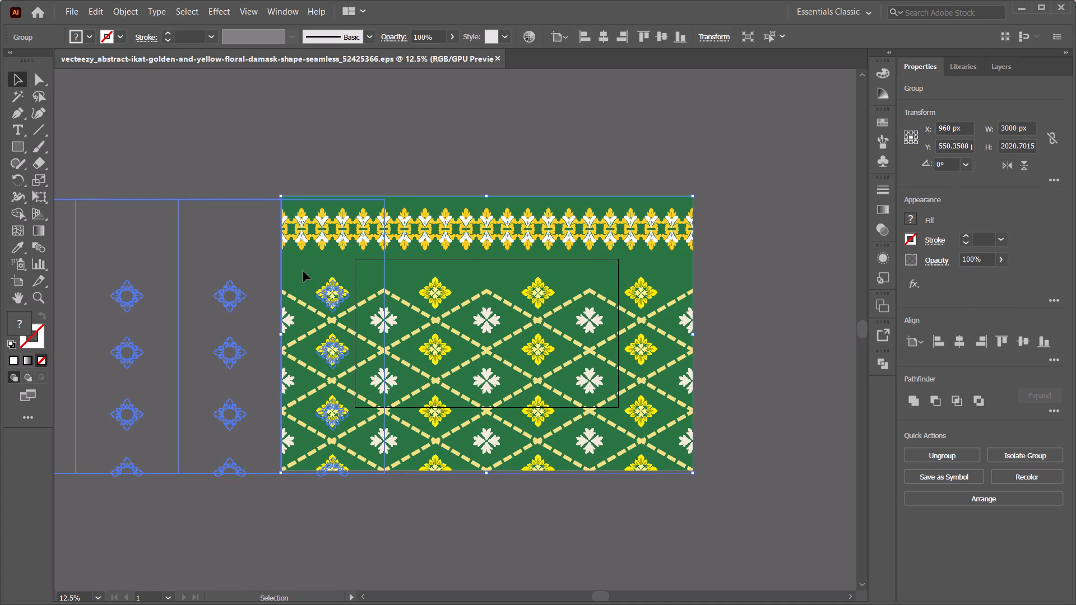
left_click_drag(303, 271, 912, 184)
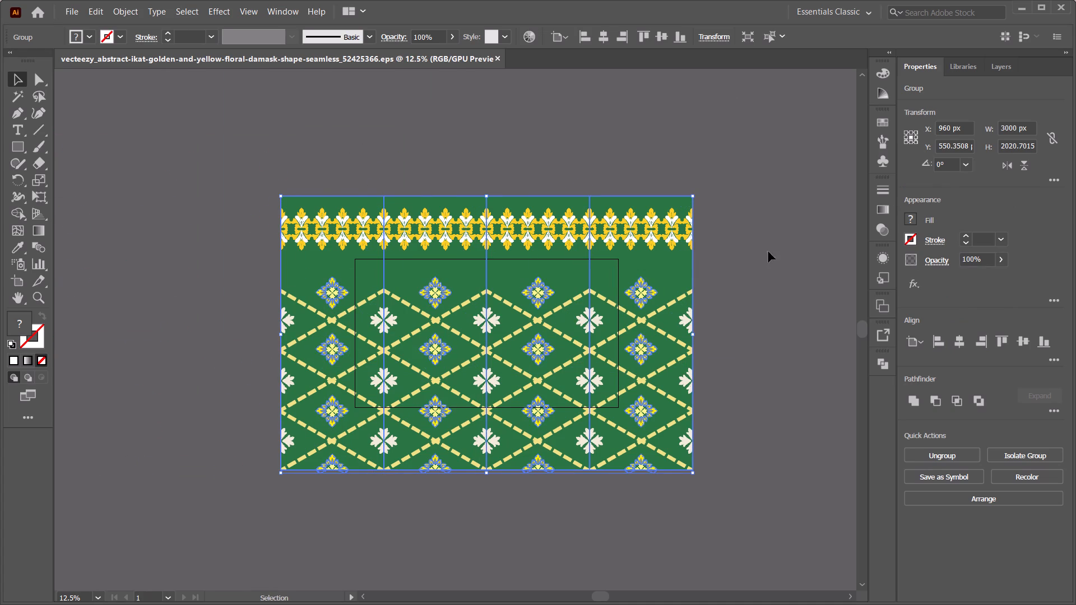
Close Illustrator and switch back to the pankaj-vector.fla document in Animate.
left_click(1065, 4)
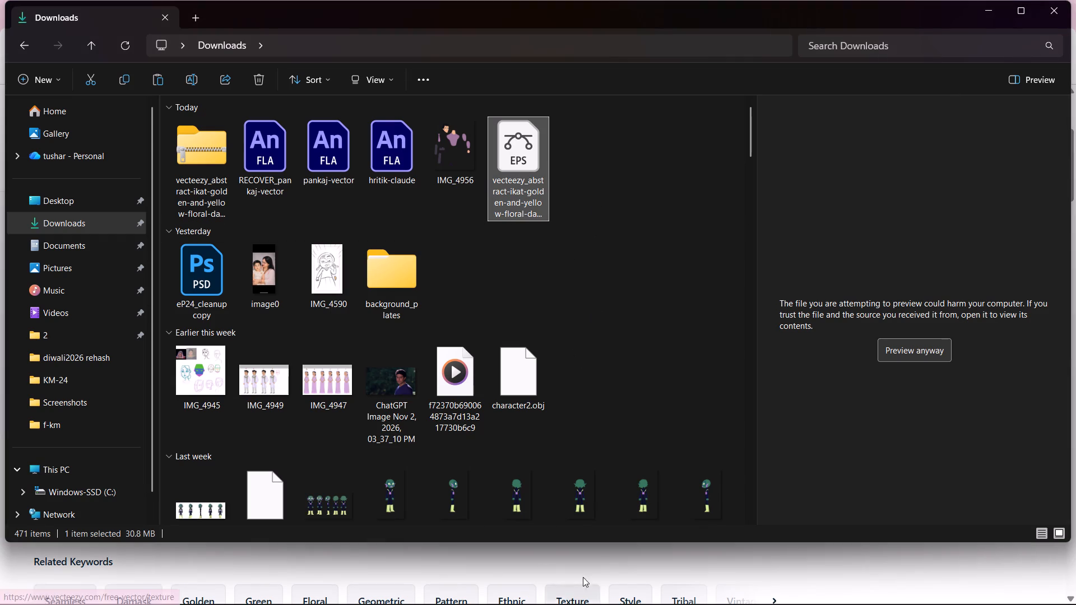
left_click(369, 598)
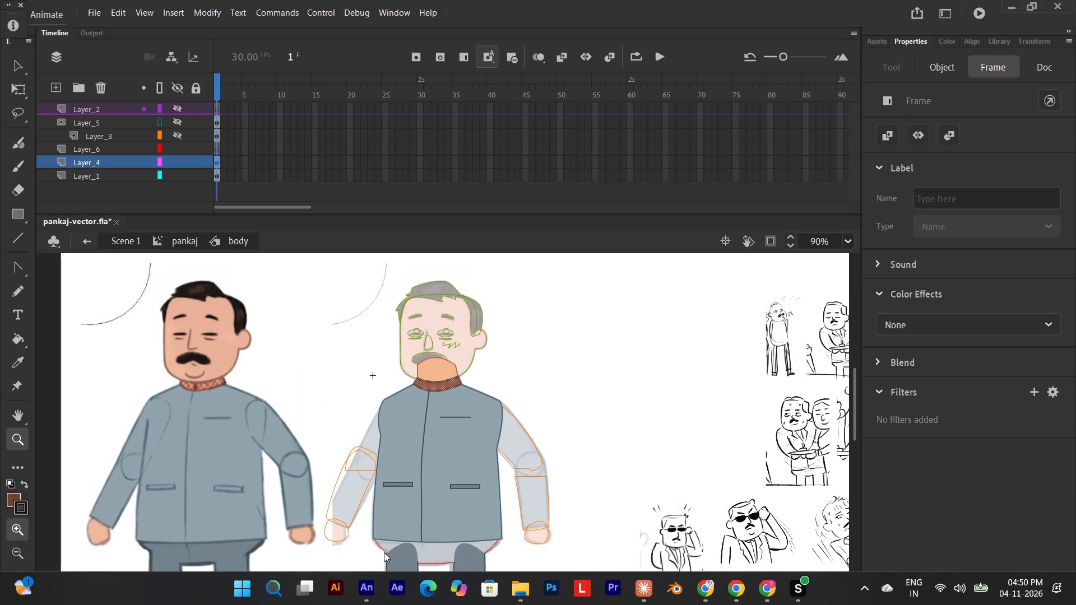
Look in the Downloads folder for the pattern's EPS file among the files Animate can open, and leave without opening anything.
key("ctrl+o")
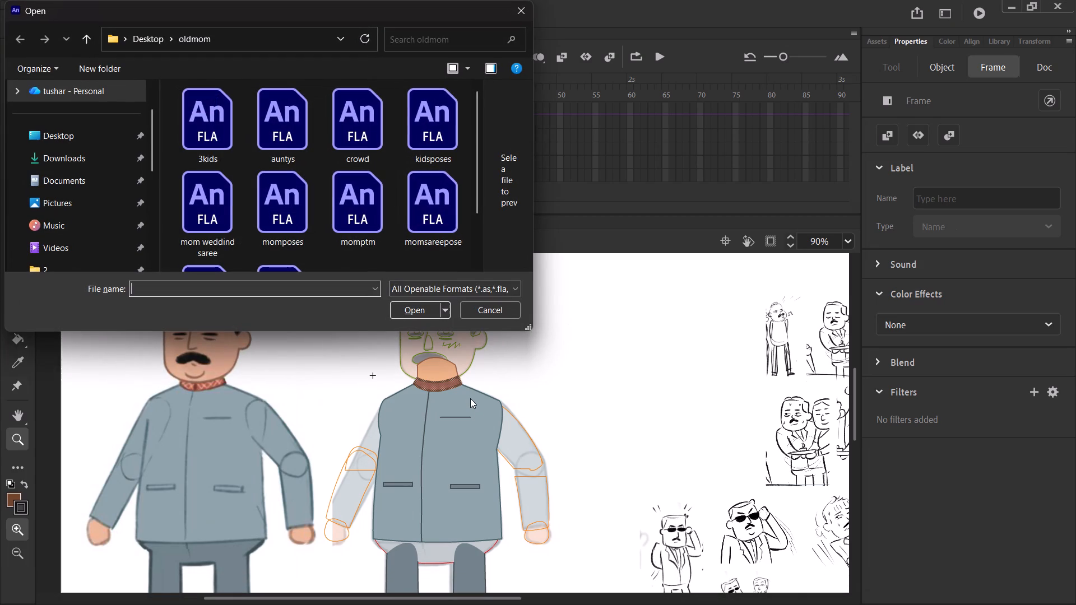
left_click(44, 165)
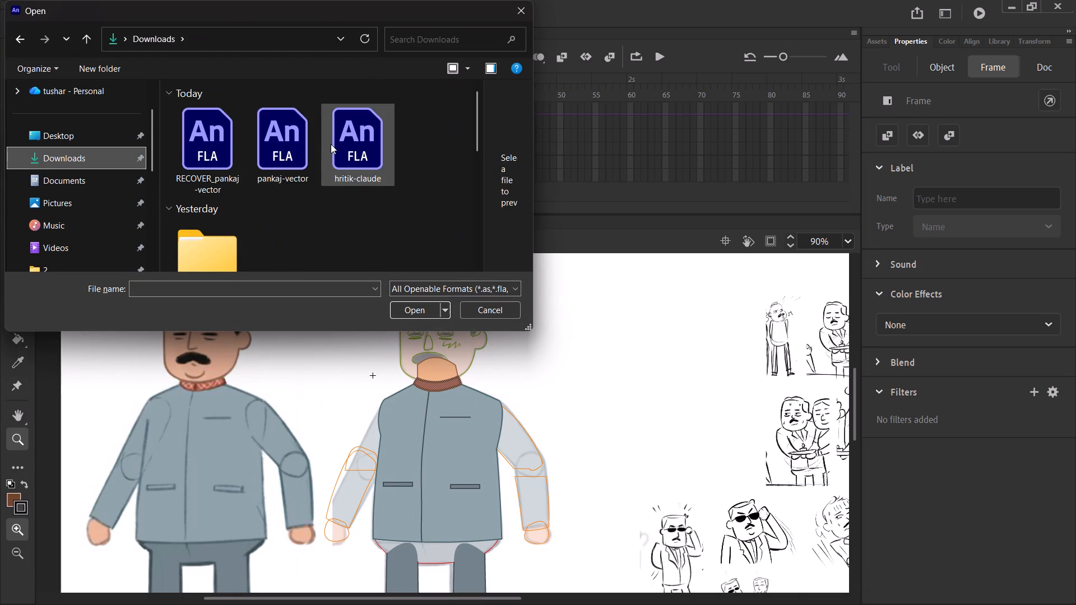
scroll(314, 167, "down", 3)
scroll(314, 167, "up", 3)
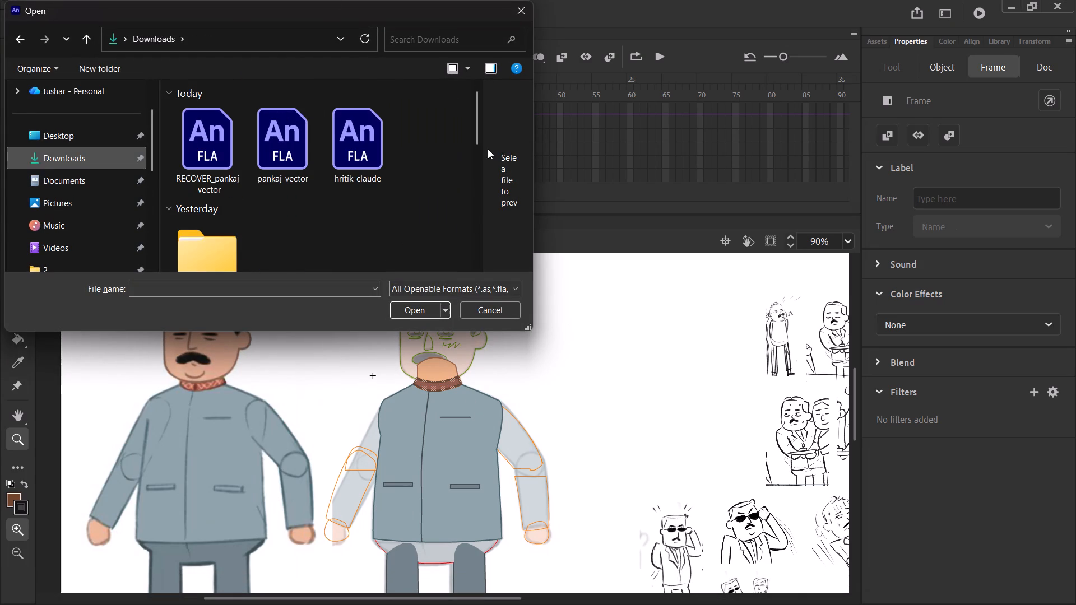
left_click(496, 309)
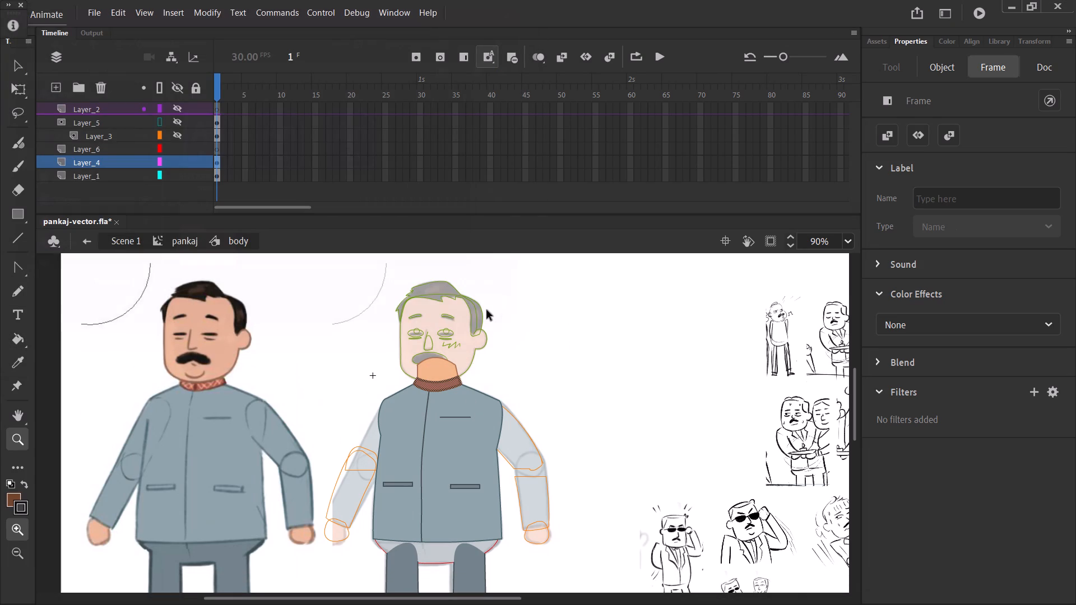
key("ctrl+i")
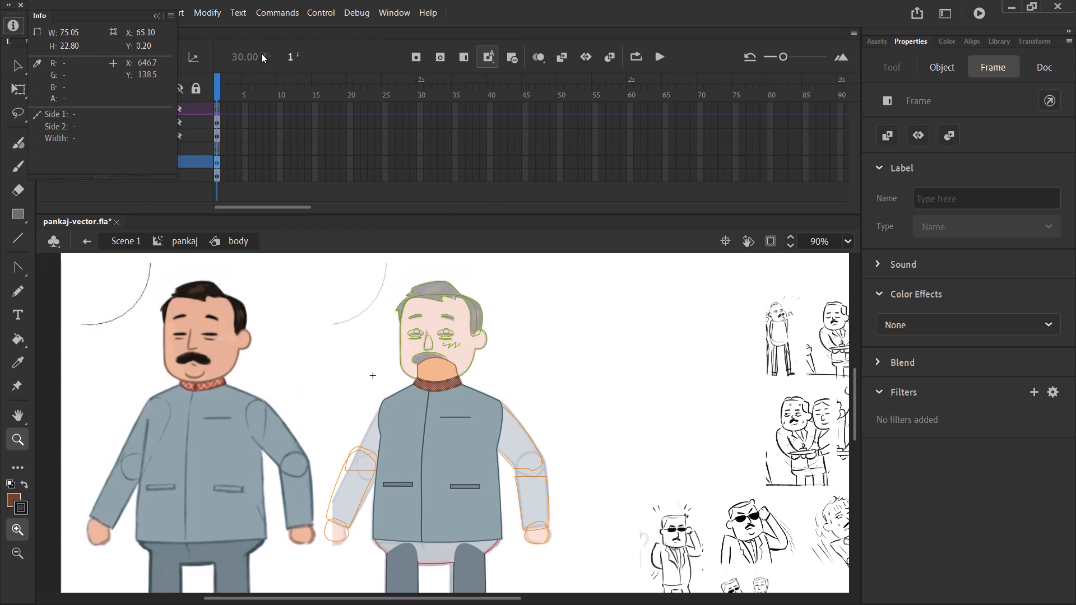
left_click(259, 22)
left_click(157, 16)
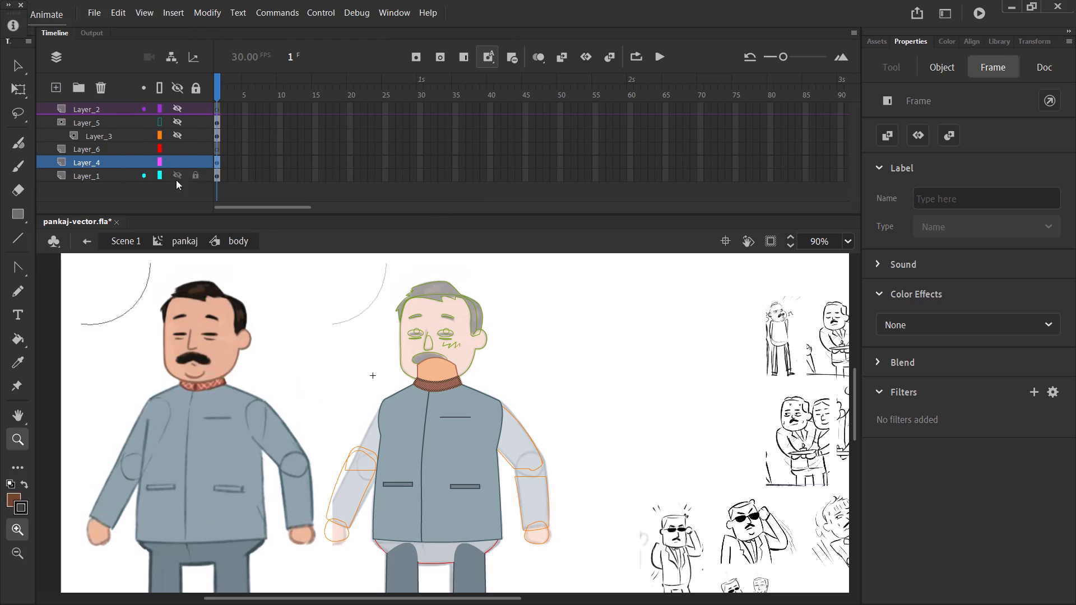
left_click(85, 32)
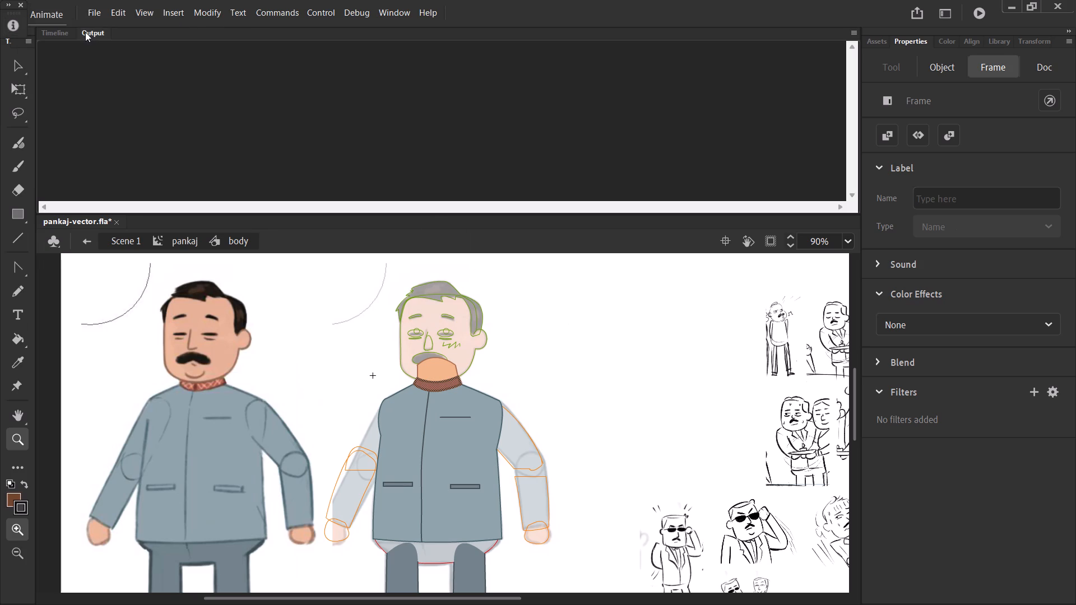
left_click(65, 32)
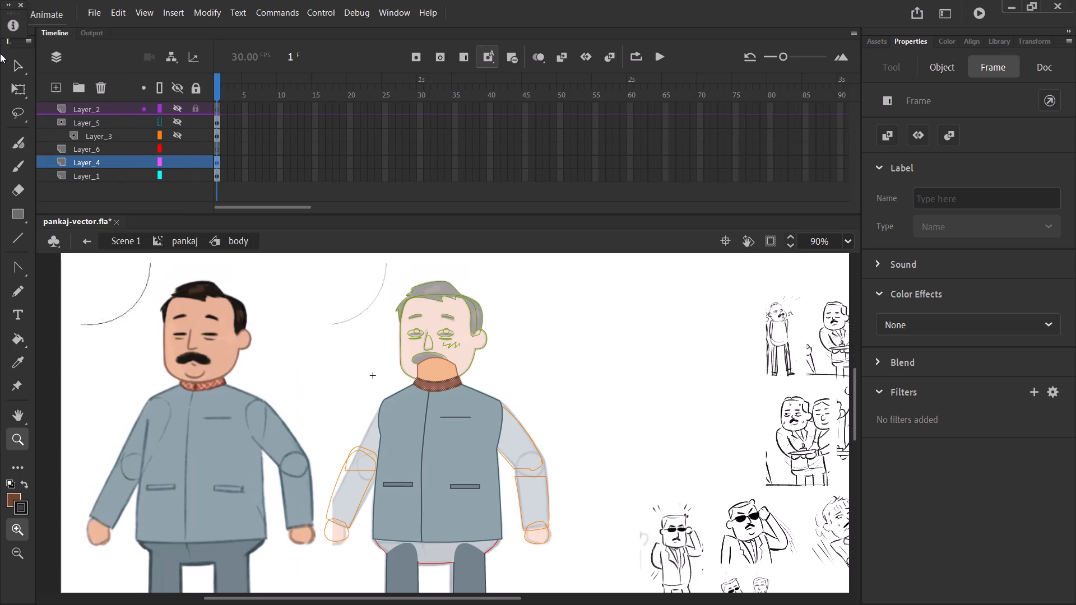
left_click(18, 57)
Look for the pattern's EPS file in Downloads through Import to Stage, and leave without importing anything.
left_click(99, 11)
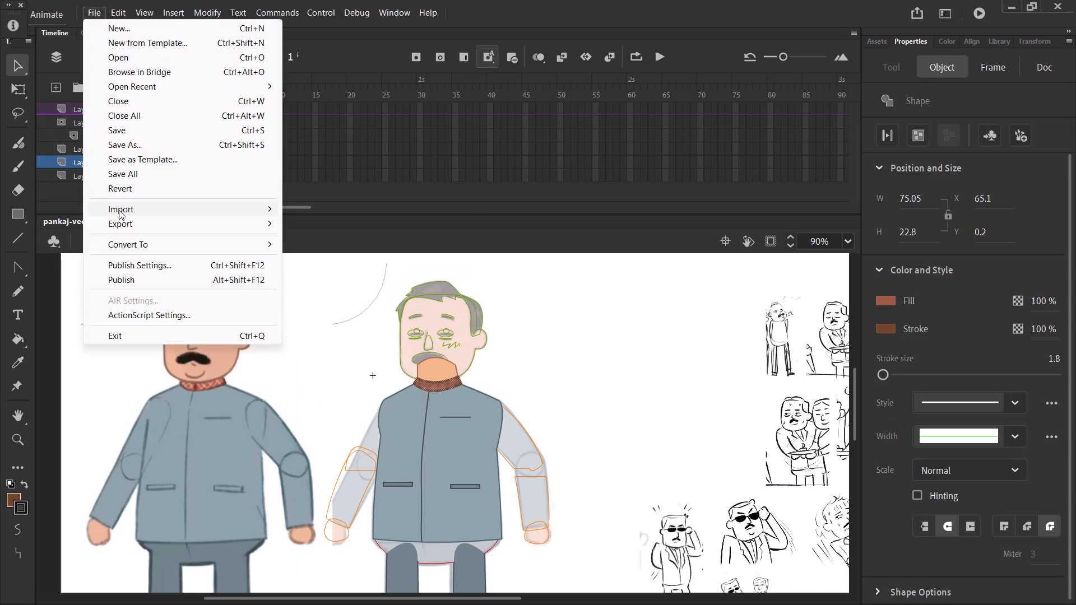
left_click(347, 208)
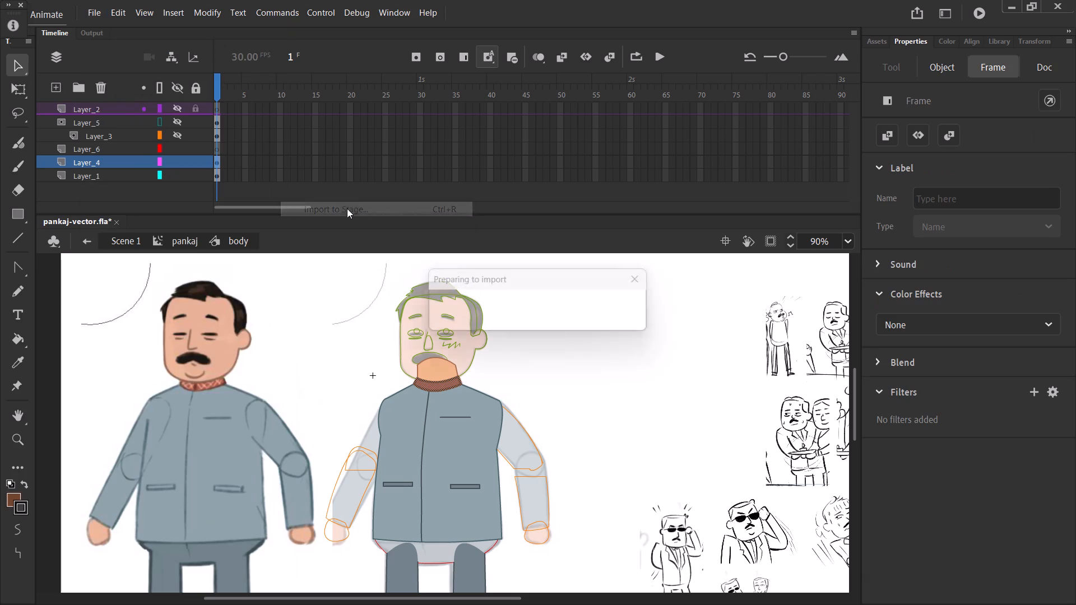
scroll(358, 212, "down", 1)
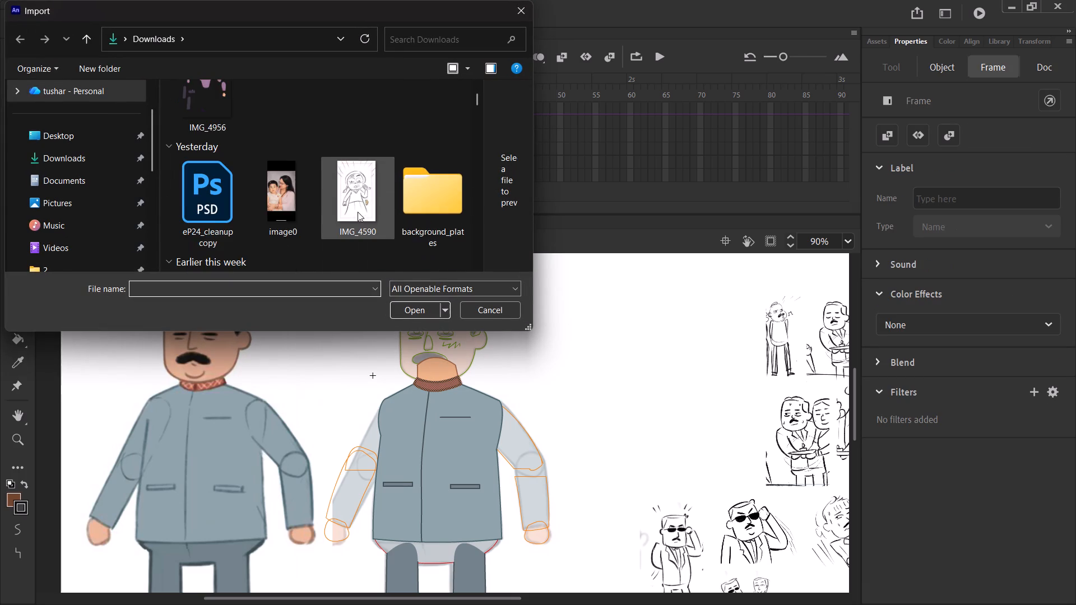
scroll(358, 212, "down", 1)
scroll(343, 197, "up", 2)
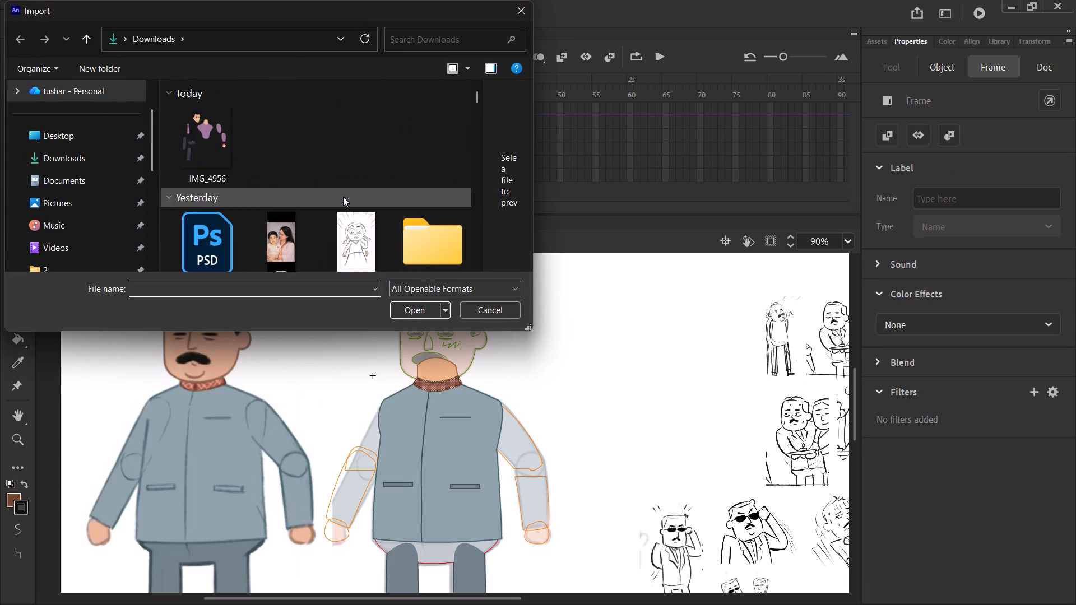
left_click(35, 159)
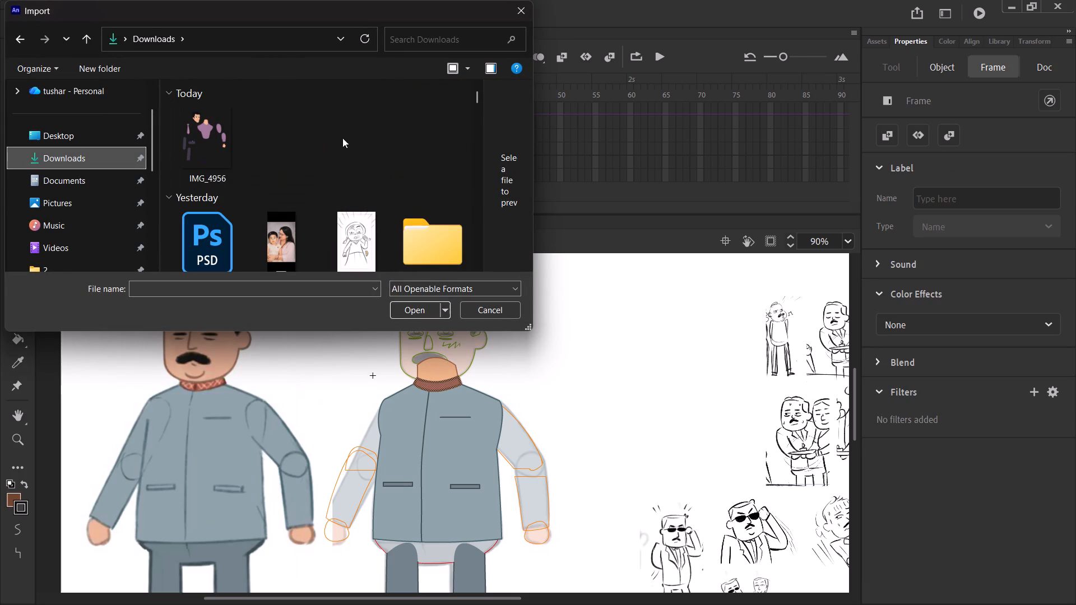
left_click_drag(474, 97, 477, 100)
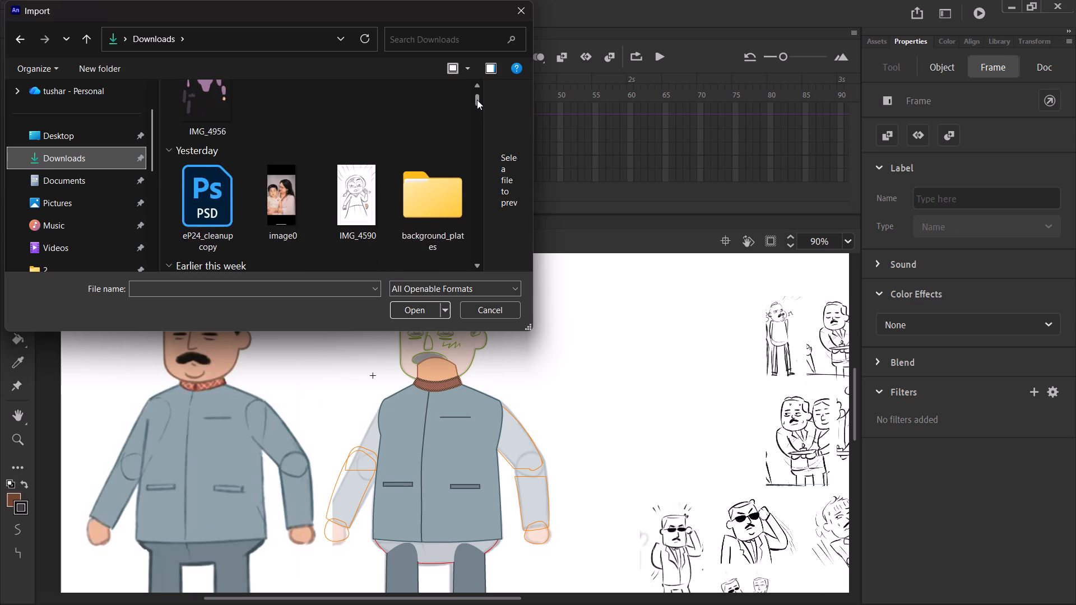
left_click_drag(477, 100, 473, 85)
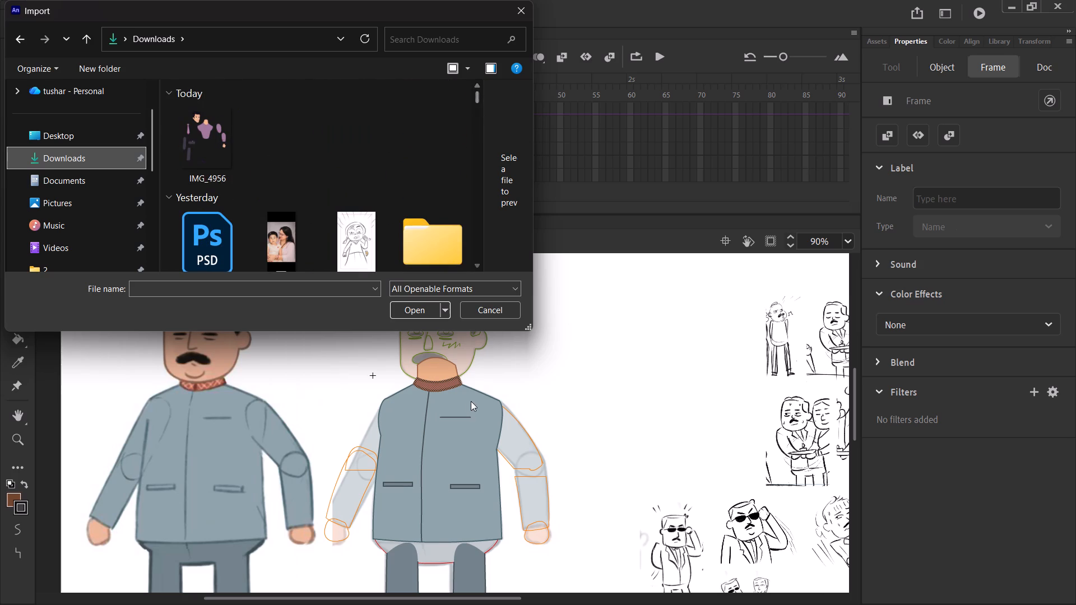
left_click(514, 305)
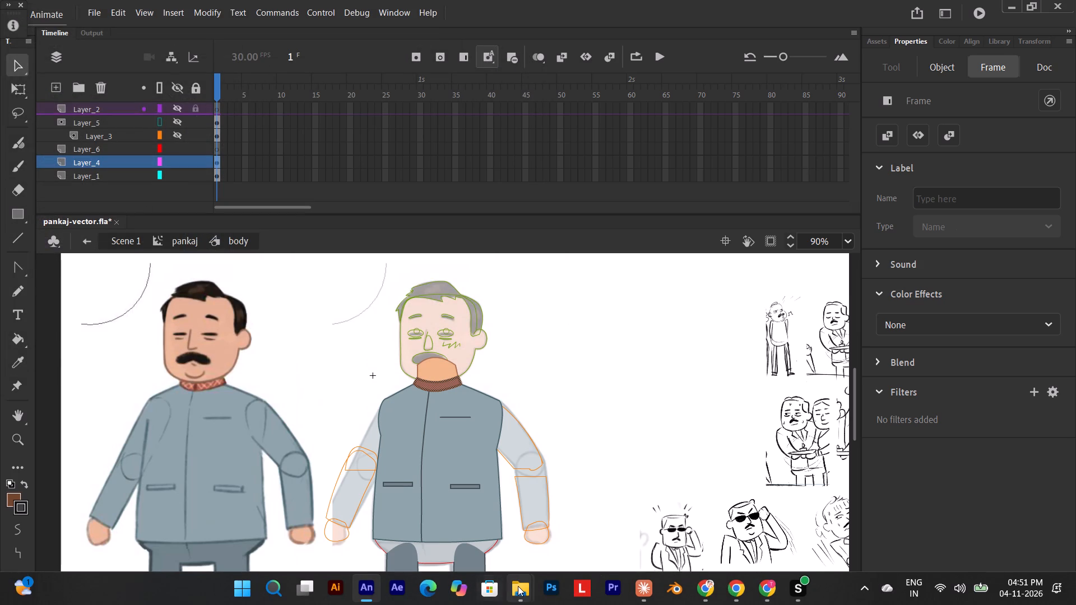
Switch to the Downloads folder in File Explorer and check which apps can open the Vecteezy pattern's EPS file.
left_click(472, 507)
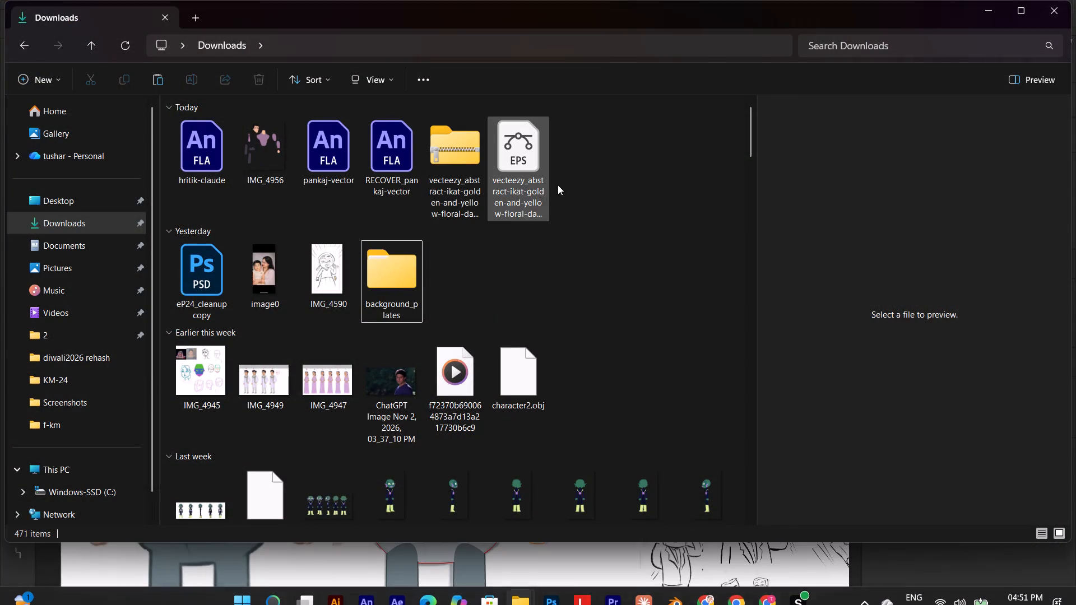
left_click(609, 167)
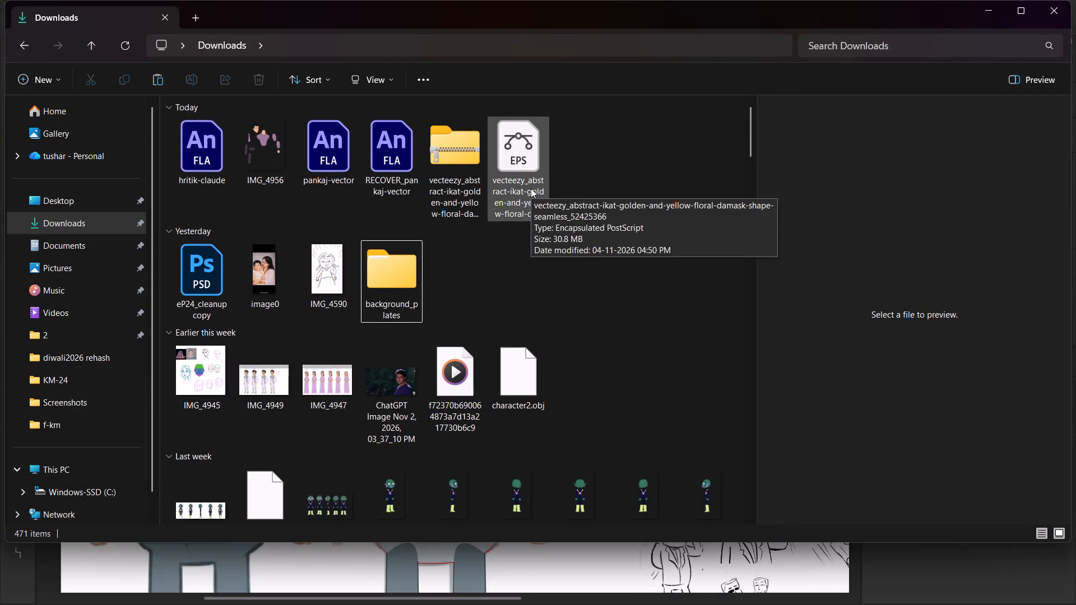
right_click(531, 188)
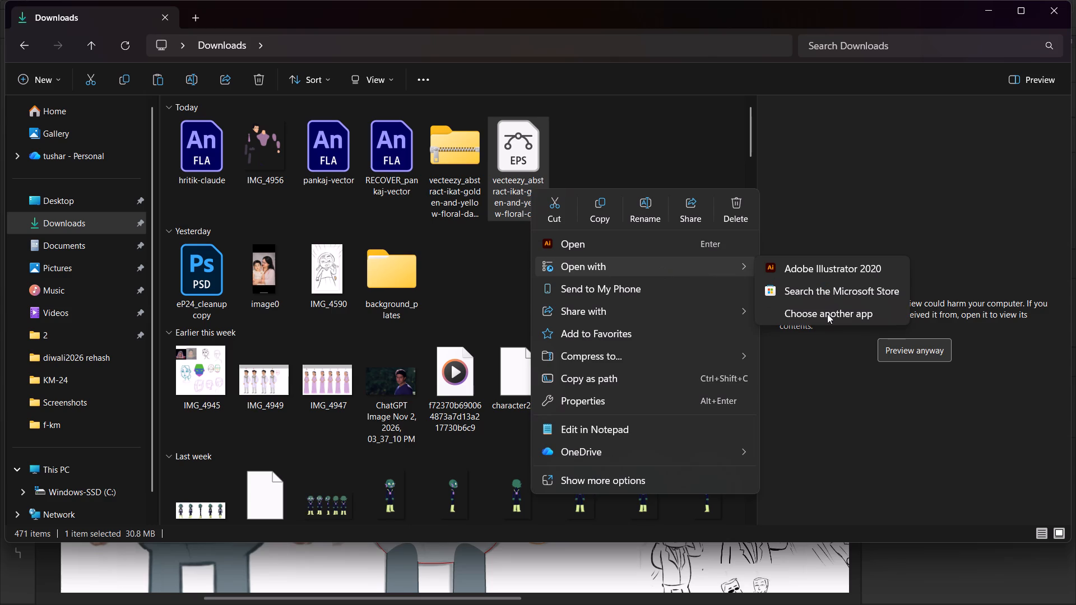
left_click(644, 148)
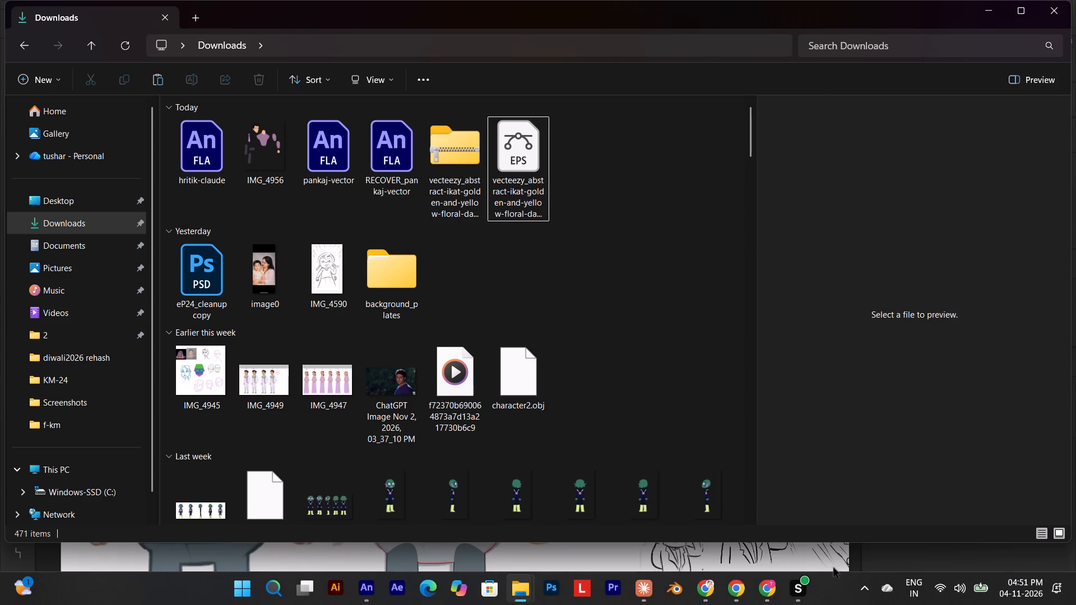
Switch to Chrome, return to the Vecteezy search results and search for "traditional vector pattern svg".
left_click(700, 588)
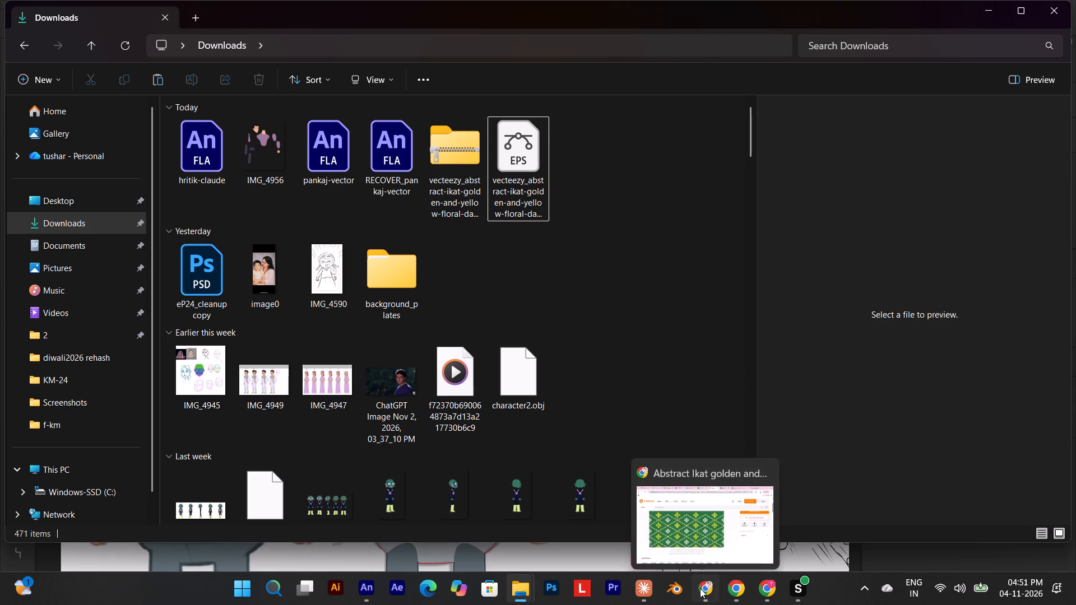
left_click(19, 41)
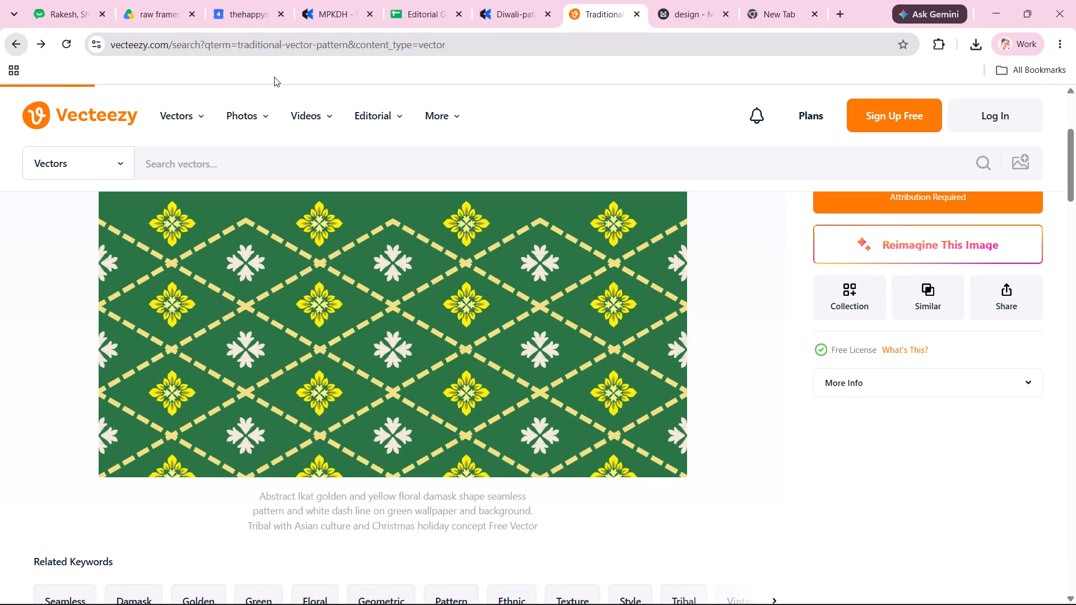
scroll(413, 115, "up", 12)
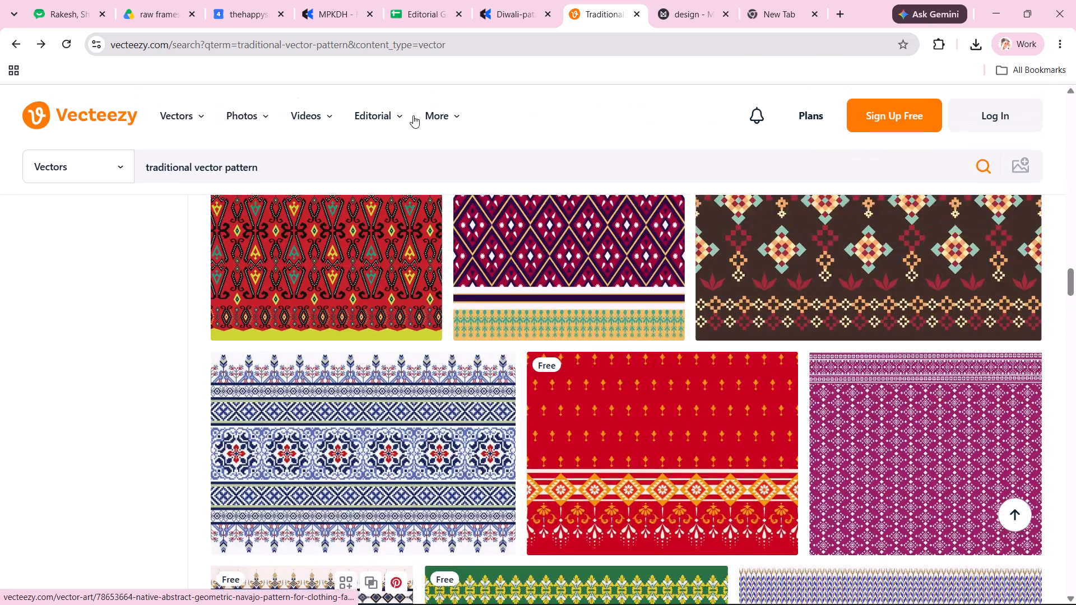
scroll(413, 115, "up", 8)
left_click(287, 173)
key("space")
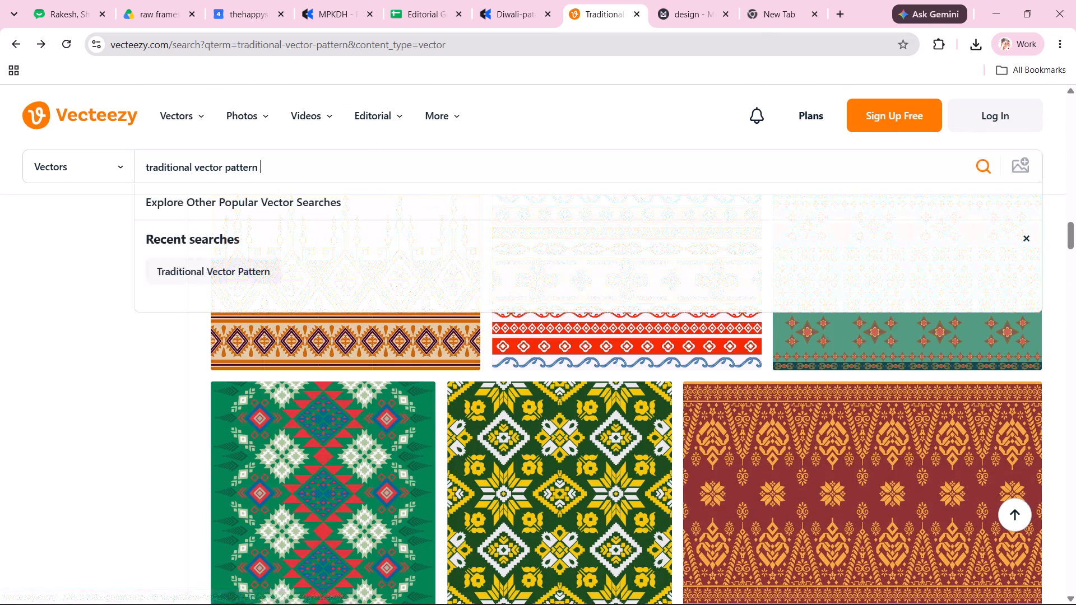
type("sv")
key("g")
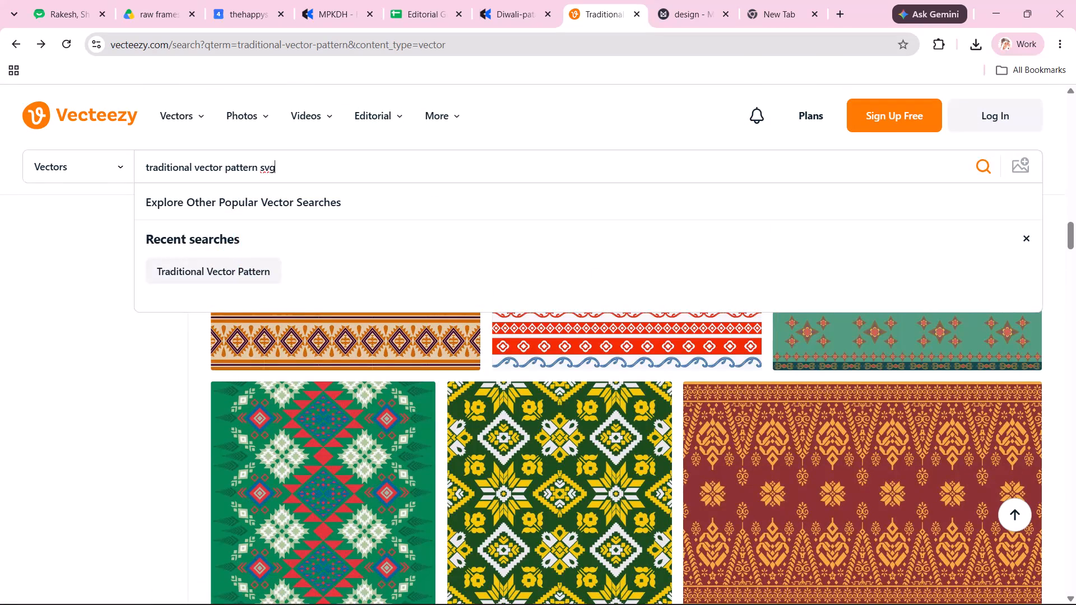
key("Return")
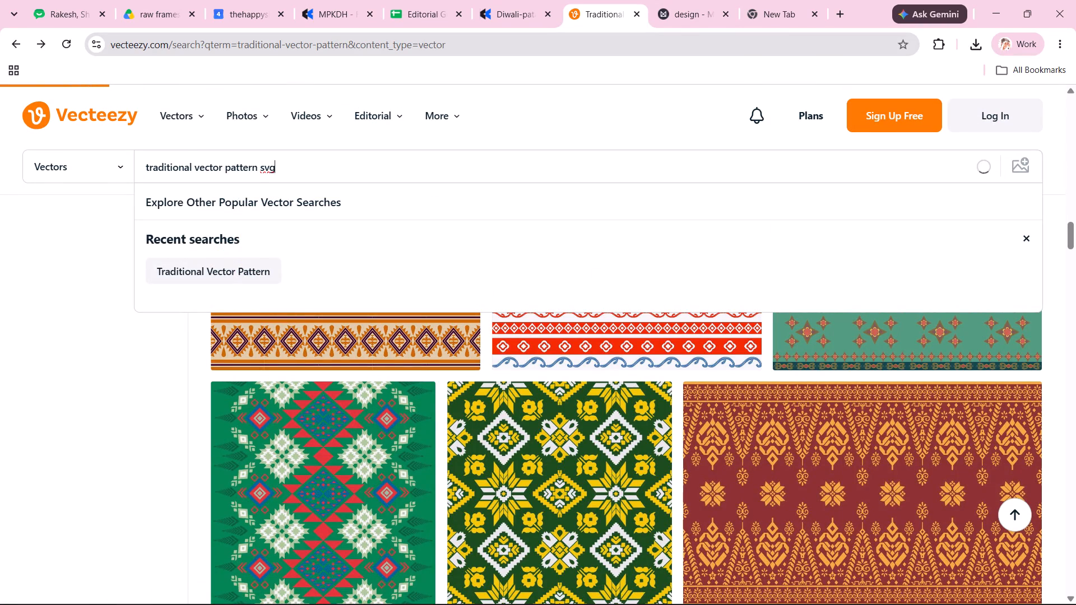
Look through the SVG results for "traditional vector pattern" for a free design that suits the artwork.
scroll(620, 421, "down", 2)
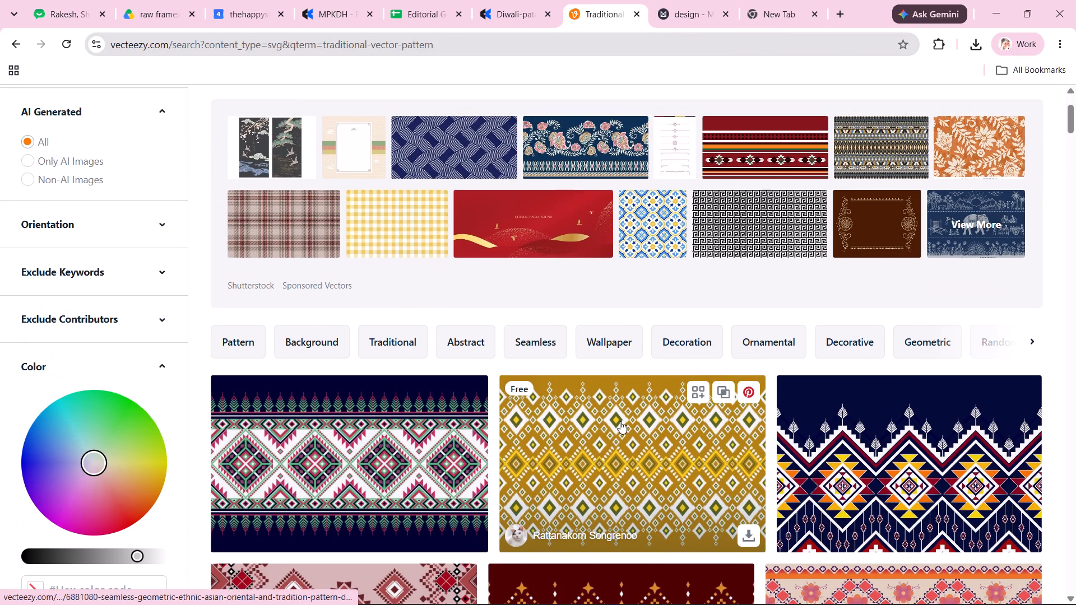
scroll(620, 421, "down", 5)
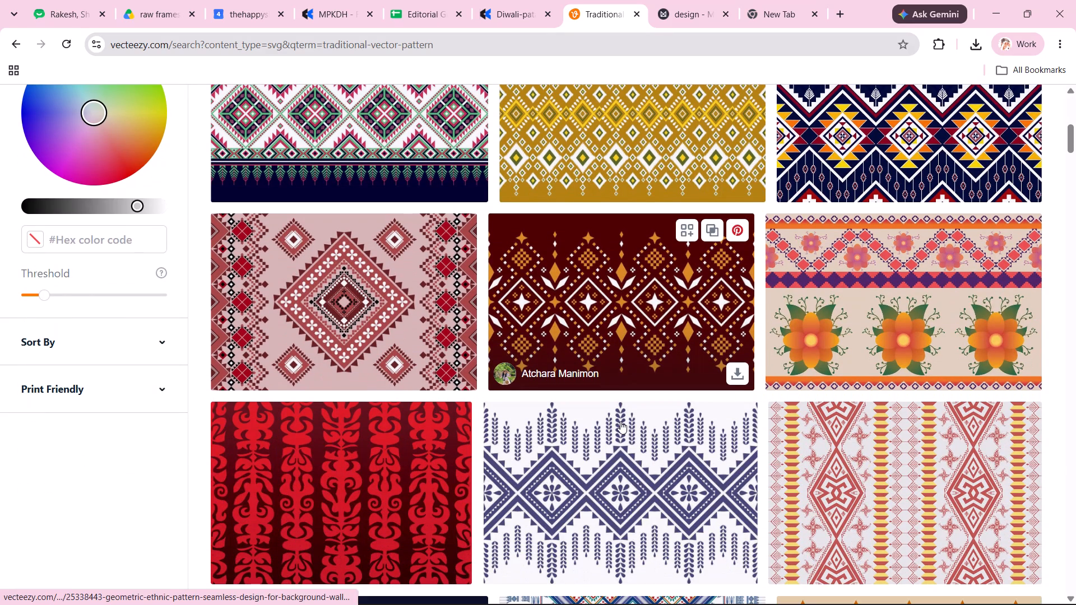
scroll(620, 421, "down", 2)
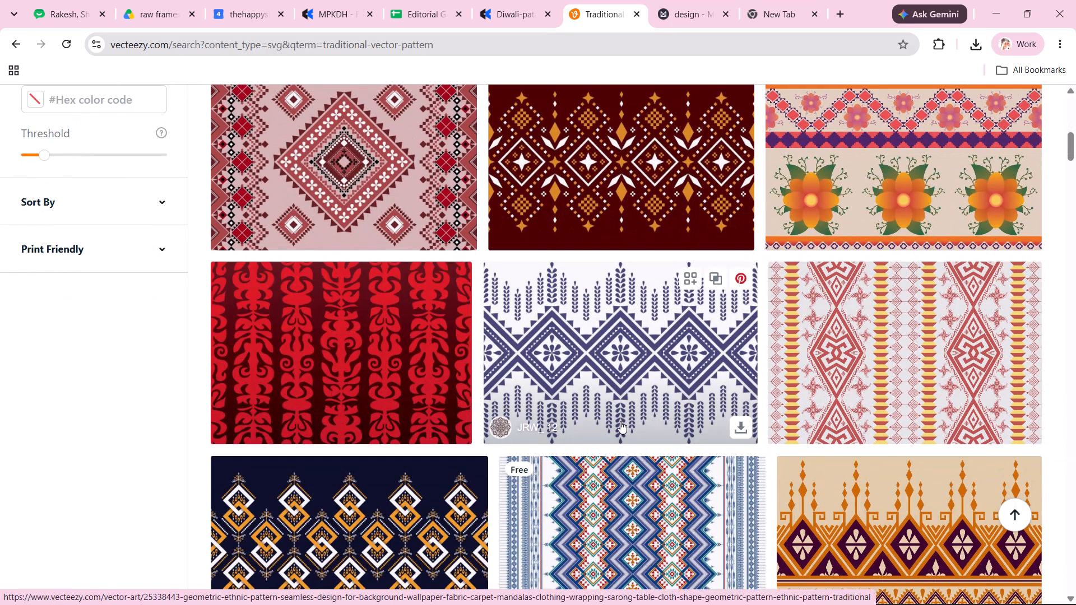
scroll(620, 421, "down", 3)
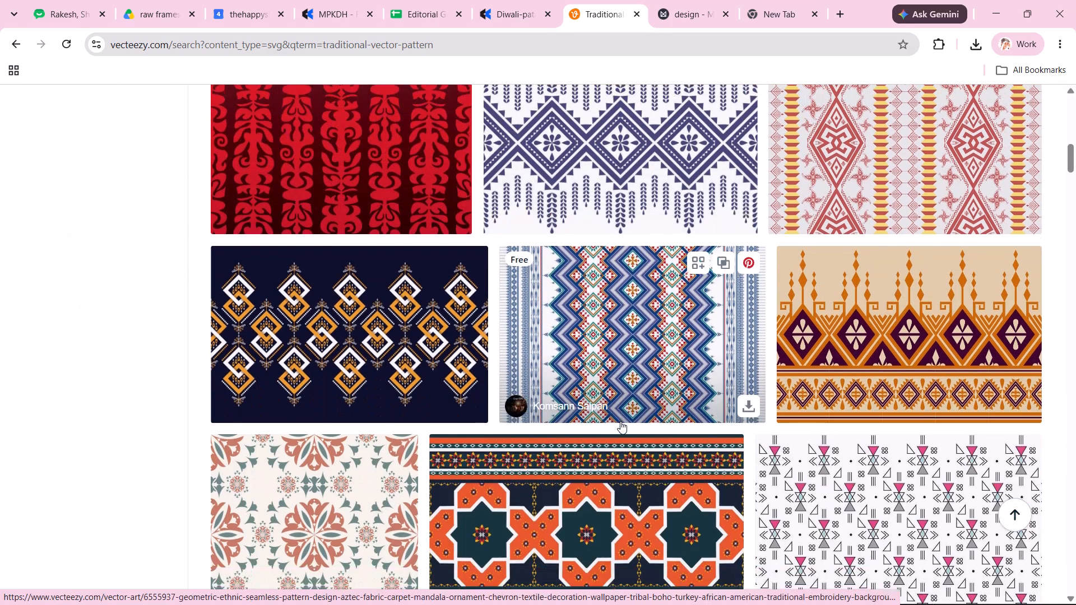
scroll(620, 421, "down", 8)
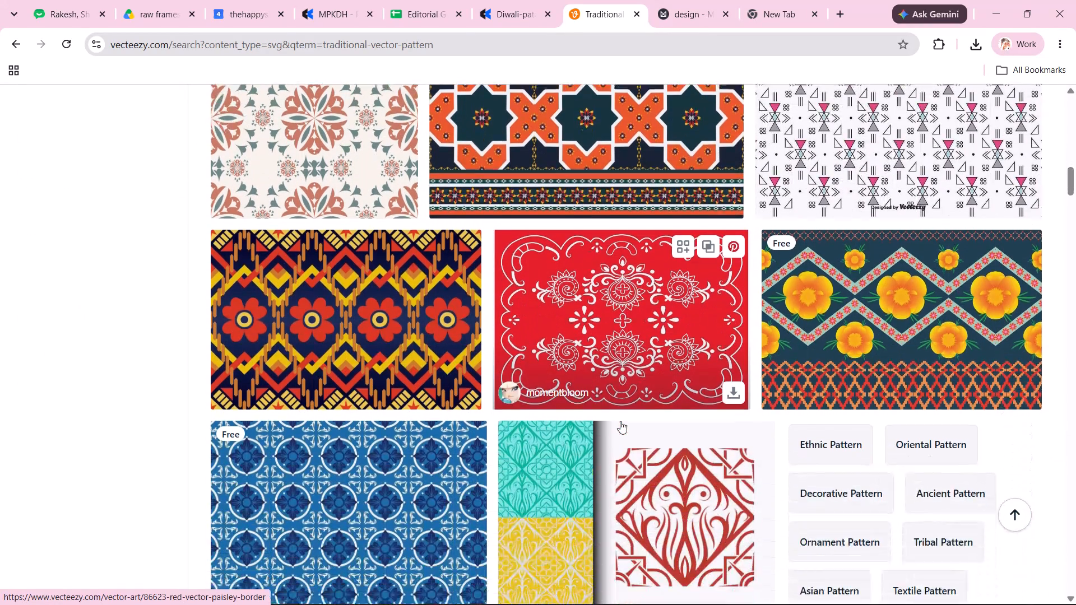
scroll(620, 421, "down", 5)
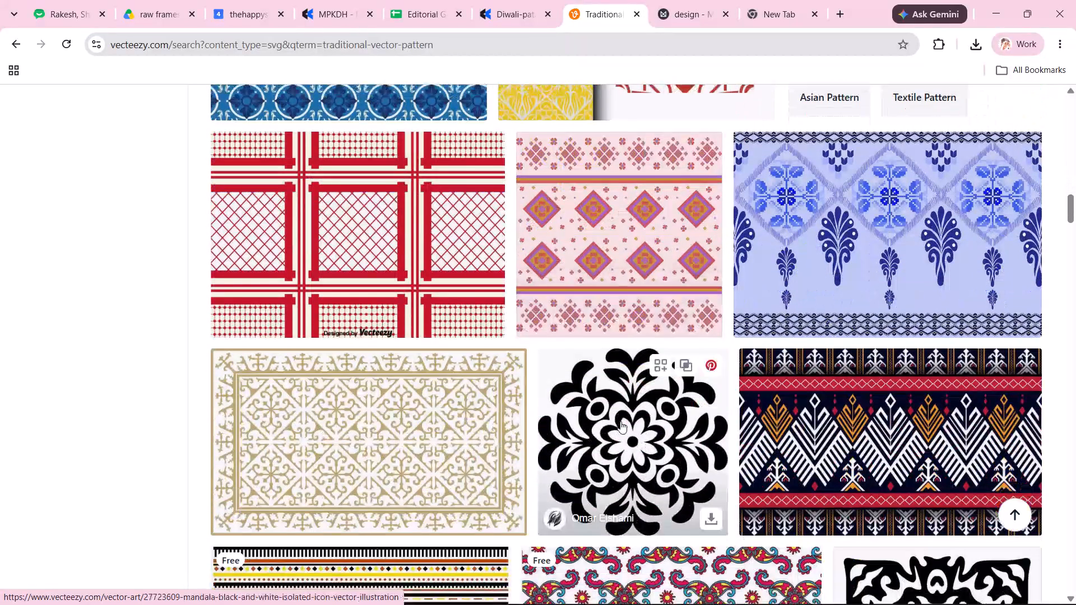
scroll(620, 421, "down", 9)
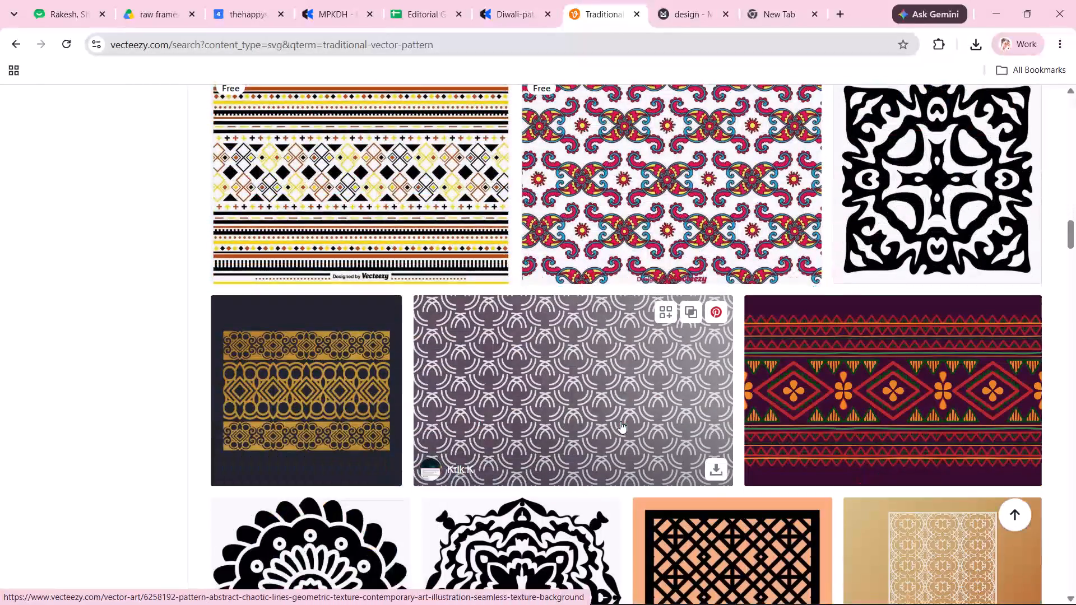
scroll(620, 421, "down", 6)
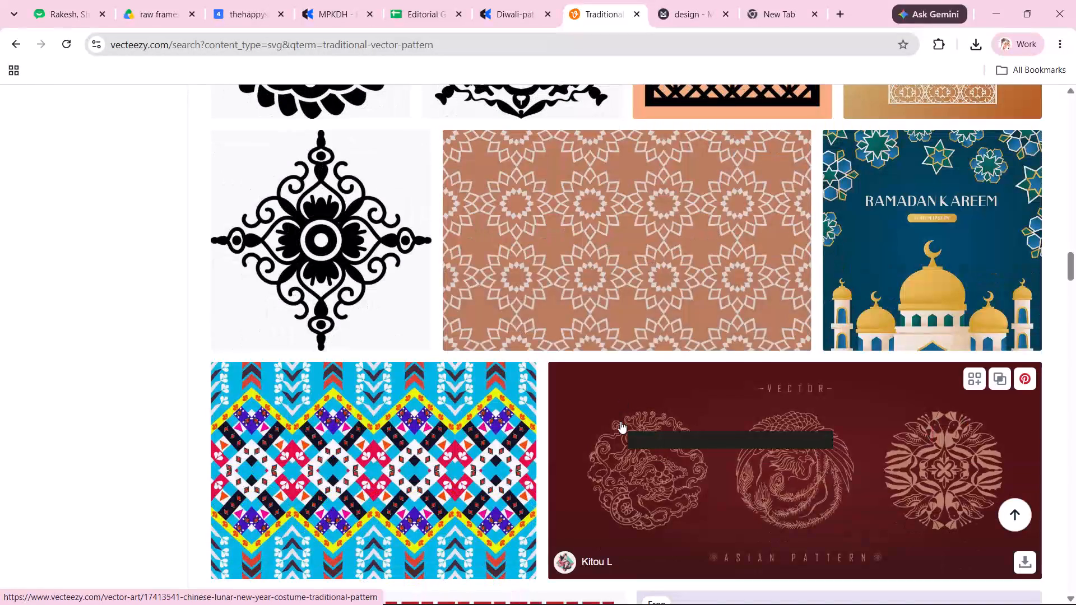
scroll(620, 421, "down", 6)
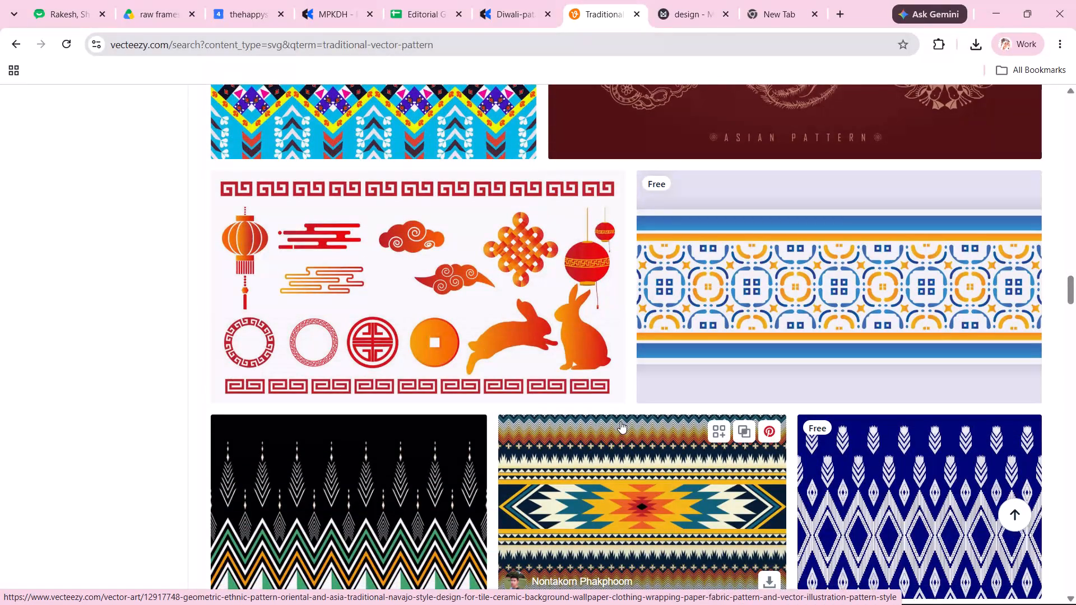
scroll(620, 421, "down", 9)
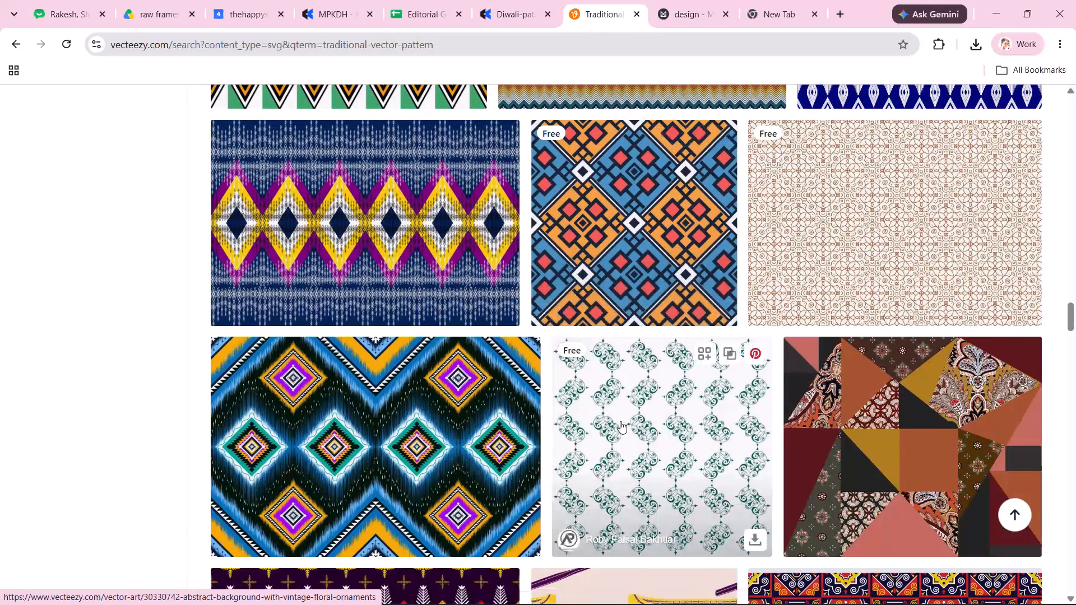
scroll(620, 421, "down", 4)
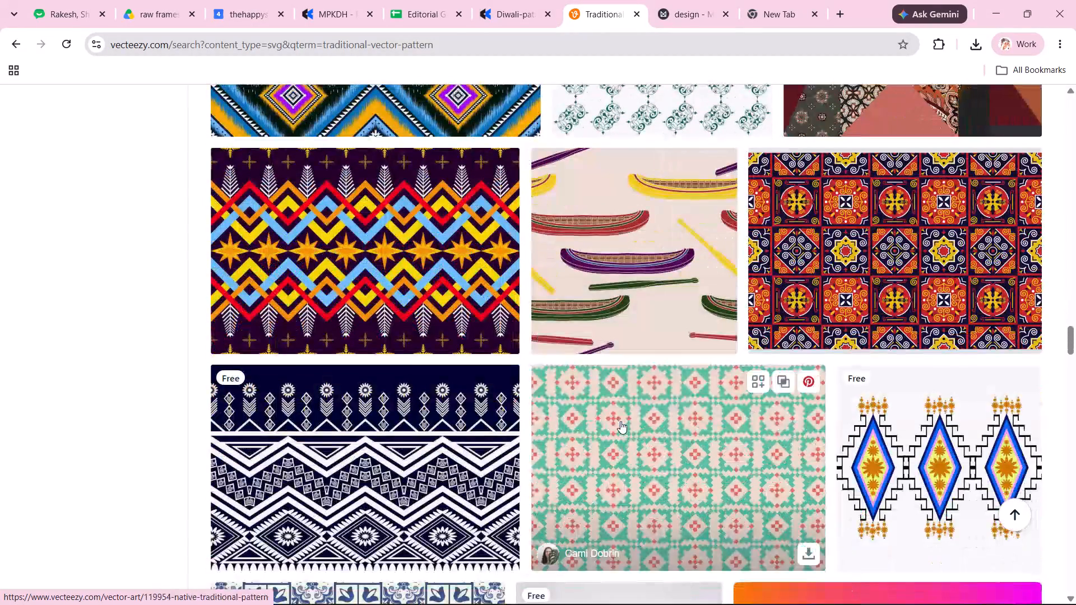
scroll(620, 421, "down", 6)
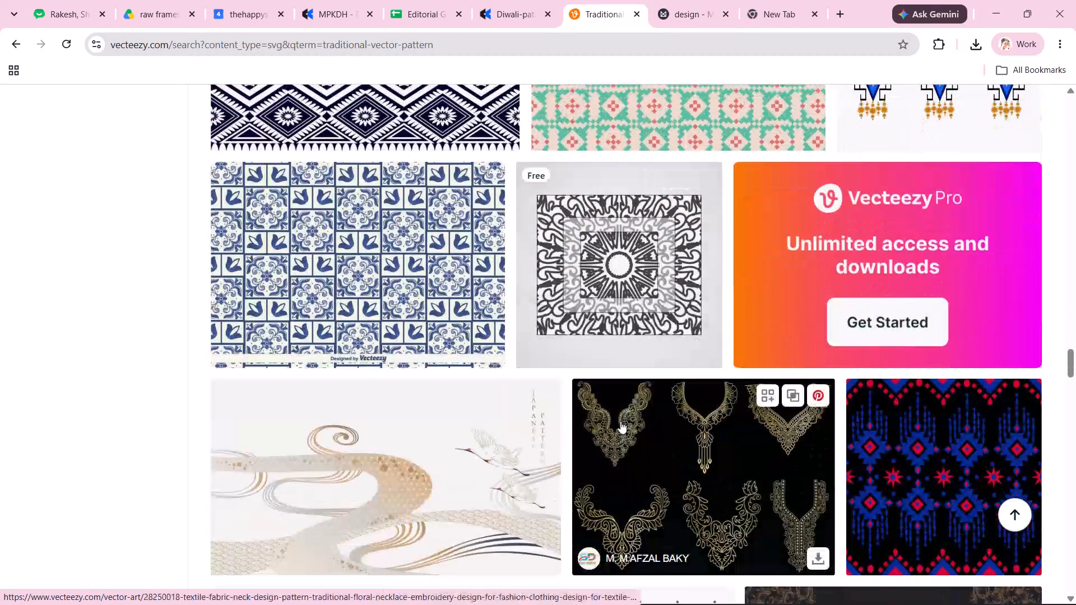
scroll(620, 421, "down", 9)
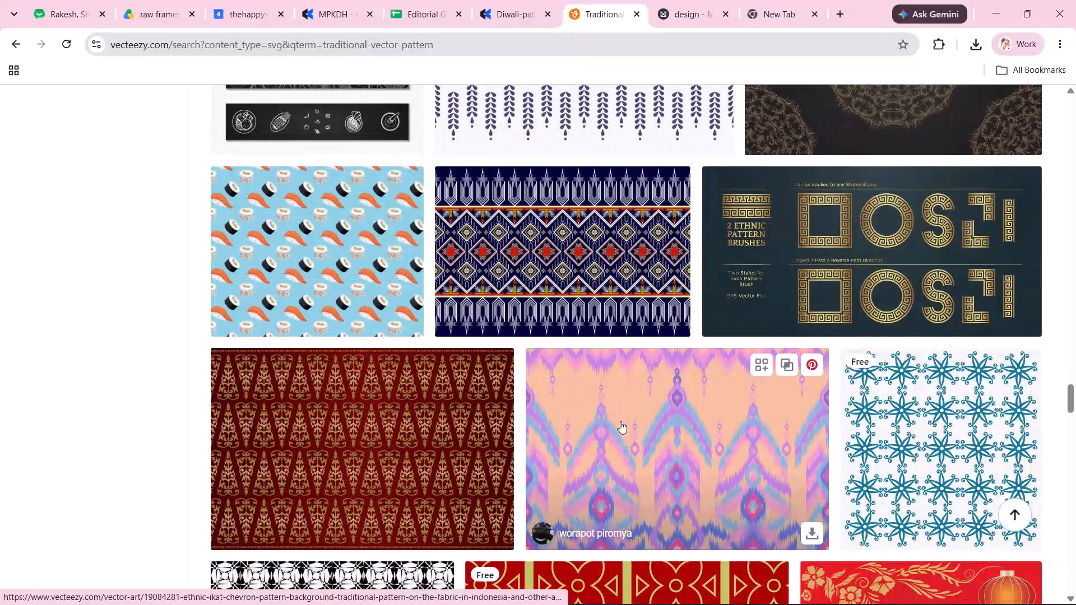
scroll(620, 421, "down", 13)
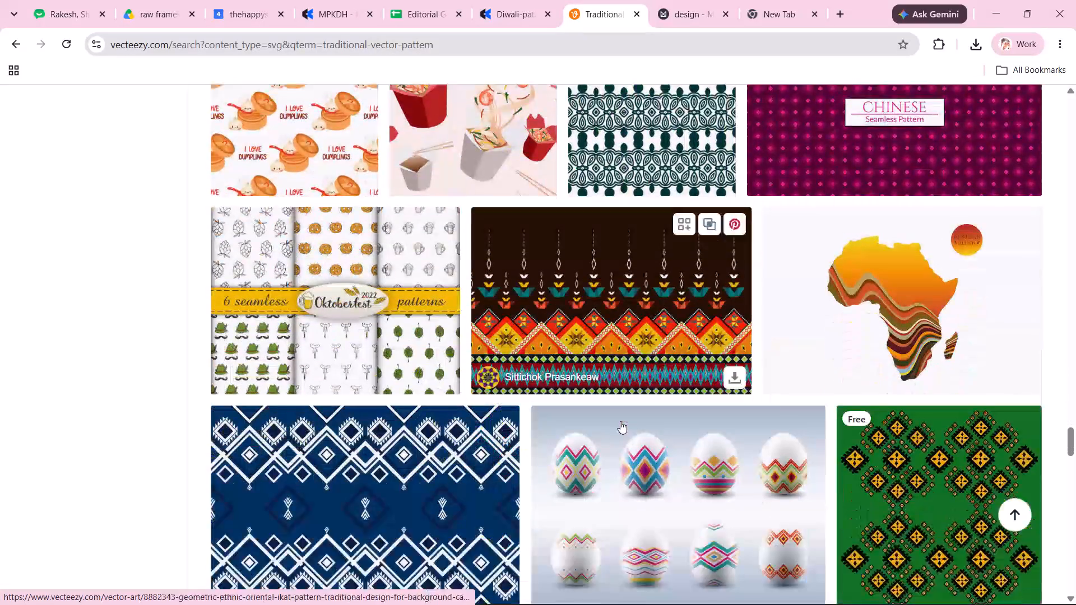
scroll(620, 421, "down", 1)
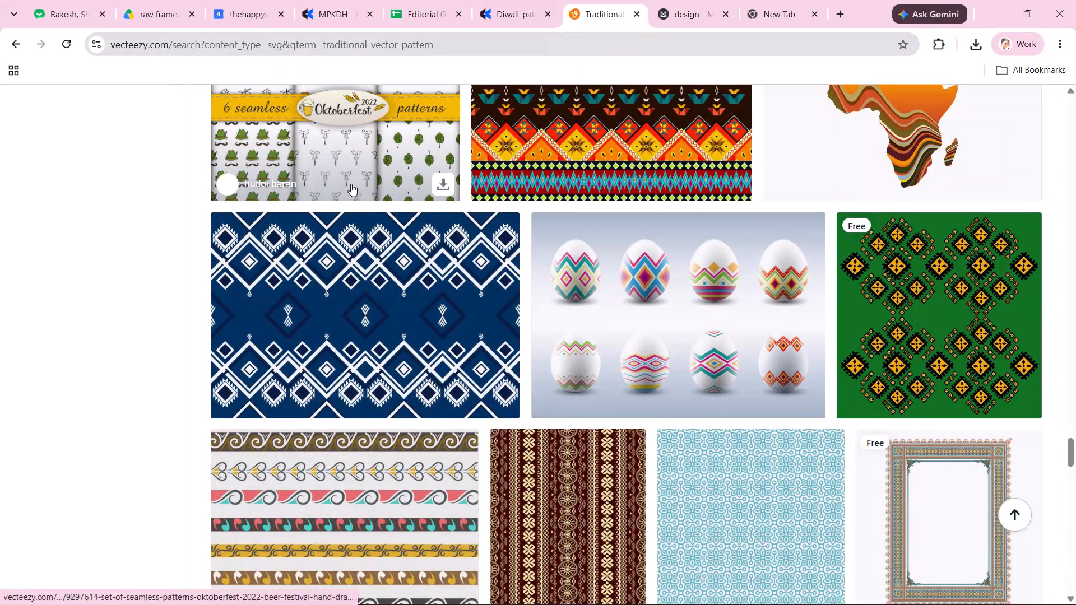
Refine the Vecteezy SVG search to "traditional minimal vector pattern".
scroll(381, 304, "up", 15)
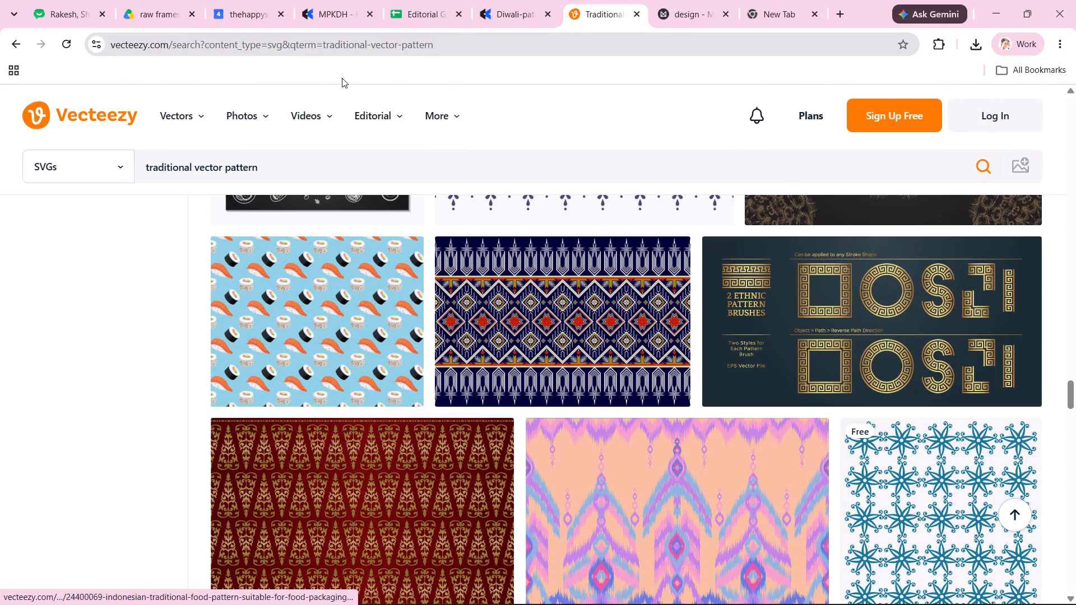
left_click(194, 167)
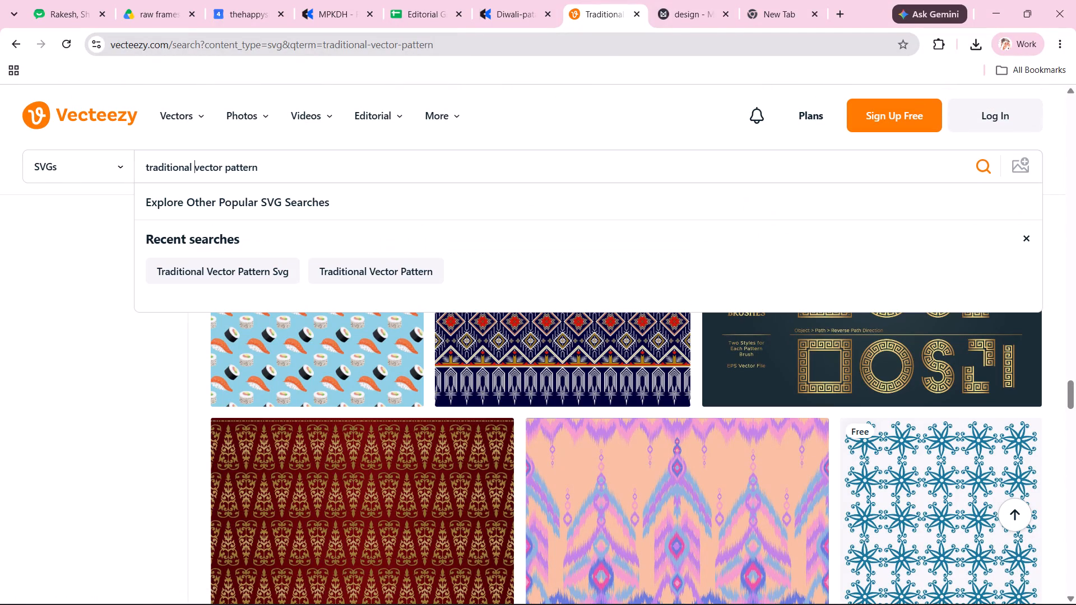
type("minimal")
key("space")
key("Return")
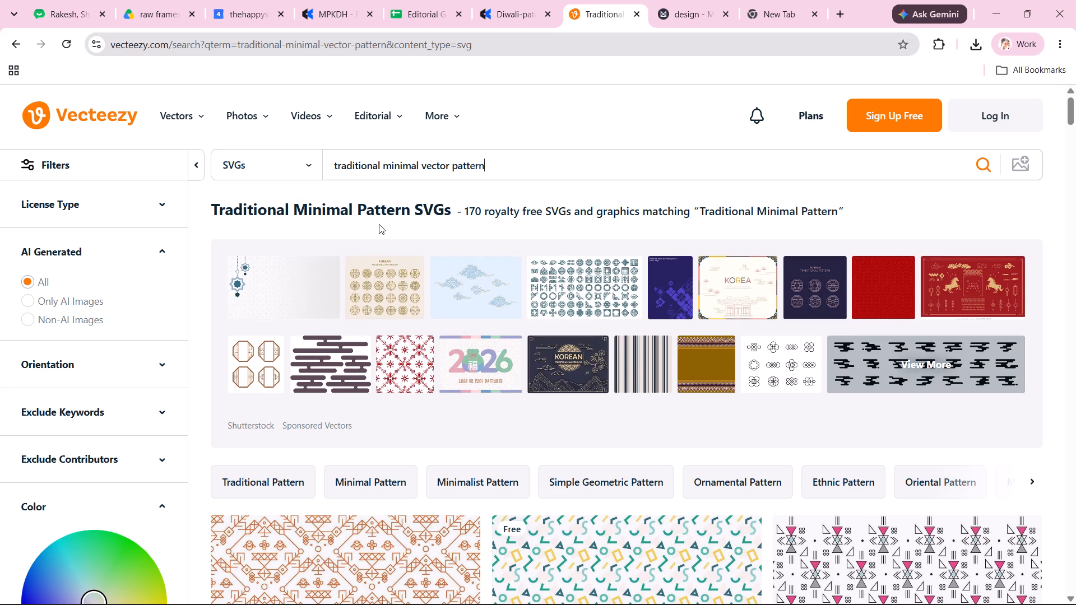
Look through the traditional minimal pattern SVG results for a suitable simple design.
scroll(531, 286, "down", 7)
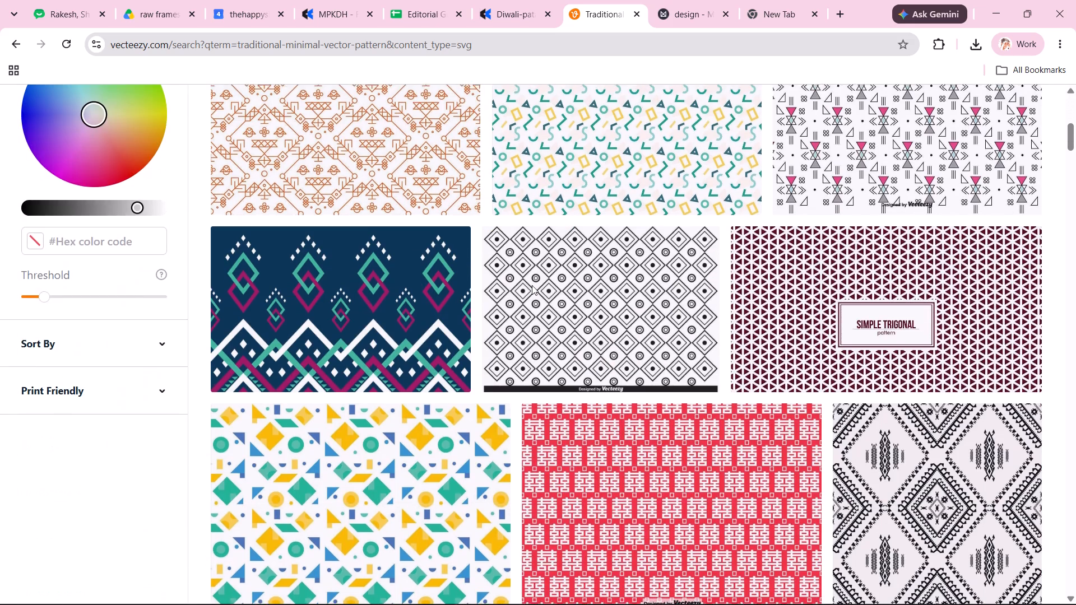
scroll(532, 285, "down", 1)
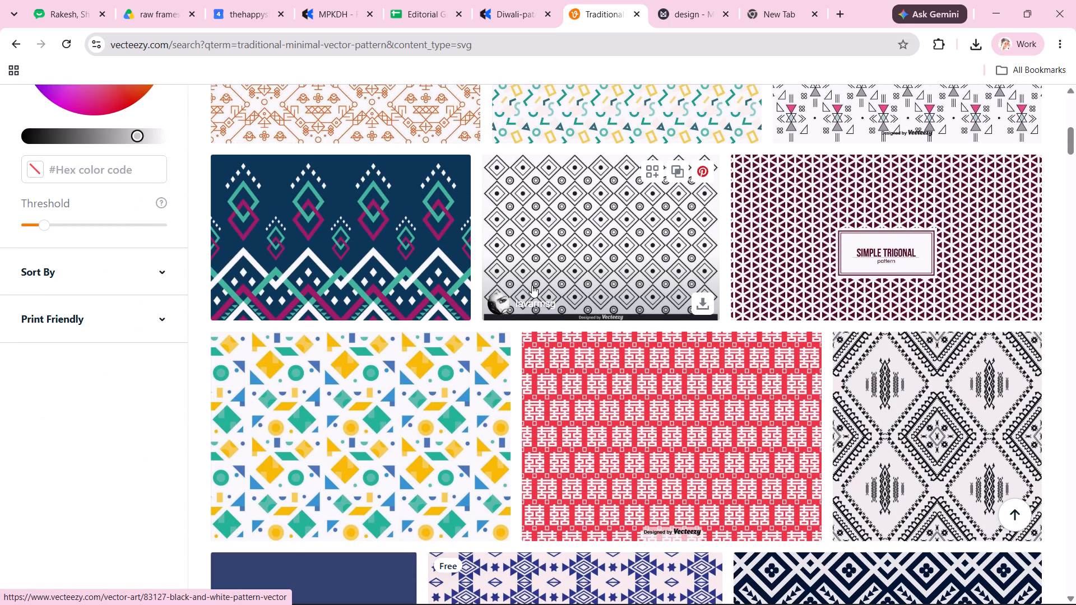
scroll(532, 285, "down", 3)
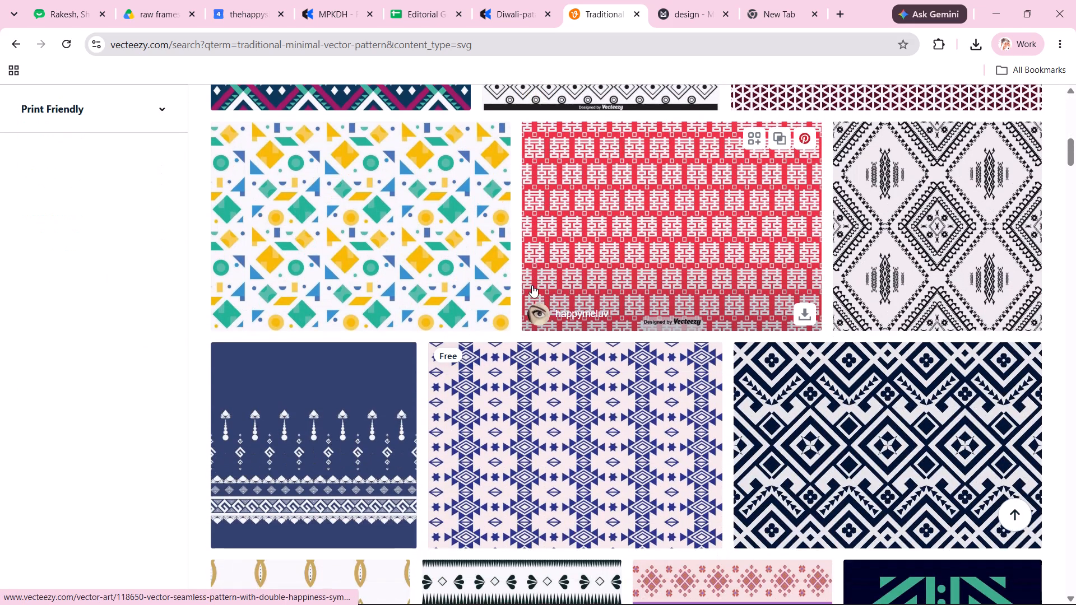
scroll(532, 285, "down", 5)
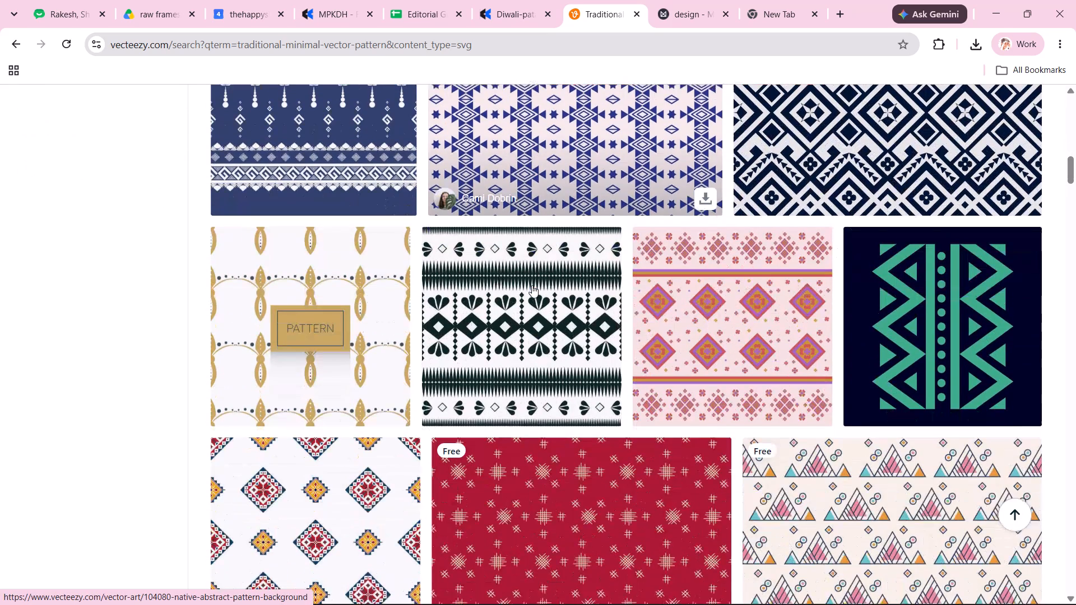
scroll(532, 285, "down", 6)
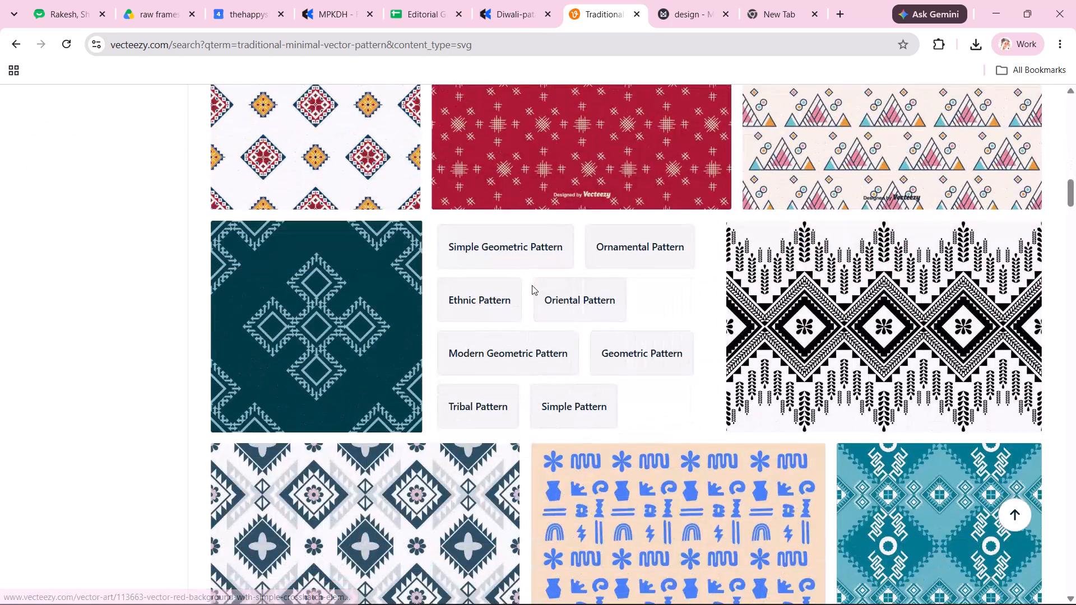
scroll(532, 285, "down", 4)
Narrow the SVG search to "traditional minimal border vector pattern".
scroll(532, 285, "up", 20)
scroll(532, 285, "up", 1)
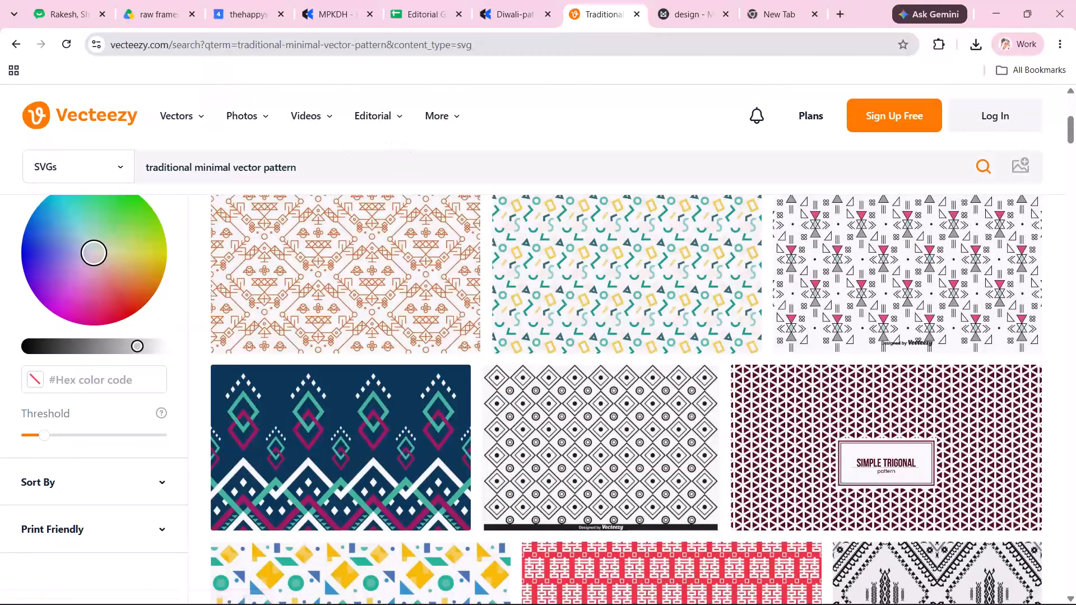
left_click(231, 167)
key("space")
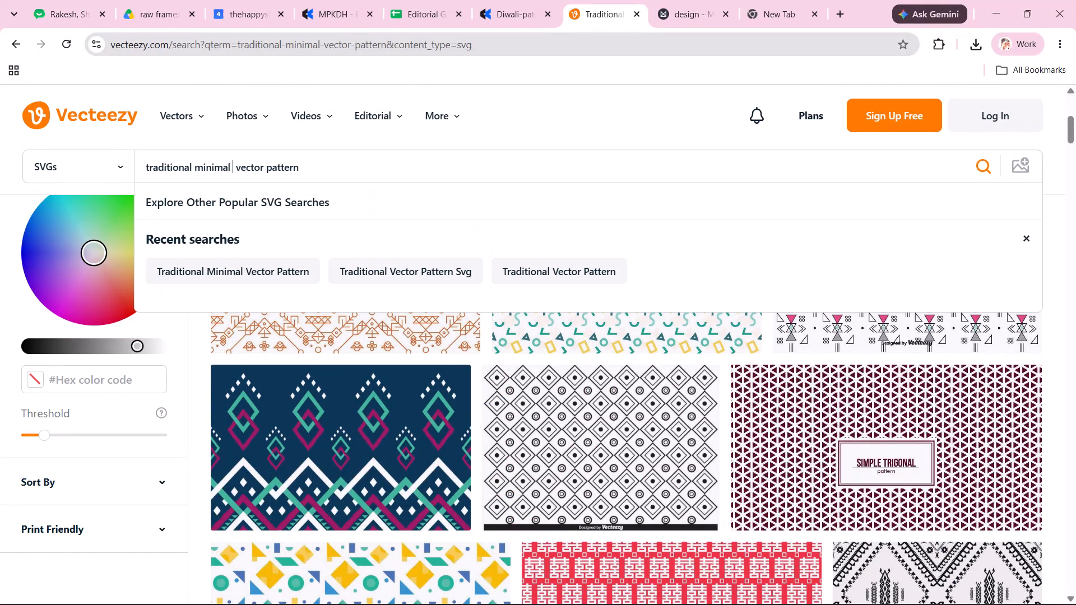
type("border")
key("Return")
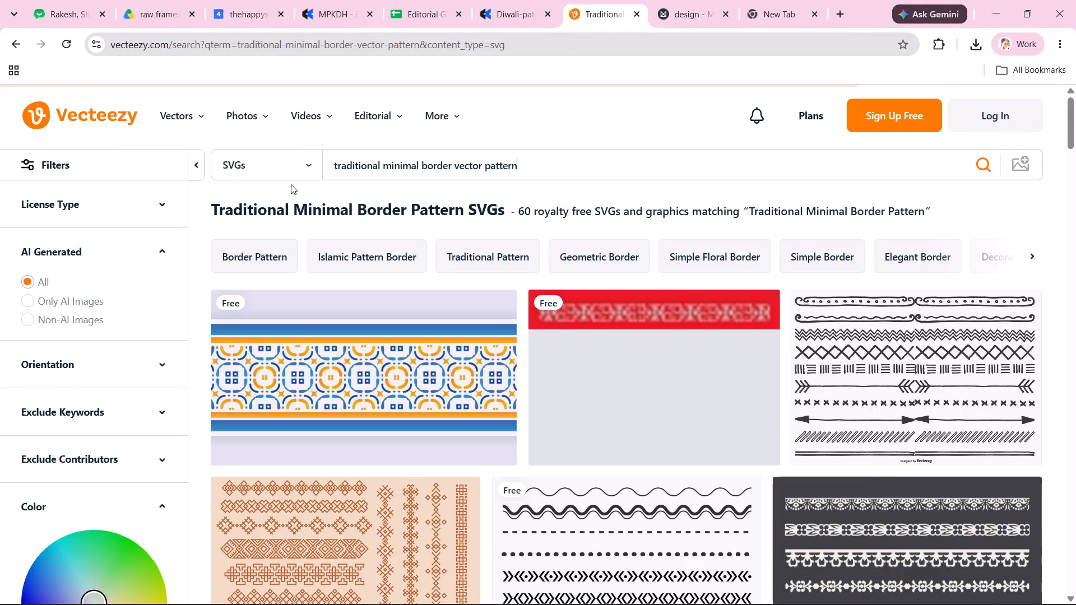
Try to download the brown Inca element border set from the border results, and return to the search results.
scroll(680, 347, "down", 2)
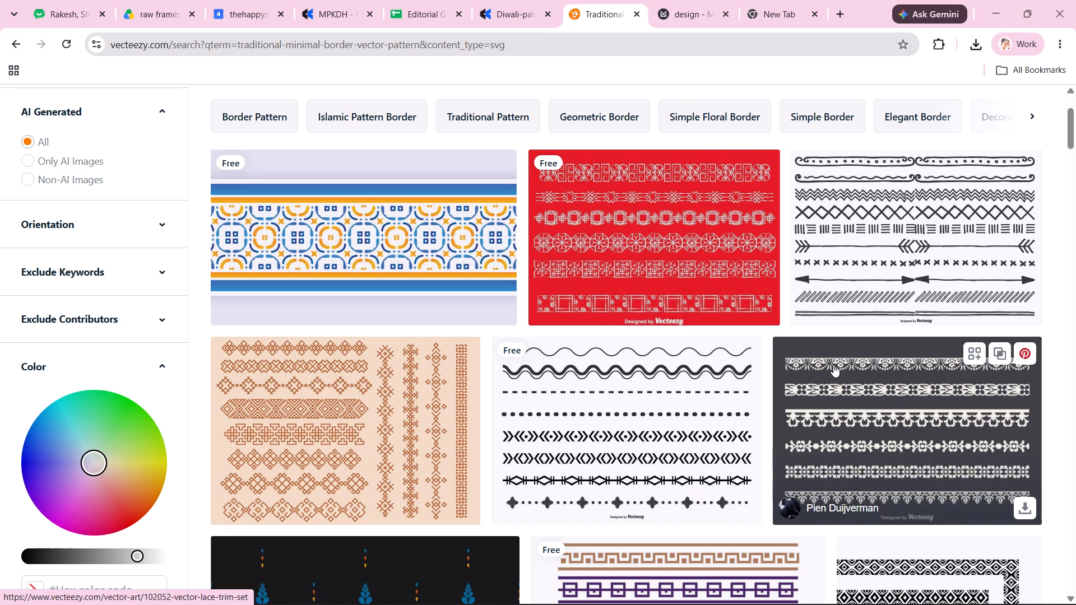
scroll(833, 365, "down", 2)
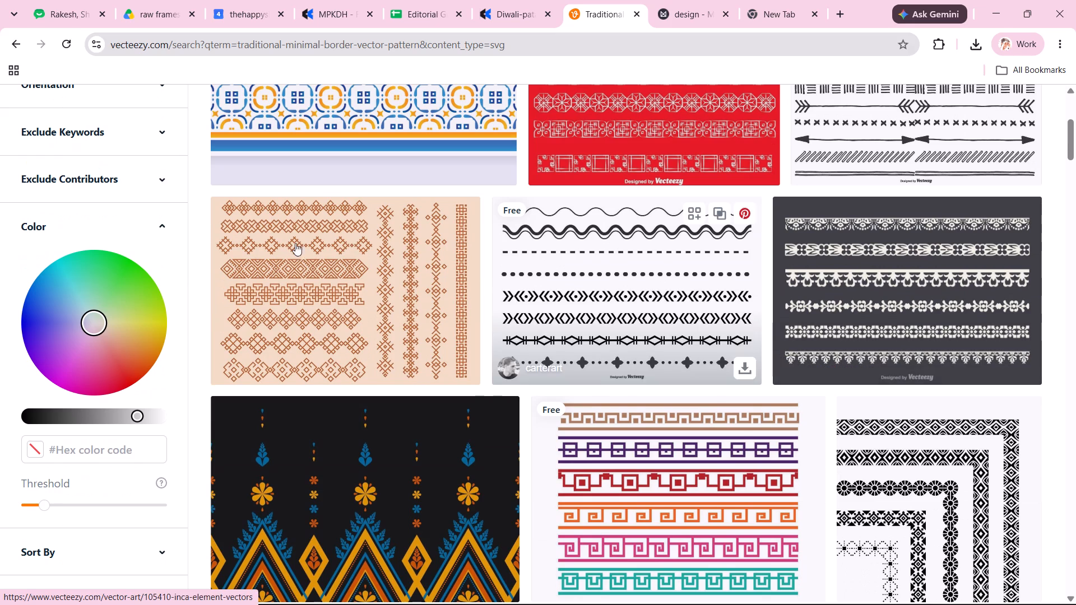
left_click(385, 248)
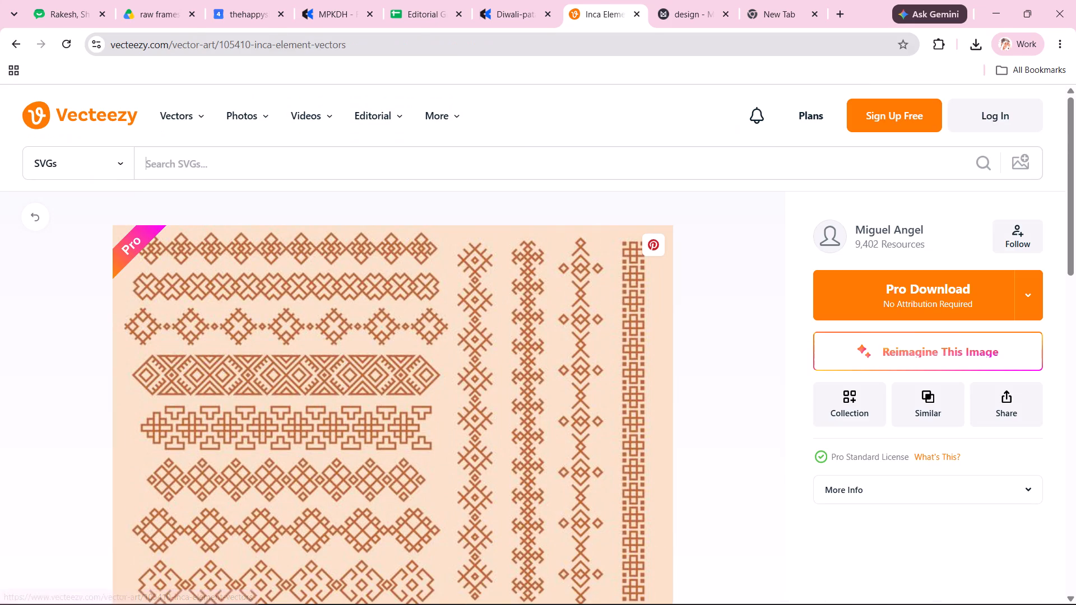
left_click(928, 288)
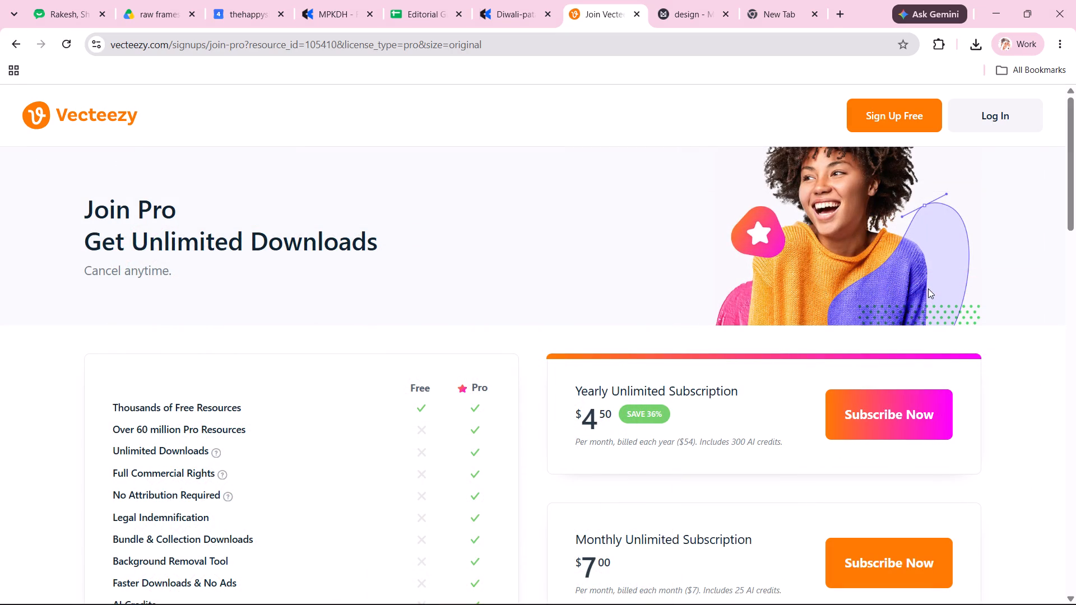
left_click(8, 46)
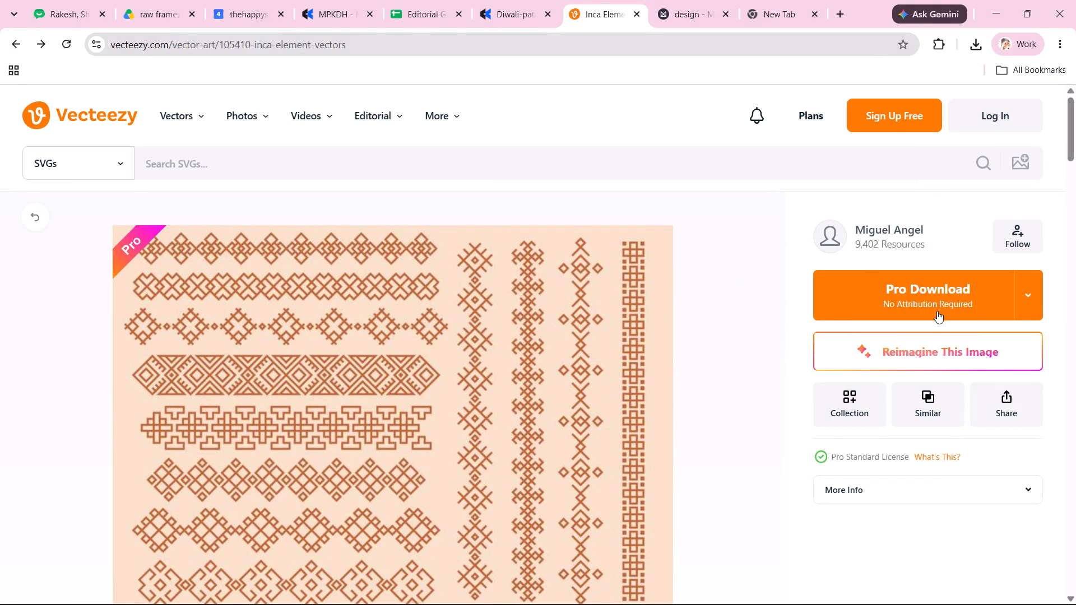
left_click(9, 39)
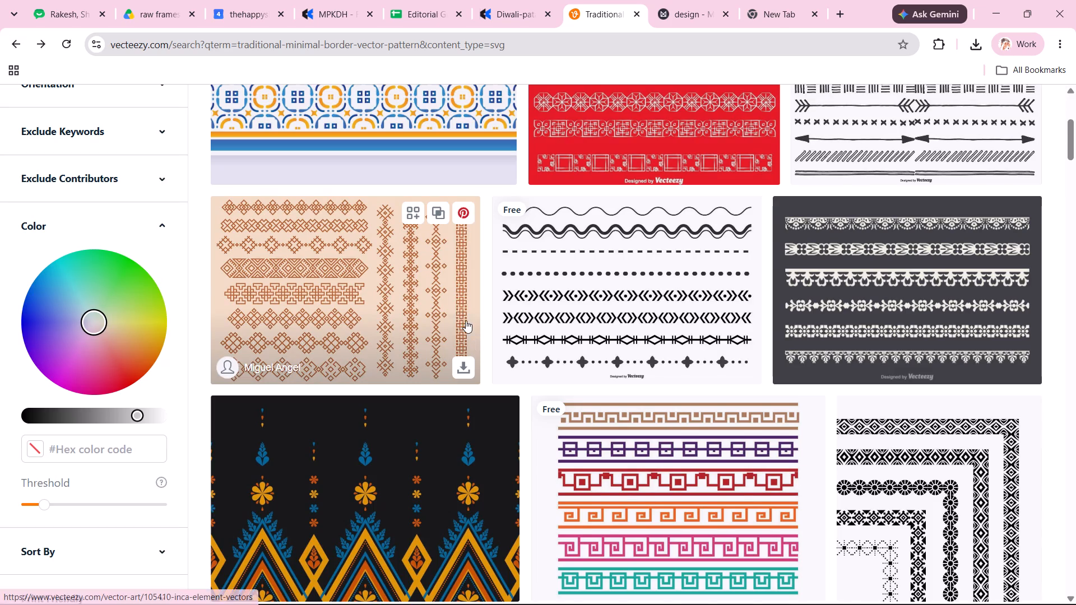
Check the hand-drawn style borders and the black-and-white geometric stripe pattern as download candidates, returning to the results after each.
scroll(466, 320, "up", 3)
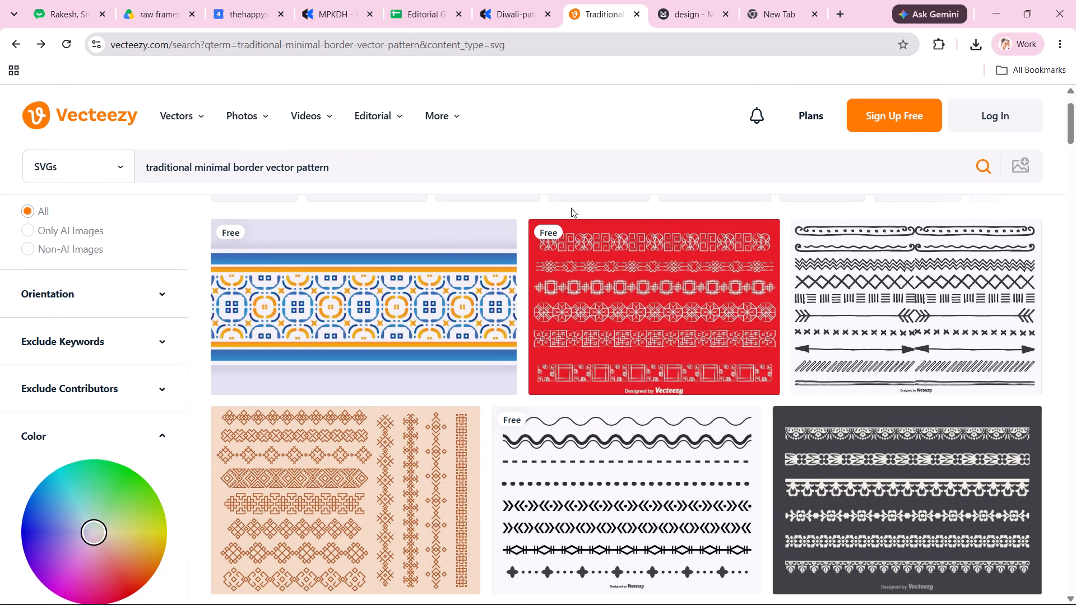
scroll(591, 329, "down", 2)
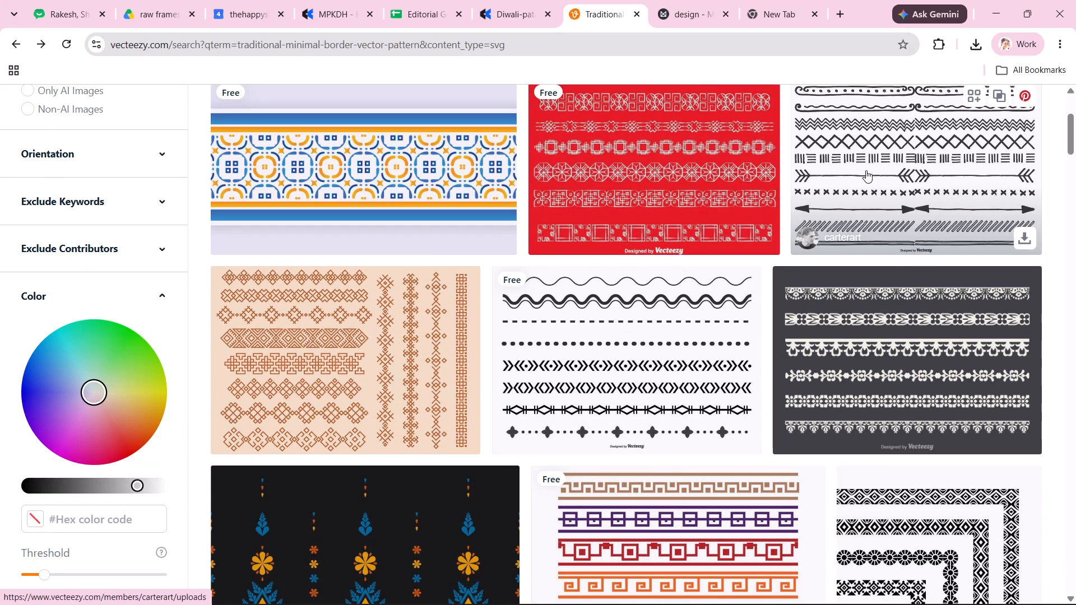
left_click(913, 169)
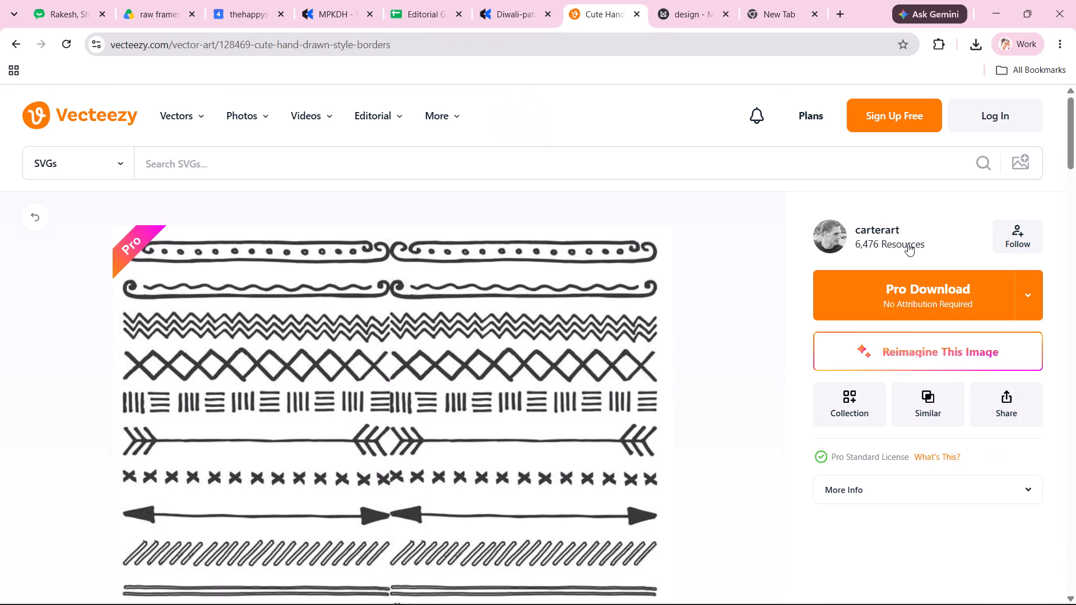
left_click(12, 43)
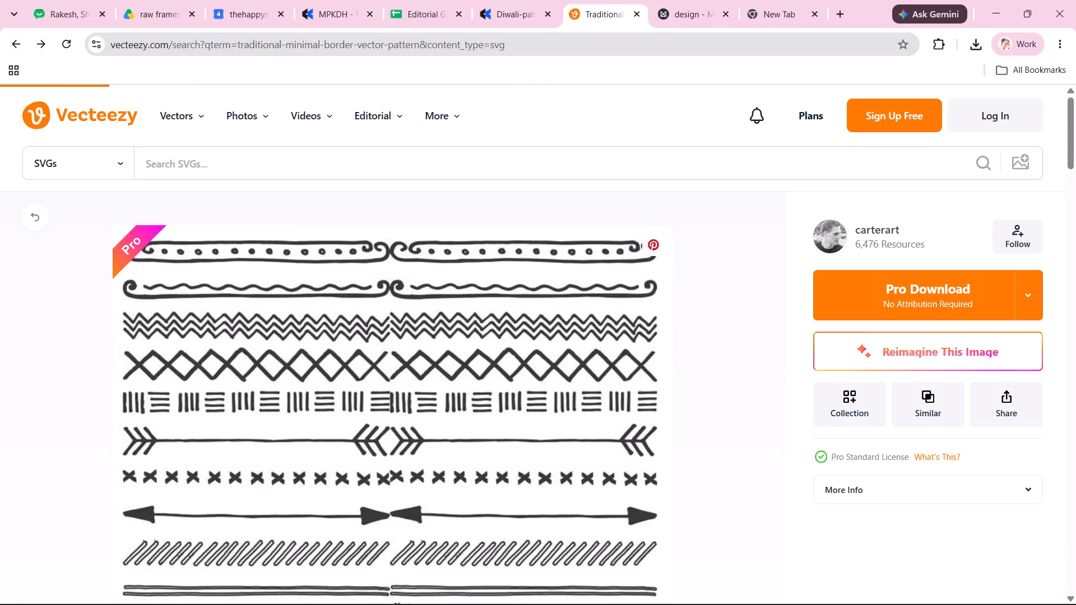
scroll(917, 367, "down", 3)
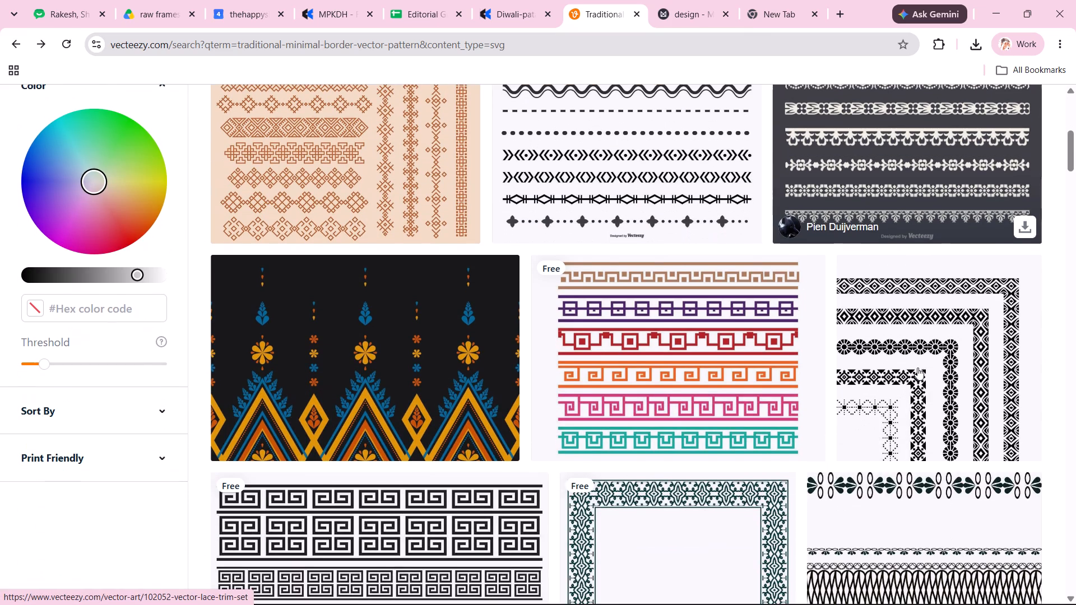
scroll(917, 367, "down", 3)
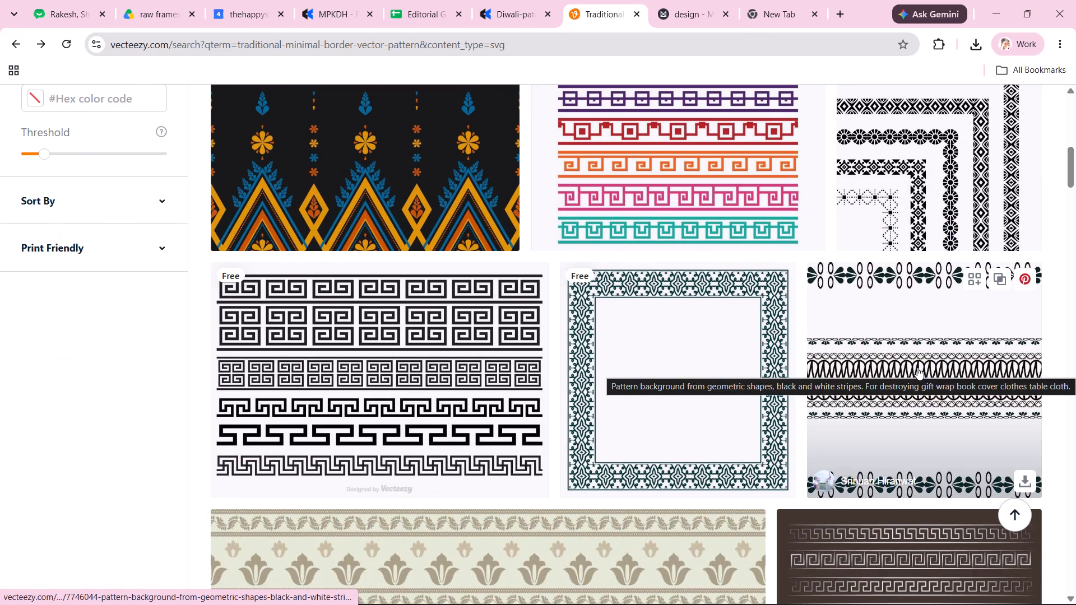
left_click(953, 375)
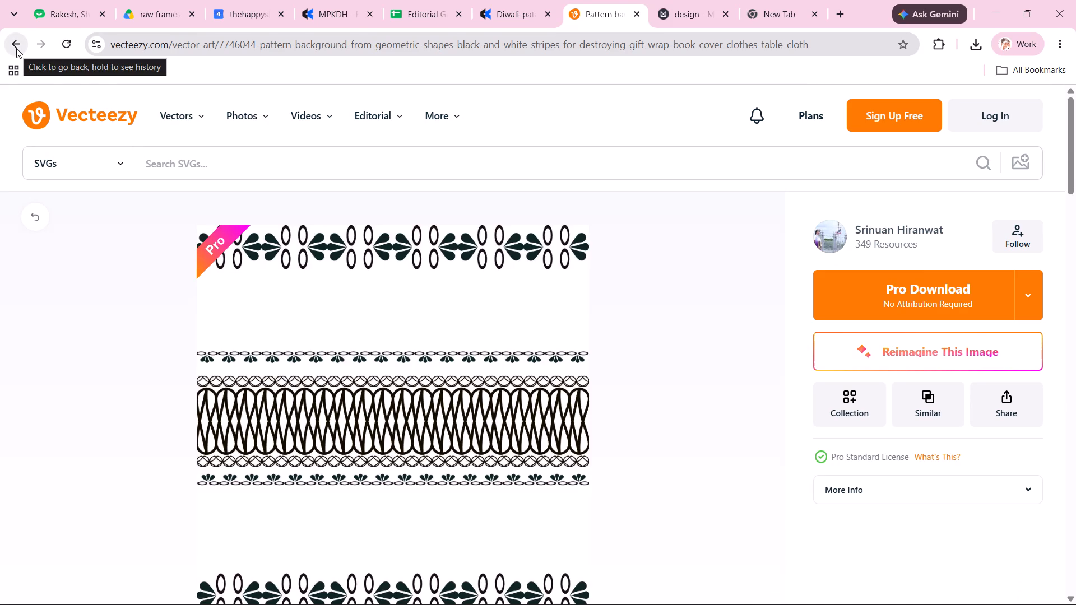
left_click(16, 48)
Filter the traditional minimal border pattern results to Free License only.
scroll(618, 287, "up", 2)
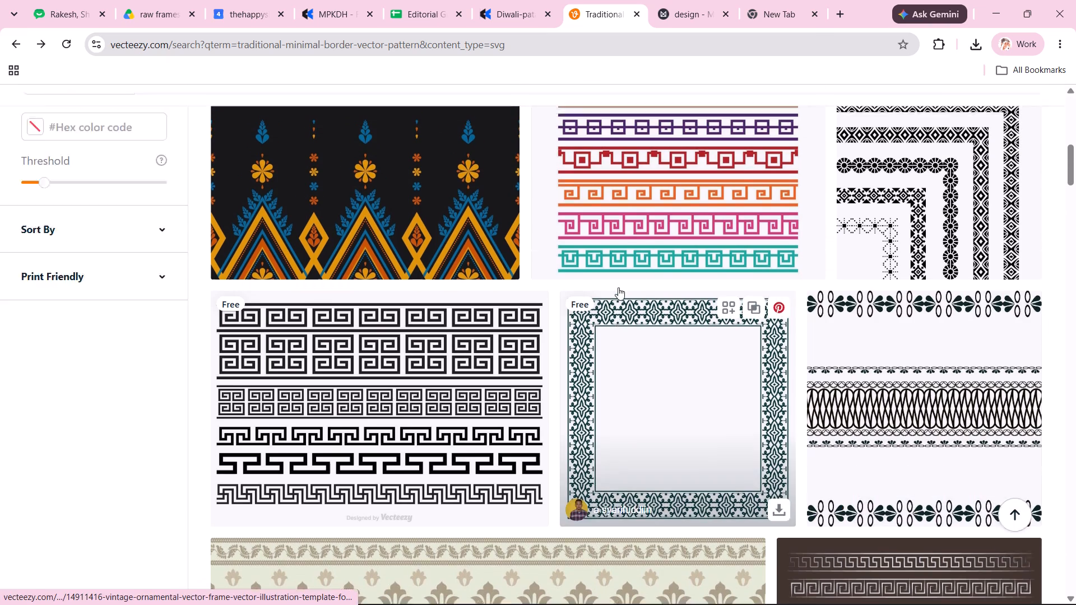
scroll(618, 287, "up", 8)
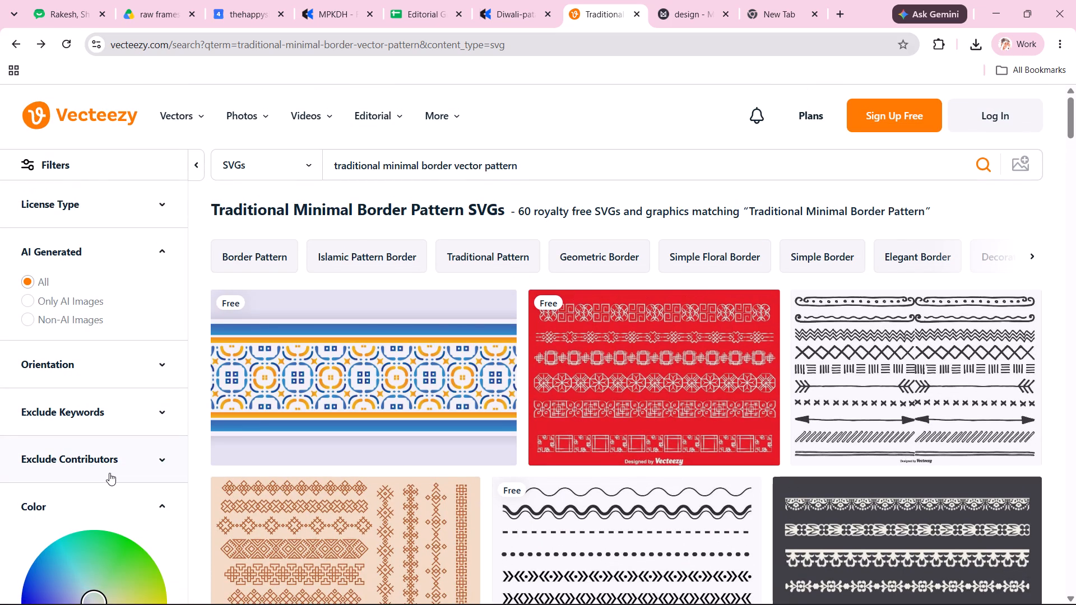
scroll(96, 317, "up", 4)
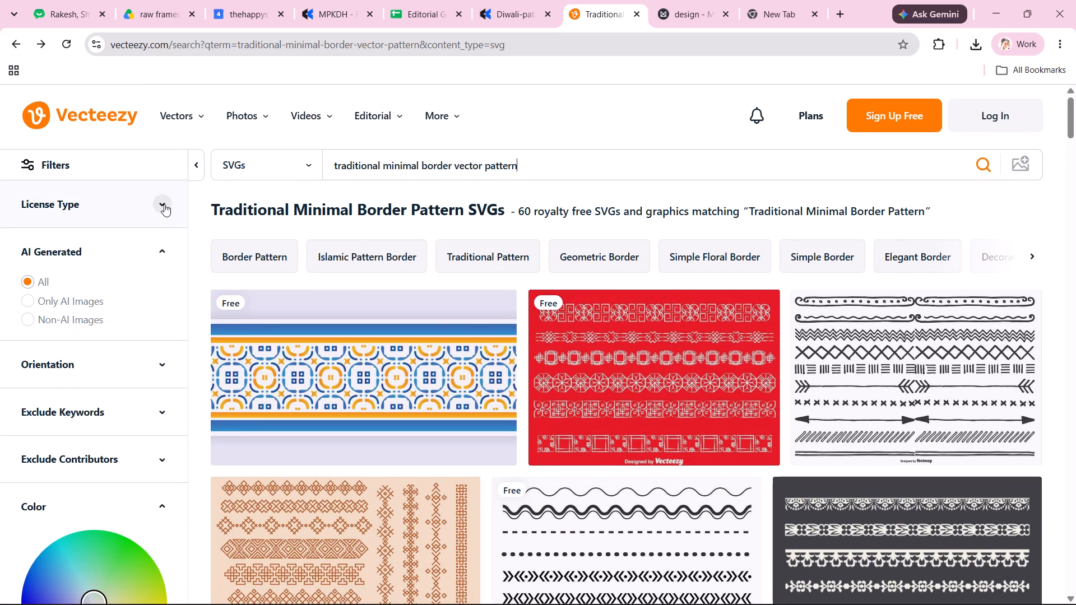
left_click(163, 203)
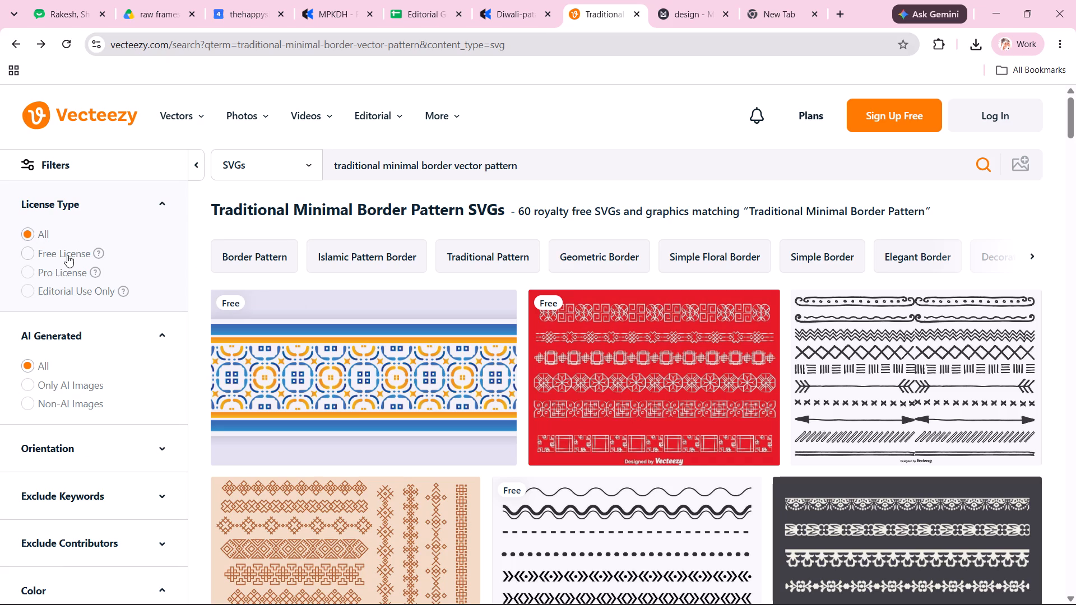
left_click(67, 255)
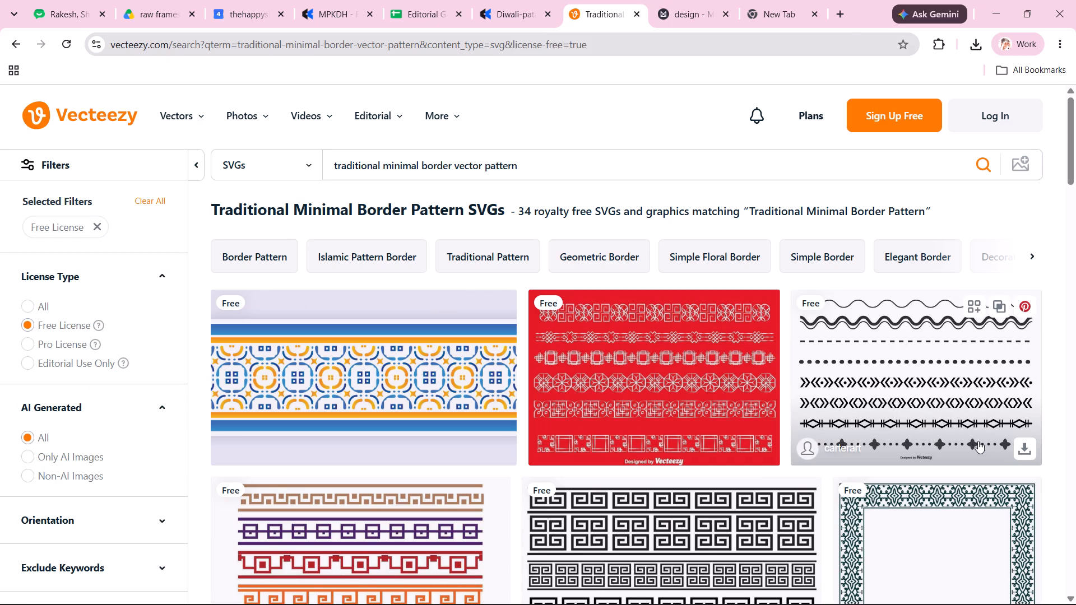
Download the free multicoloured Greek key border vectors SVG from the filtered results.
scroll(729, 343, "down", 1)
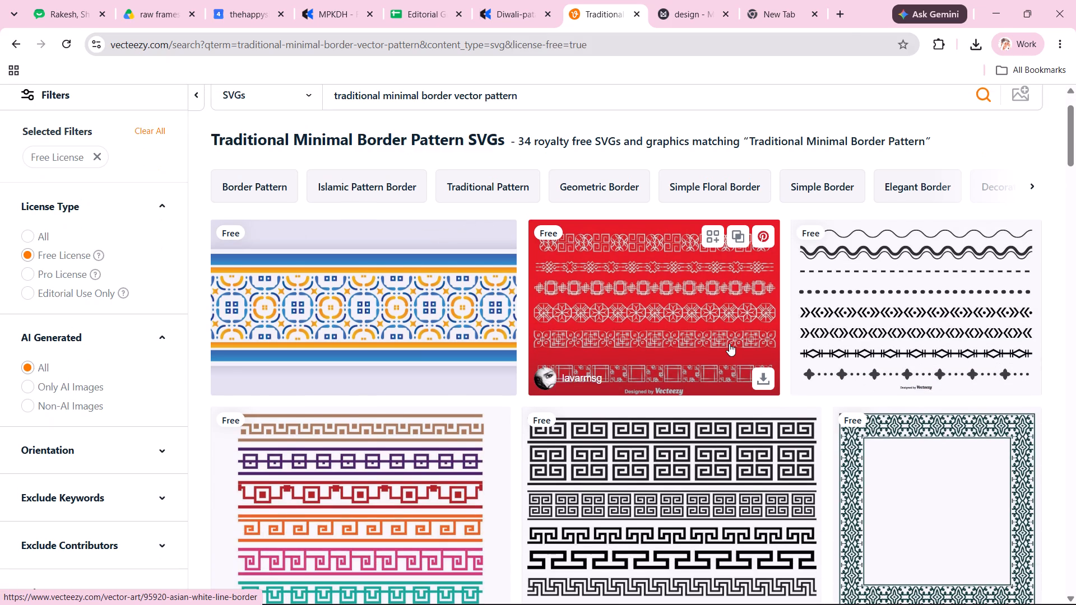
scroll(729, 343, "down", 3)
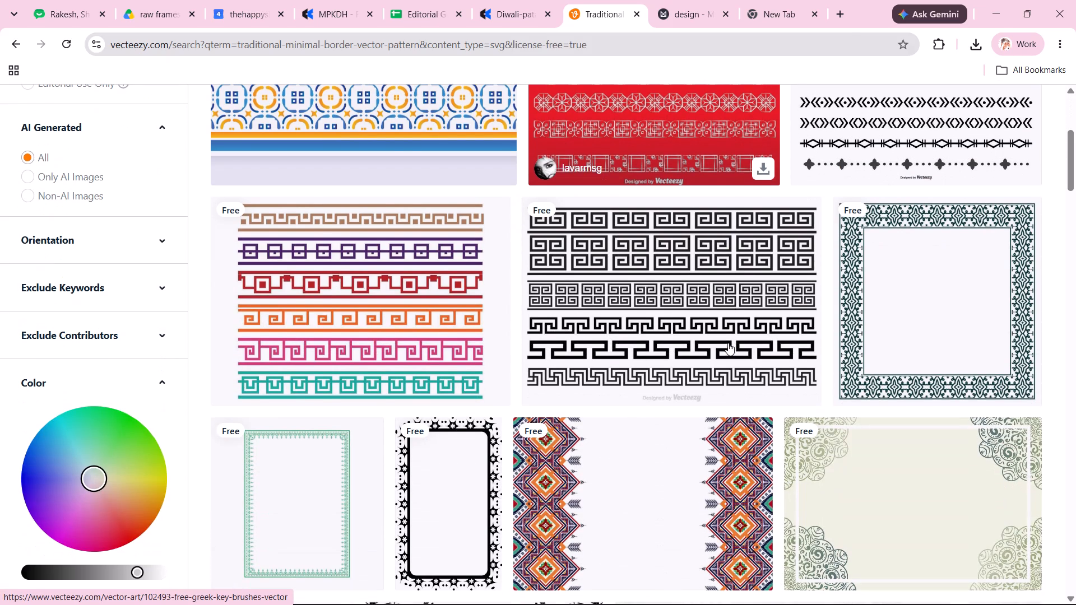
left_click(345, 286)
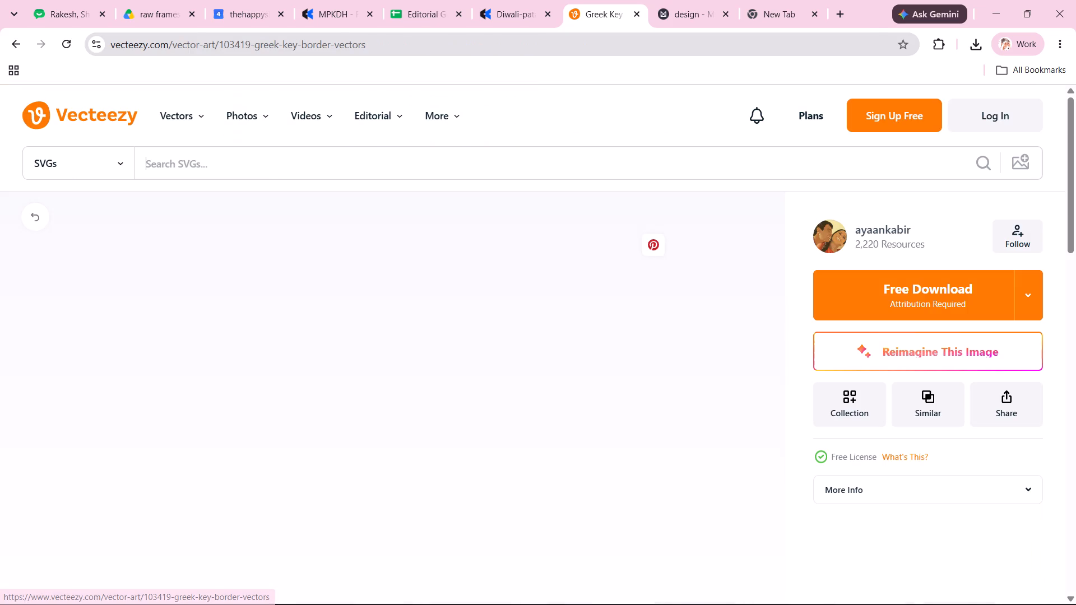
left_click(905, 300)
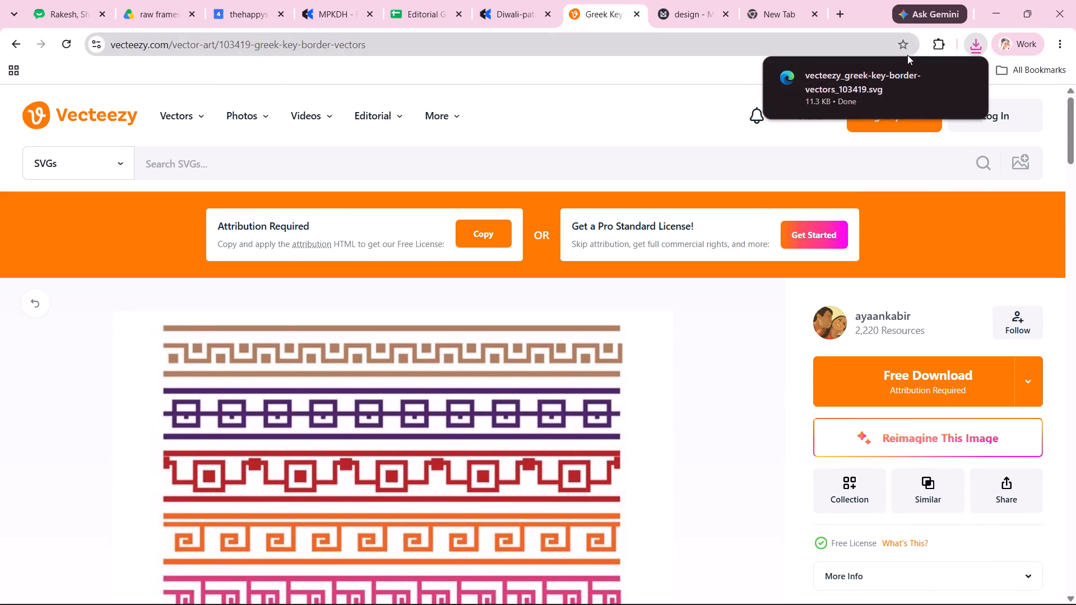
Switch to Animate and import vecteezy_greek-key-border-vectors_103419.svg to the stage, with each path on a different layer.
left_click(999, 9)
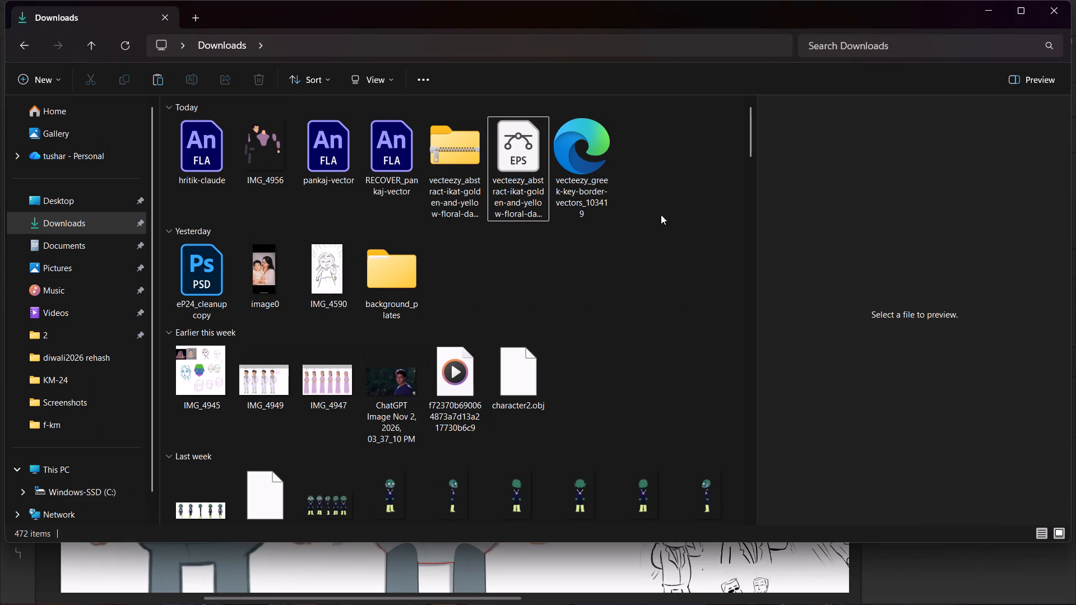
left_click(995, 6)
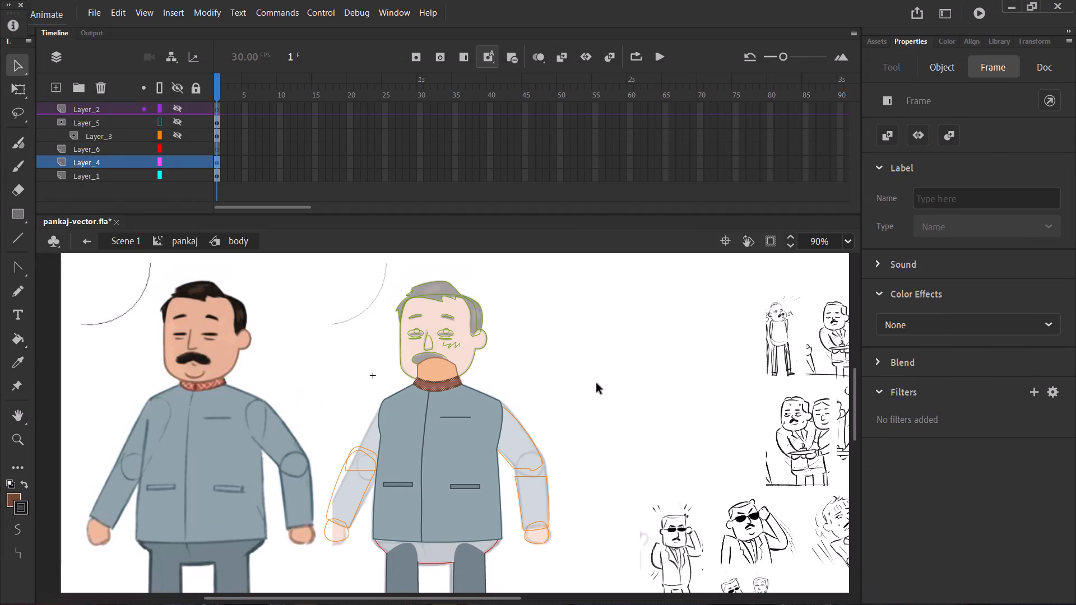
left_click(103, 0)
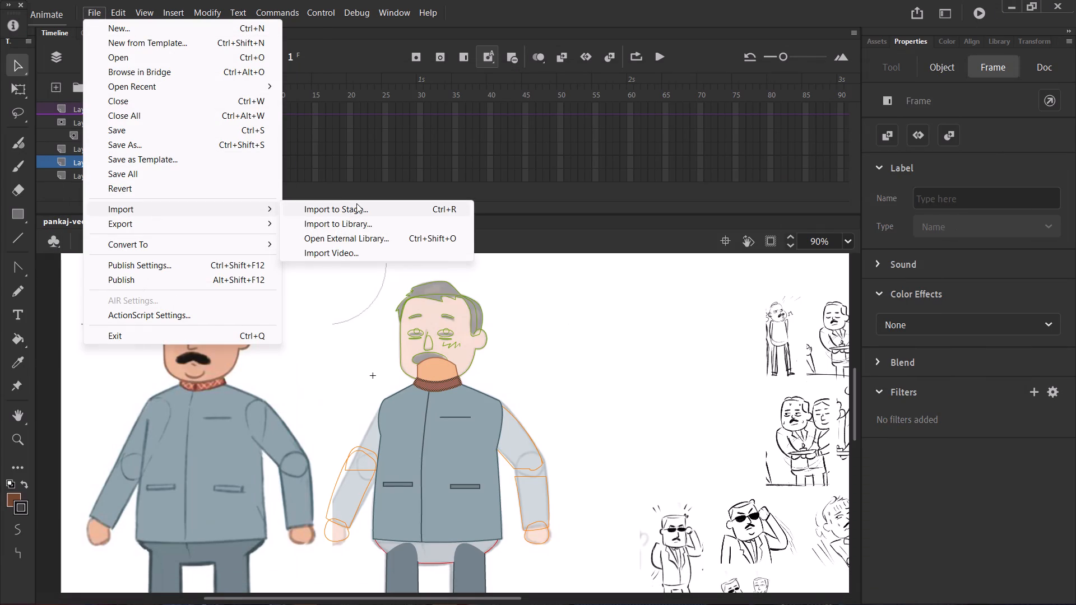
left_click(356, 203)
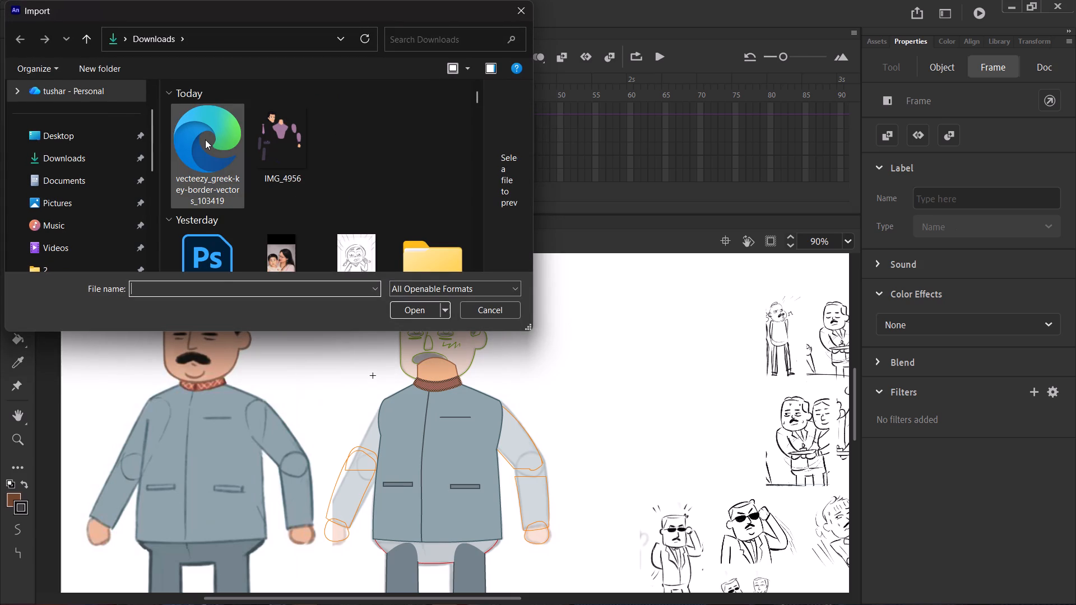
left_click(205, 139)
key("Return")
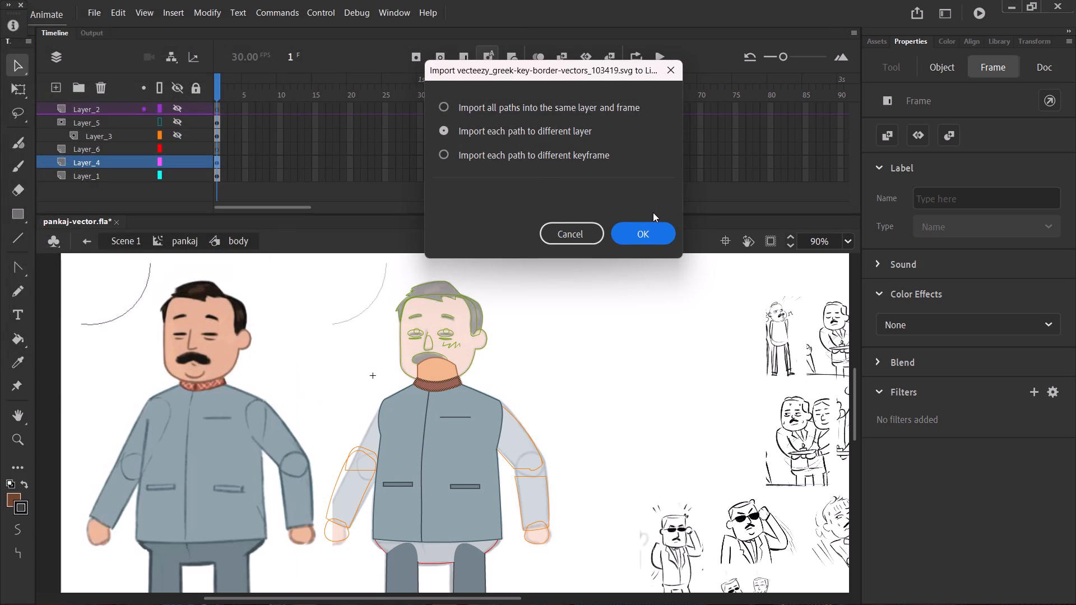
left_click(667, 236)
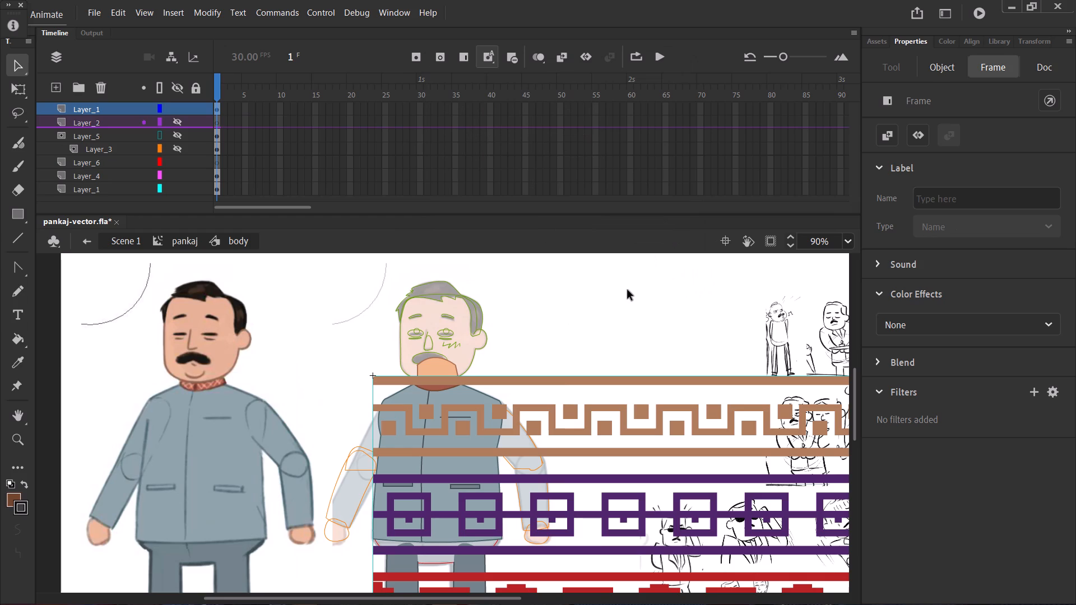
Move the imported border group off the artboard, beyond the sketches, to about X 1547, Y -156.
key("ctrl+minus")
key("ctrl+minus")
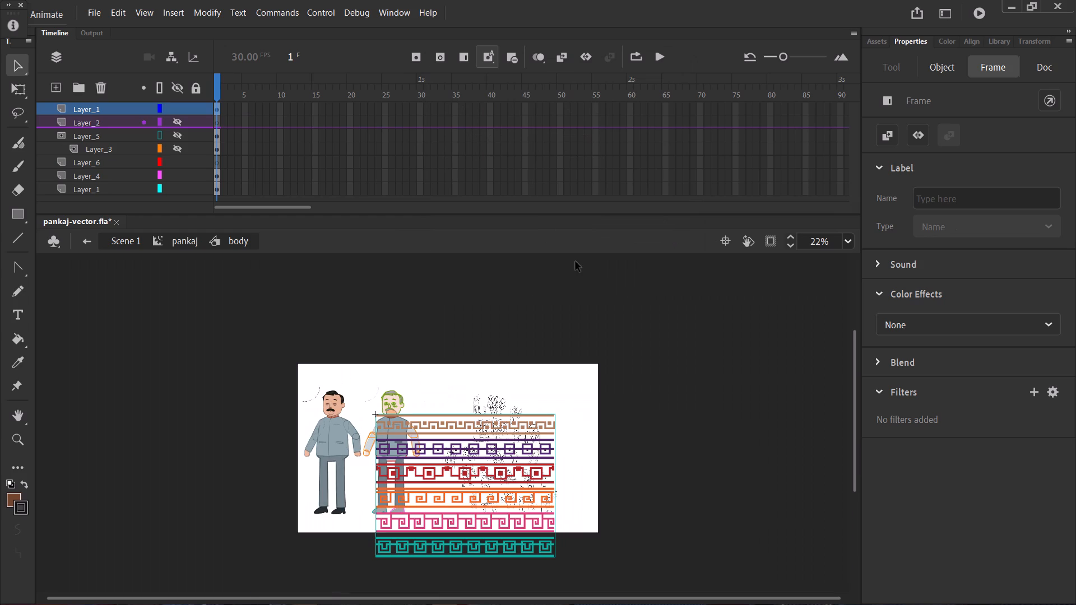
left_click_drag(497, 470, 745, 446)
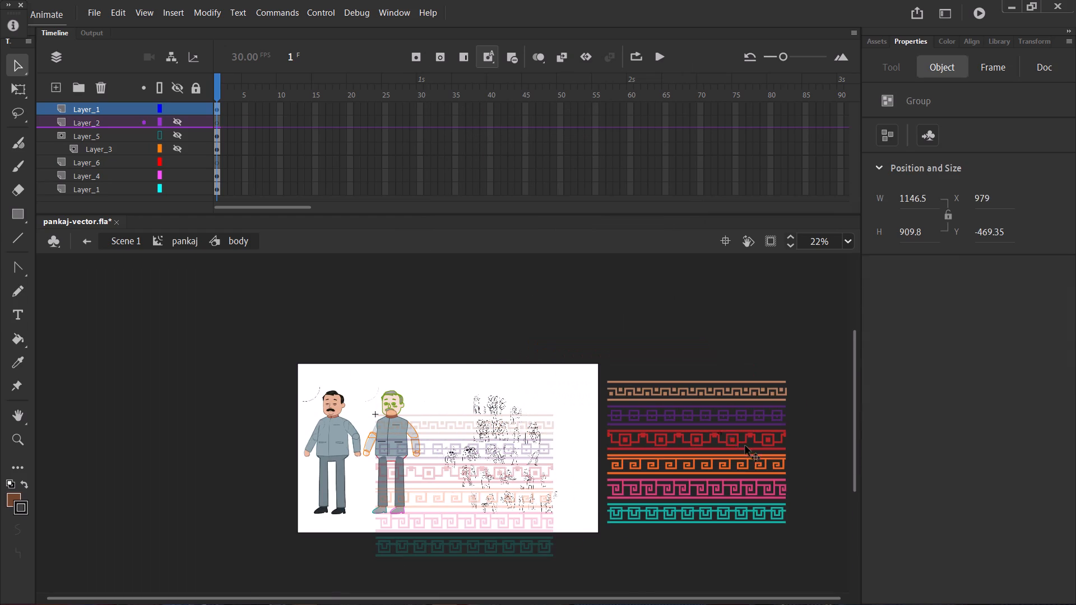
left_click_drag(745, 446, 739, 446)
left_click(751, 562)
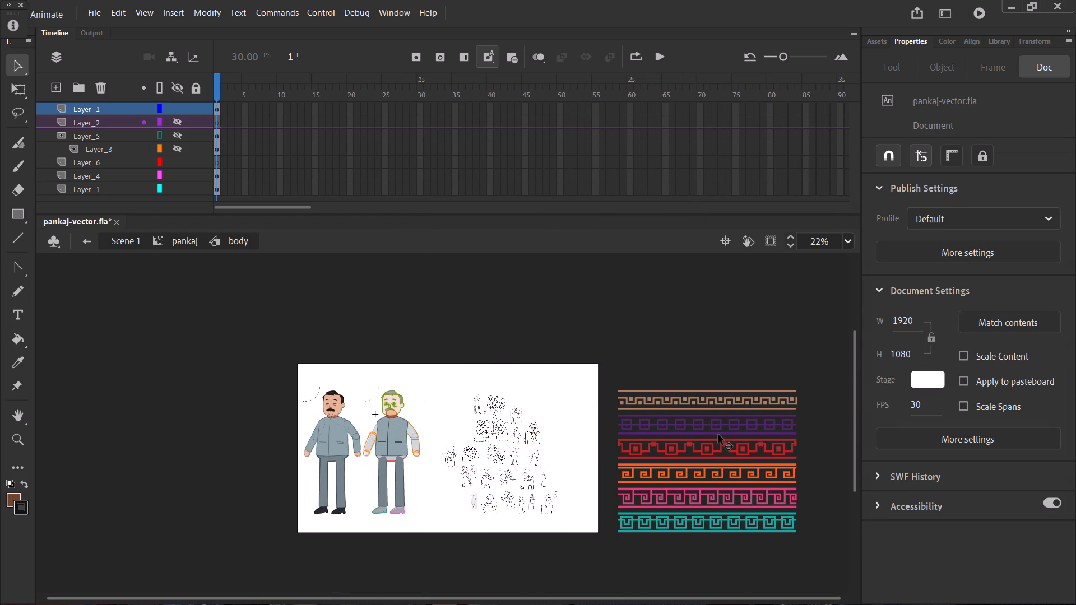
Copy the tan Greek key strip from inside the imported border group and return to the body symbol.
left_click(734, 401)
double_click(735, 401)
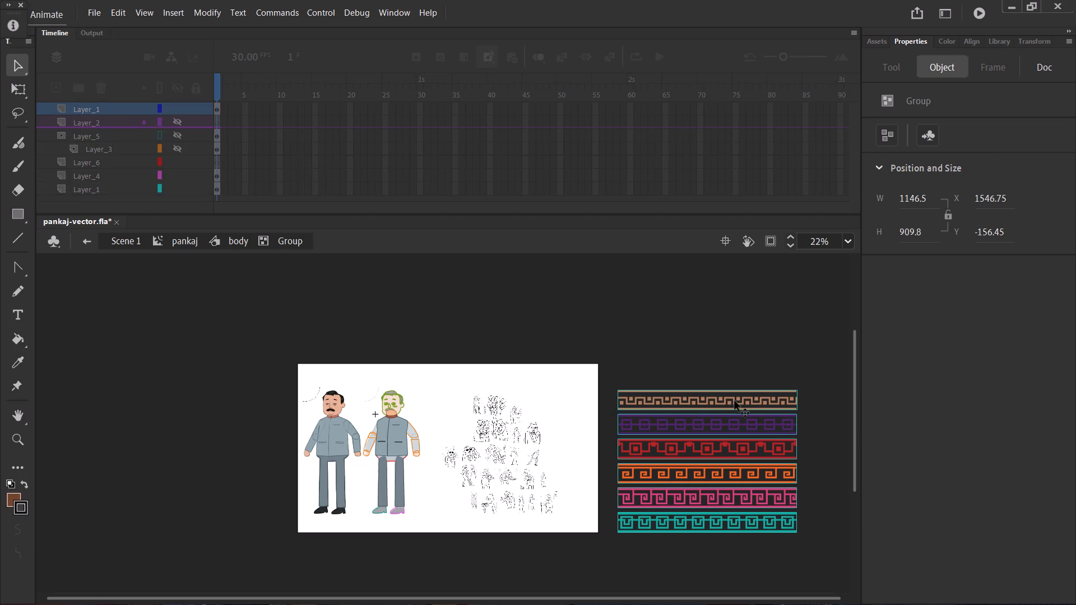
left_click(740, 370)
left_click(746, 398)
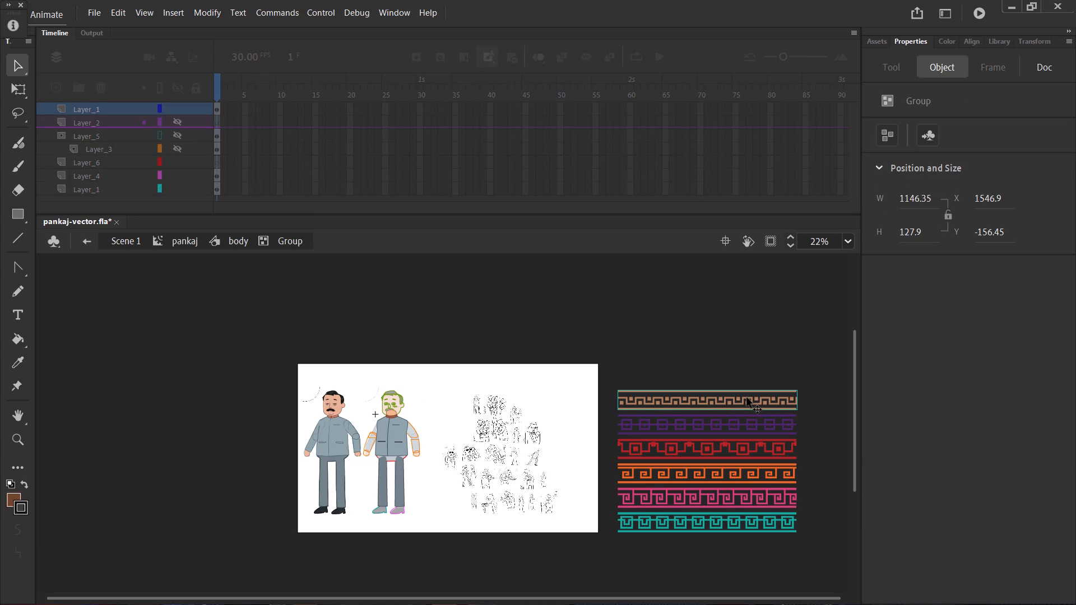
key("ctrl+c")
left_click(242, 237)
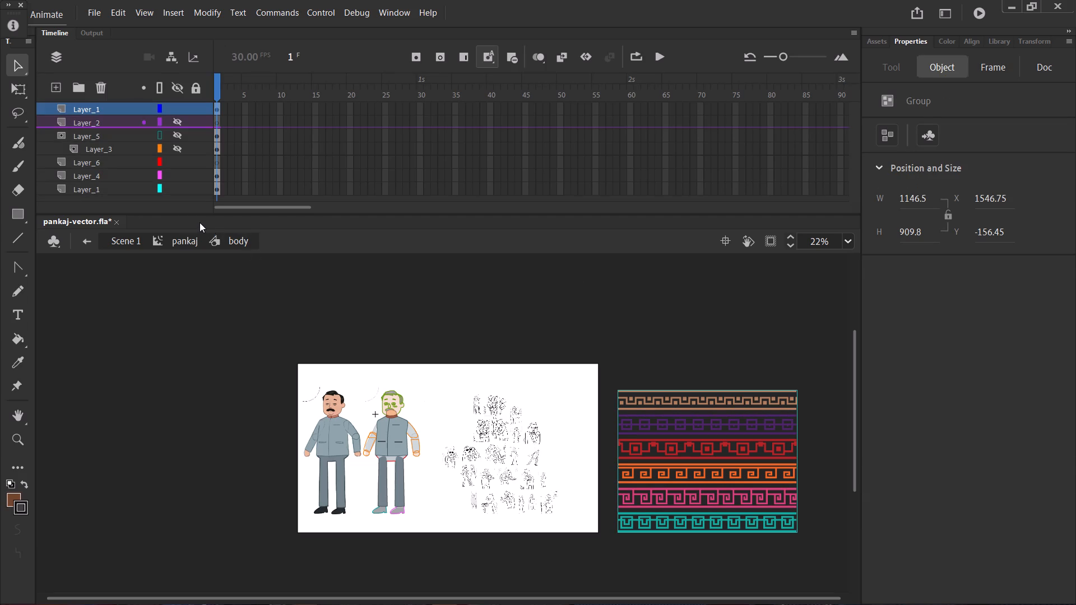
Group the brown collar artwork on Layer_4 inside the body symbol.
left_click(180, 240)
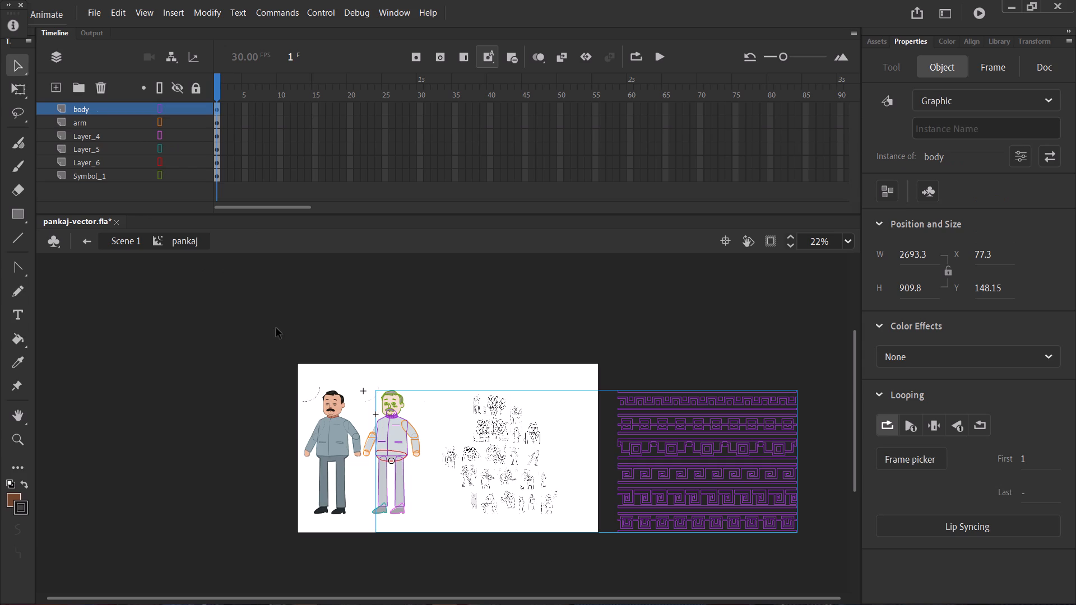
double_click(387, 423)
left_click(393, 413)
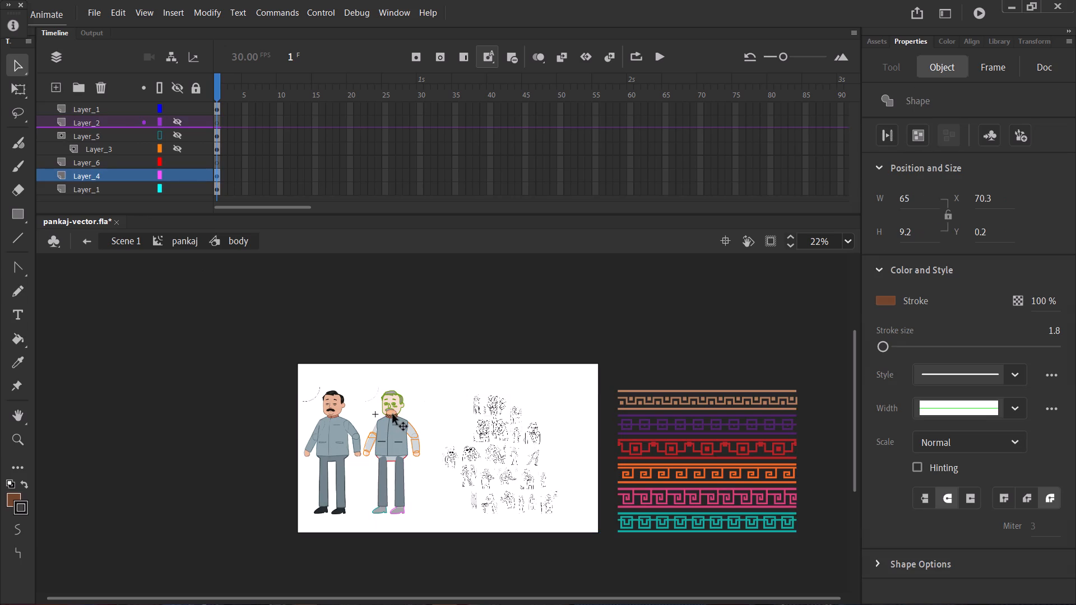
key("z")
left_click_drag(452, 400, 381, 436)
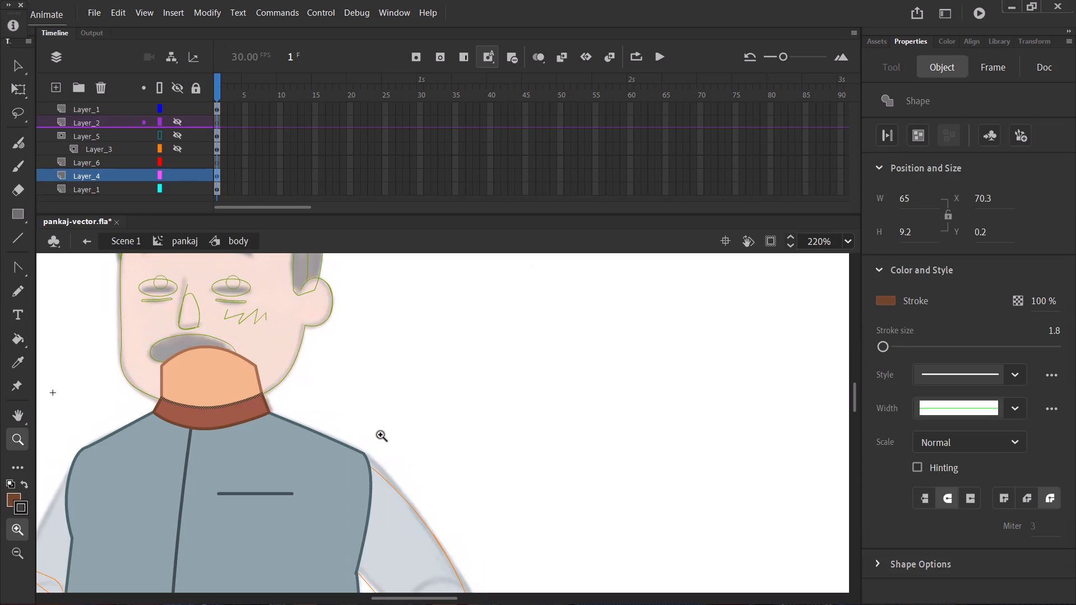
key("h")
left_click_drag(355, 450, 558, 406)
left_click(115, 185)
left_click(110, 177)
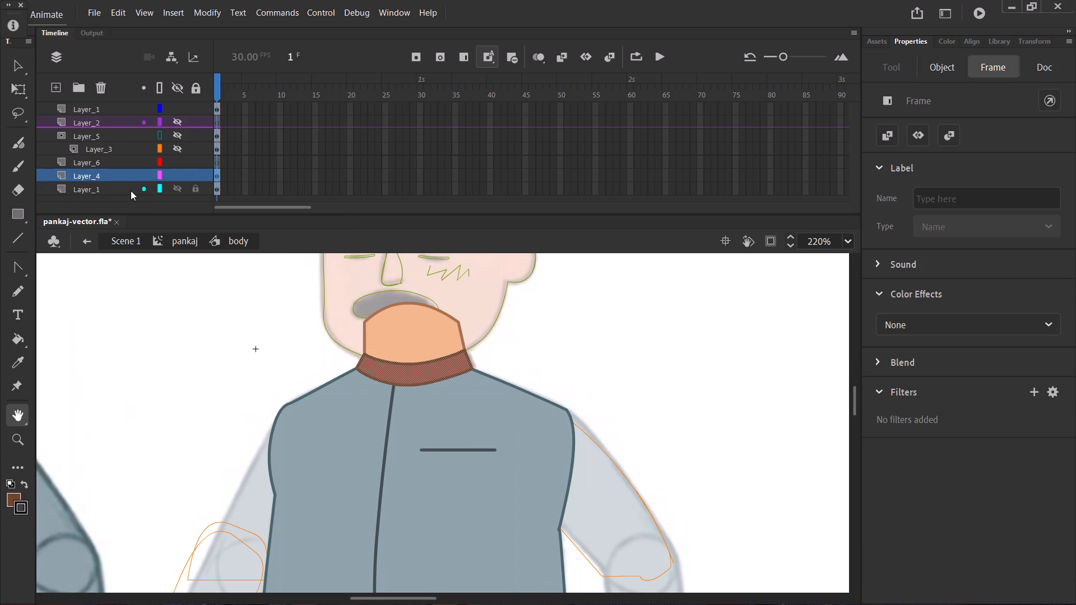
key("ctrl+g")
left_click(111, 185)
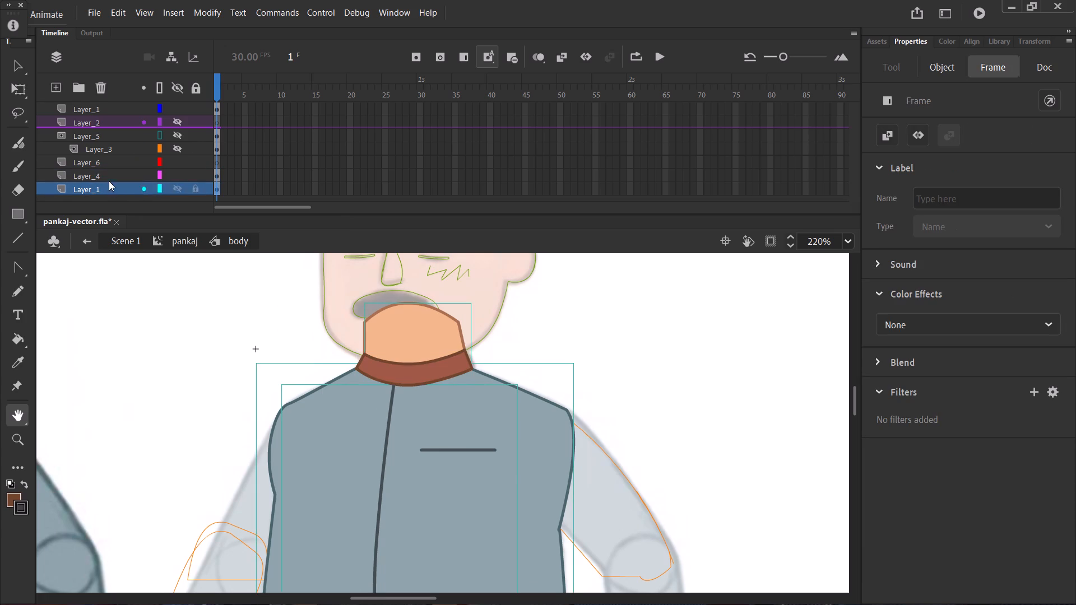
left_click(109, 175)
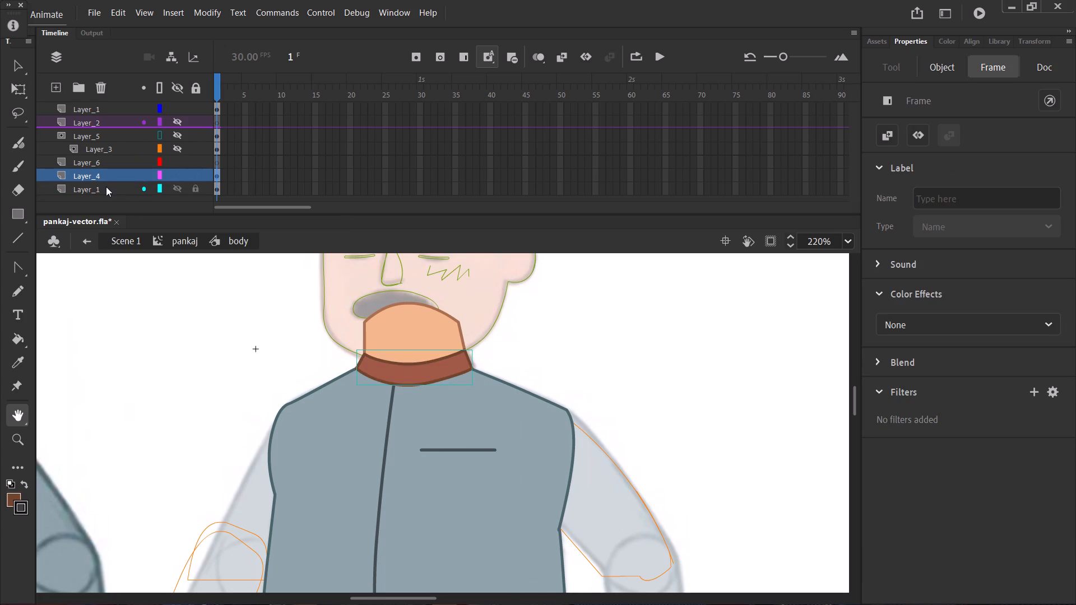
Paste the copied Greek key strip onto Layer_6 of the body symbol and activate Free Transform on it.
left_click(98, 162)
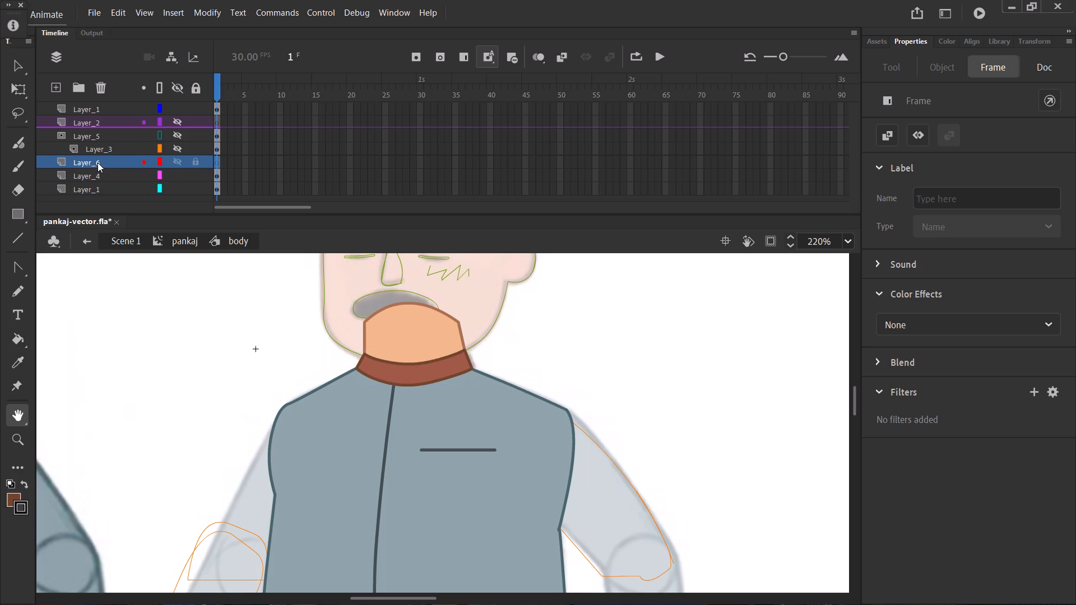
key("ctrl+v")
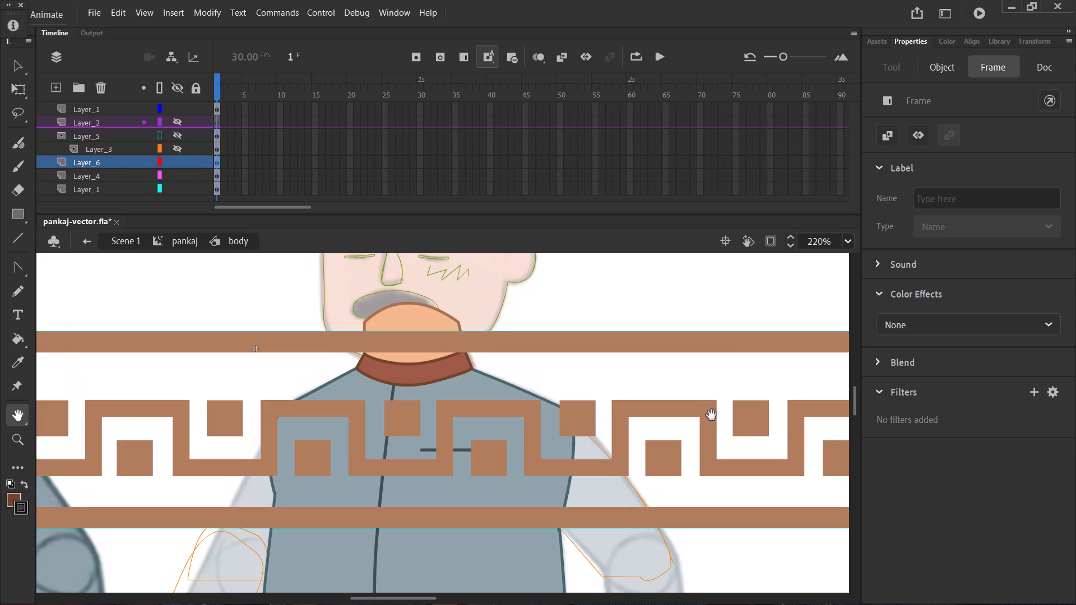
key("v")
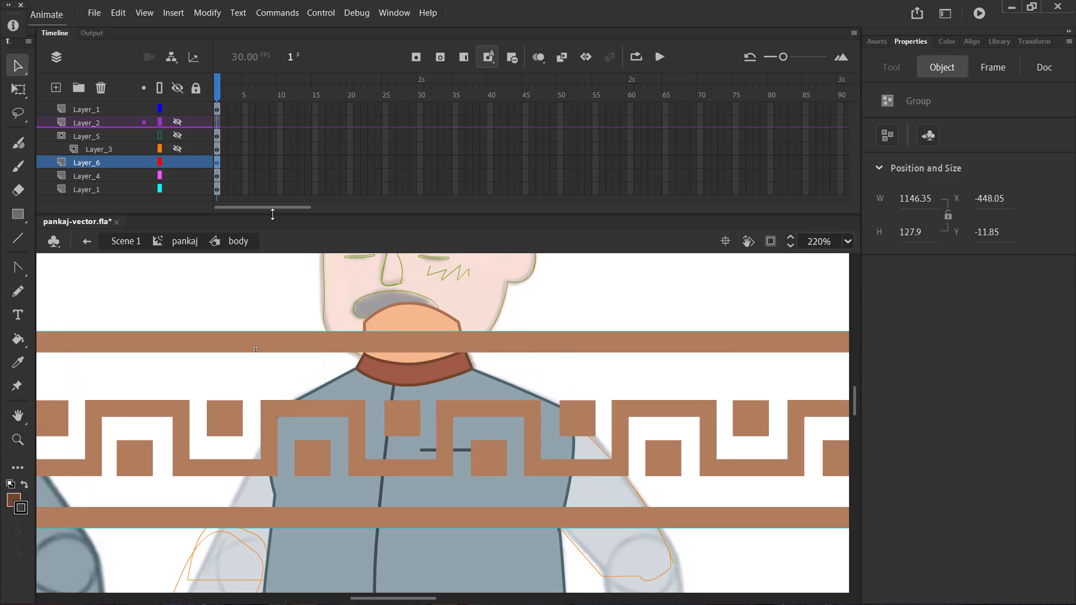
left_click(22, 88)
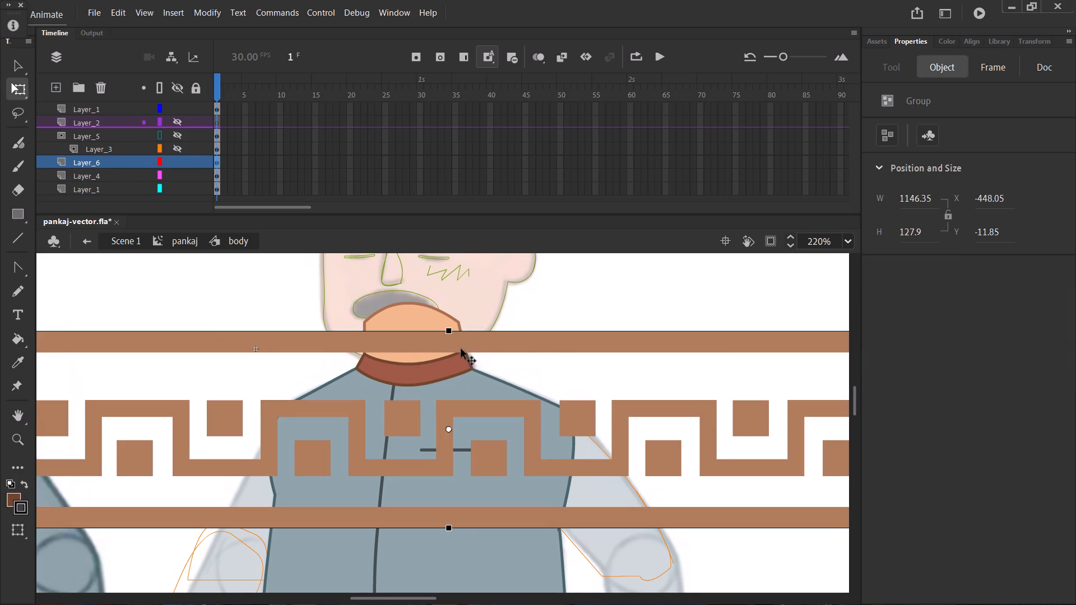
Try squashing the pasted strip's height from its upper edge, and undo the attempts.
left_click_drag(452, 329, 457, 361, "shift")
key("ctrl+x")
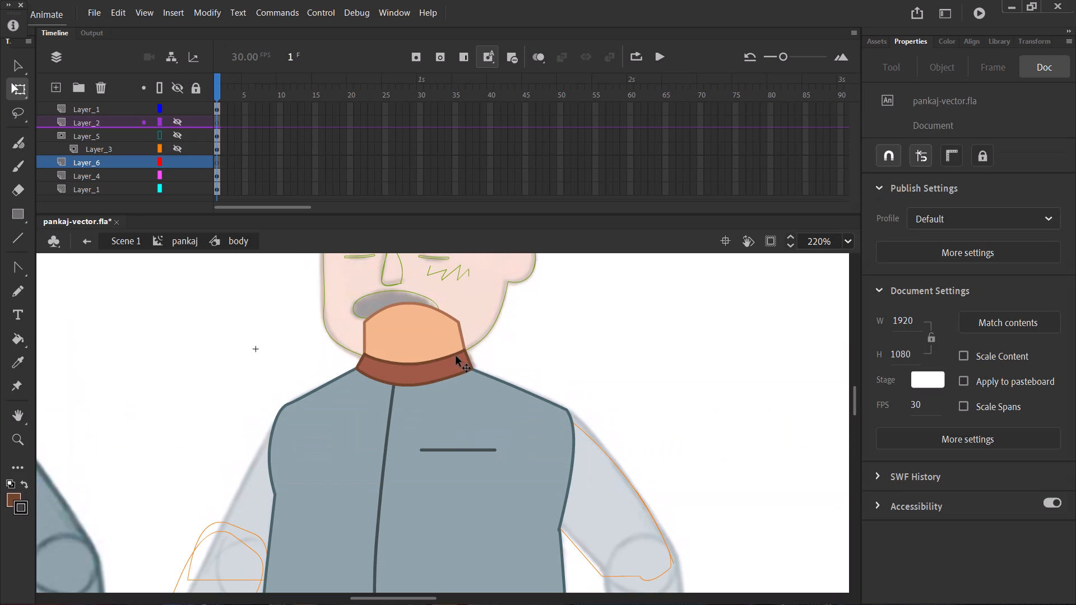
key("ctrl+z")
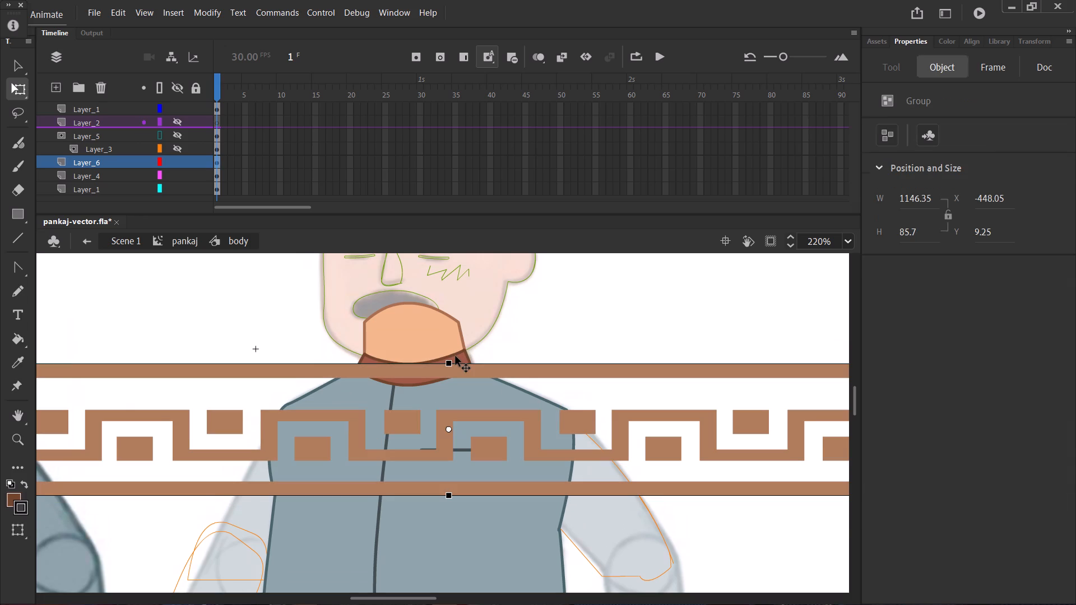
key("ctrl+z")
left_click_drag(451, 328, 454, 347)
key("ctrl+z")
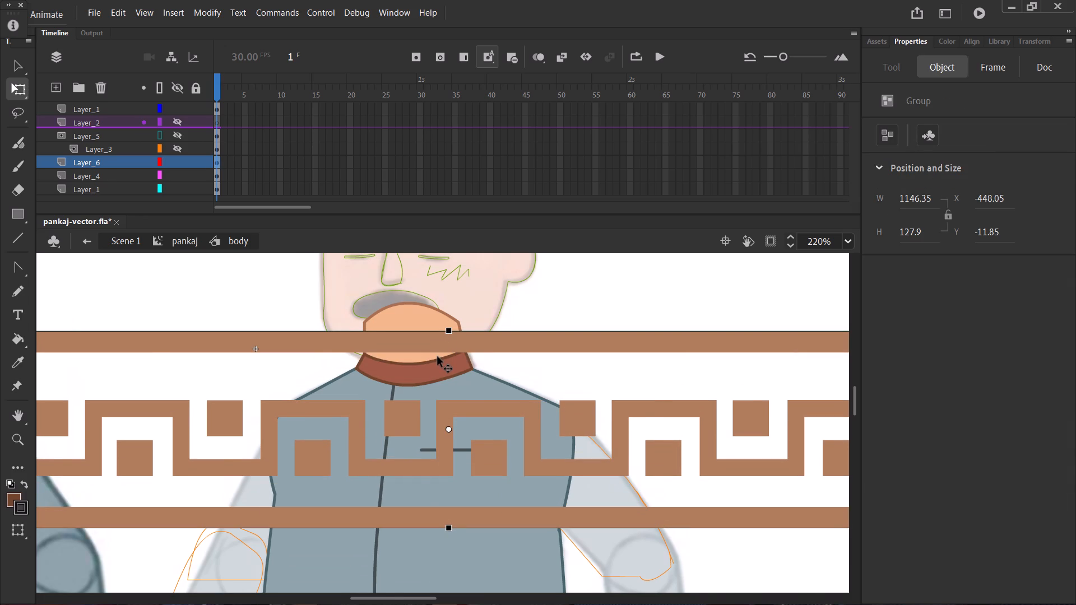
Scale the Greek key strip down proportionally about its centre to about 95.4 wide by 10.65 high.
key("ctrl+minus")
key("ctrl+minus")
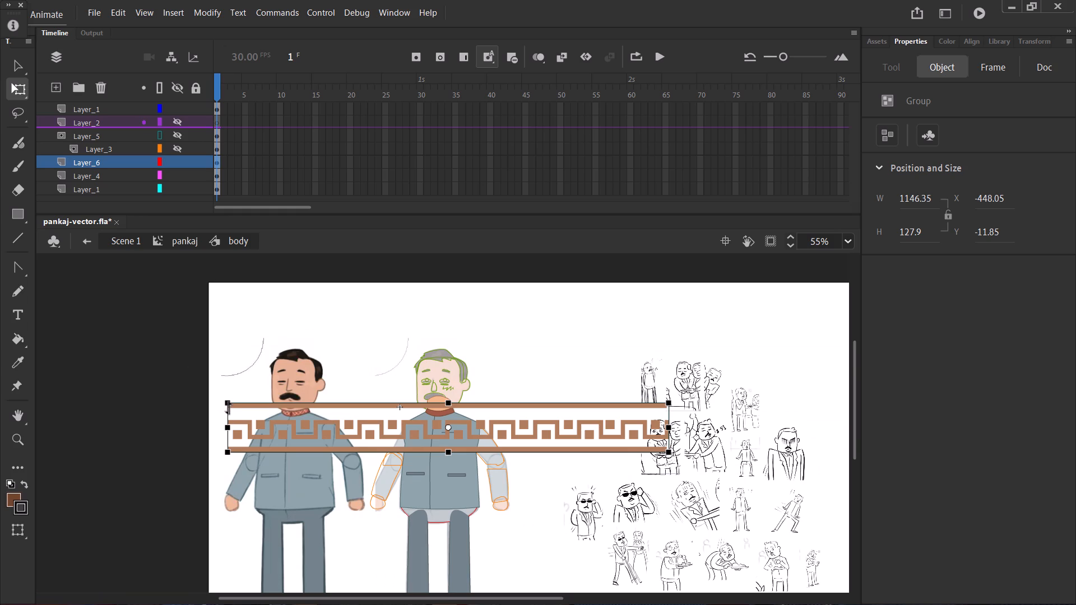
left_click_drag(227, 404, 335, 445, "shift")
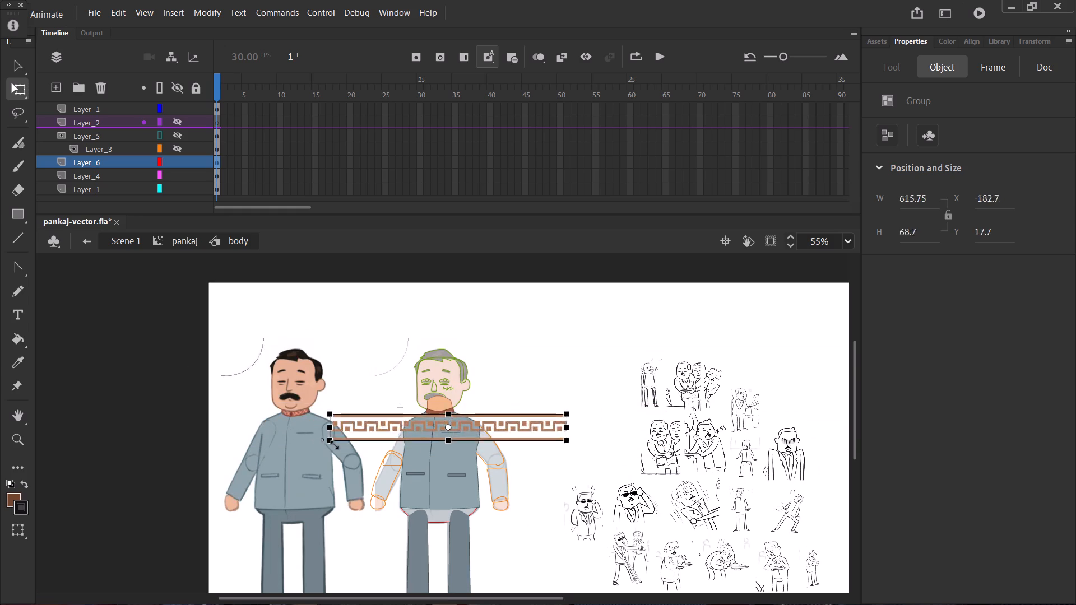
left_click_drag(335, 445, 427, 461, "shift")
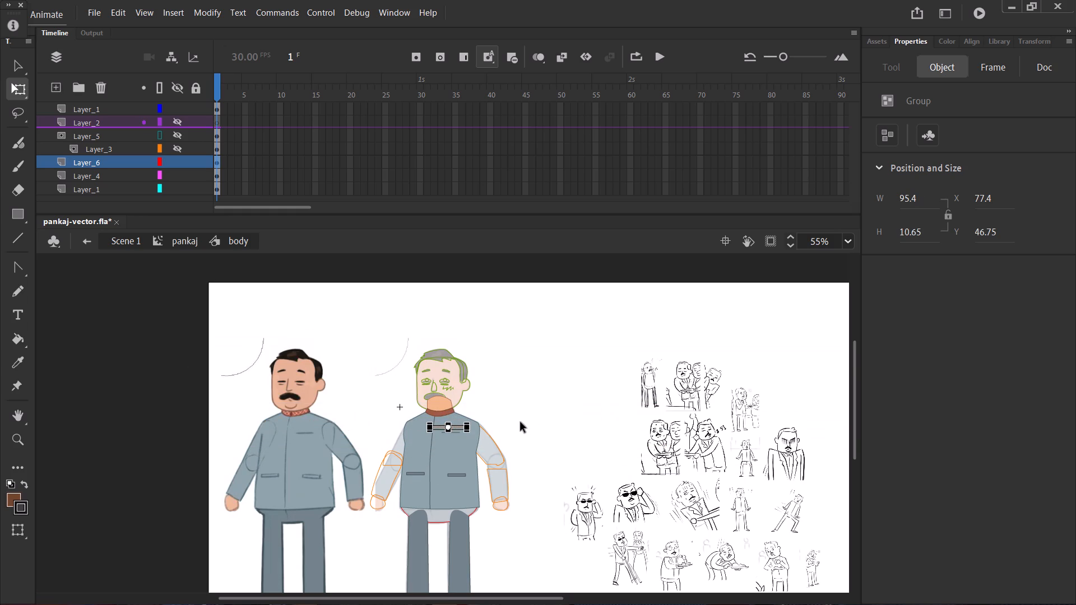
Move the scaled Greek key strip up over the brown collar, to about X 61.75, Y 4.1.
left_click(517, 417)
key("z")
left_click_drag(500, 409, 407, 434)
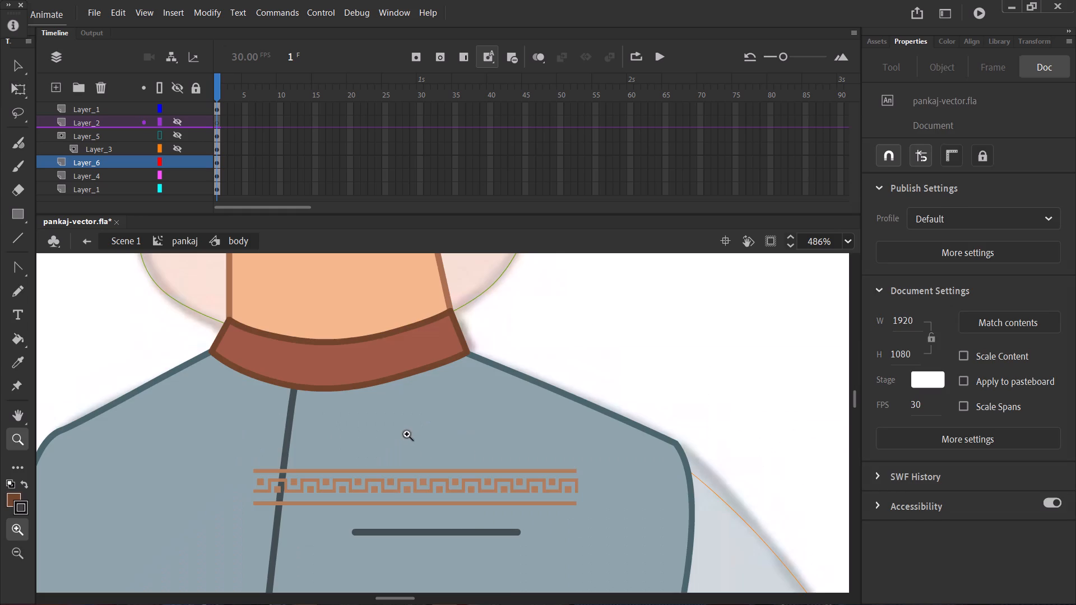
key("v")
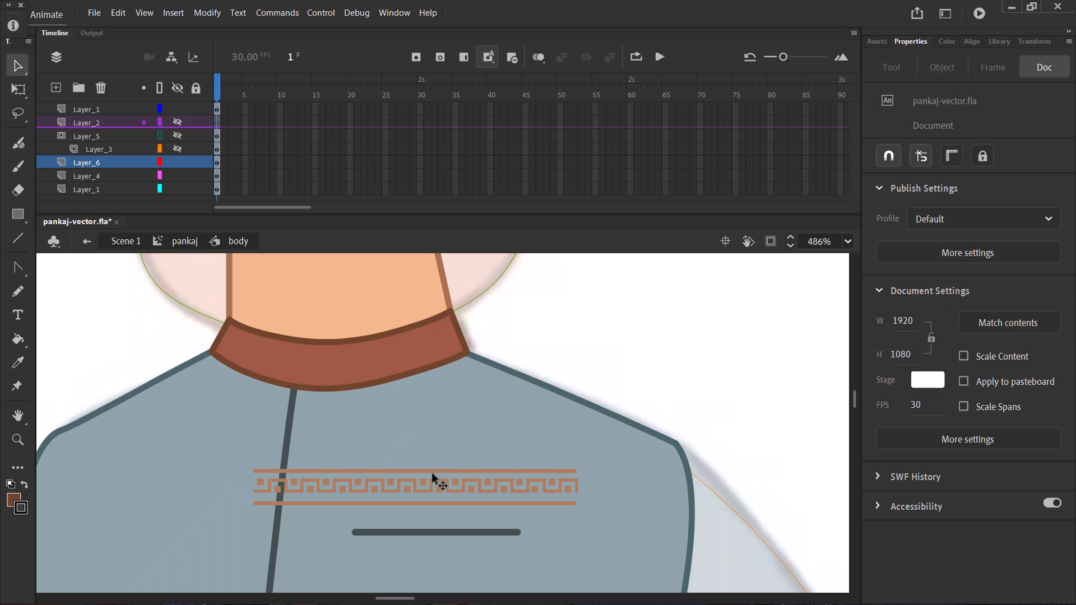
left_click(432, 471)
left_click_drag(432, 471, 402, 311)
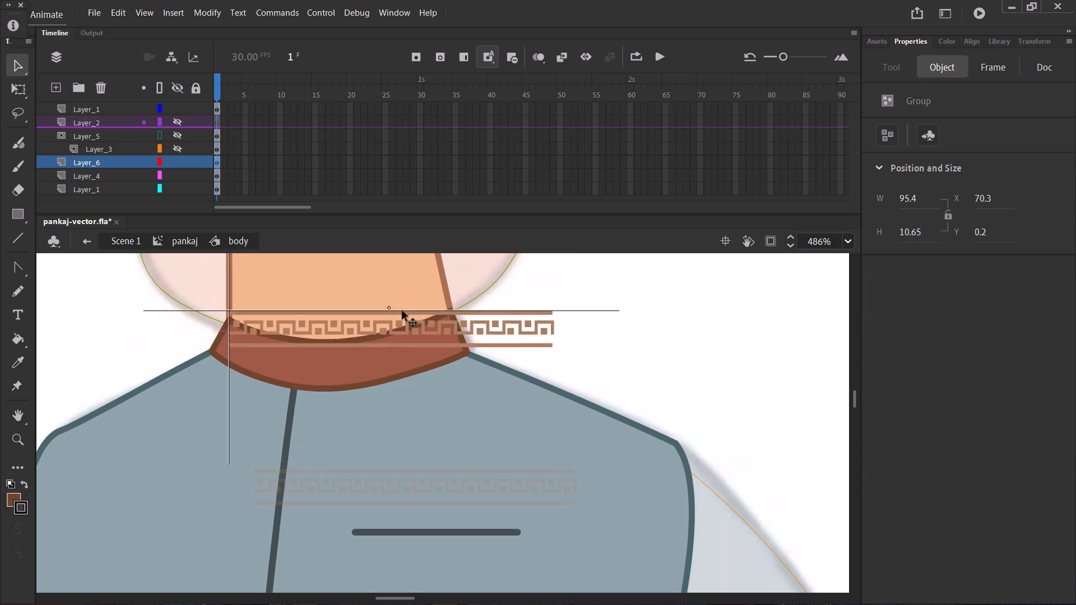
left_click_drag(402, 311, 378, 326)
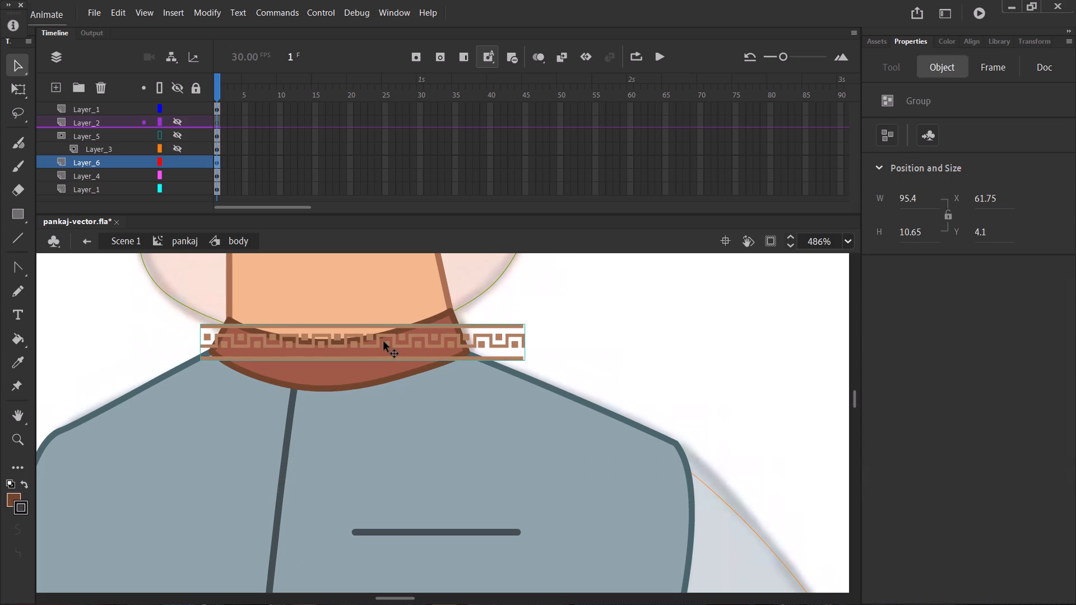
Open the Greek key strip's group for editing inside the body symbol.
right_click(384, 342)
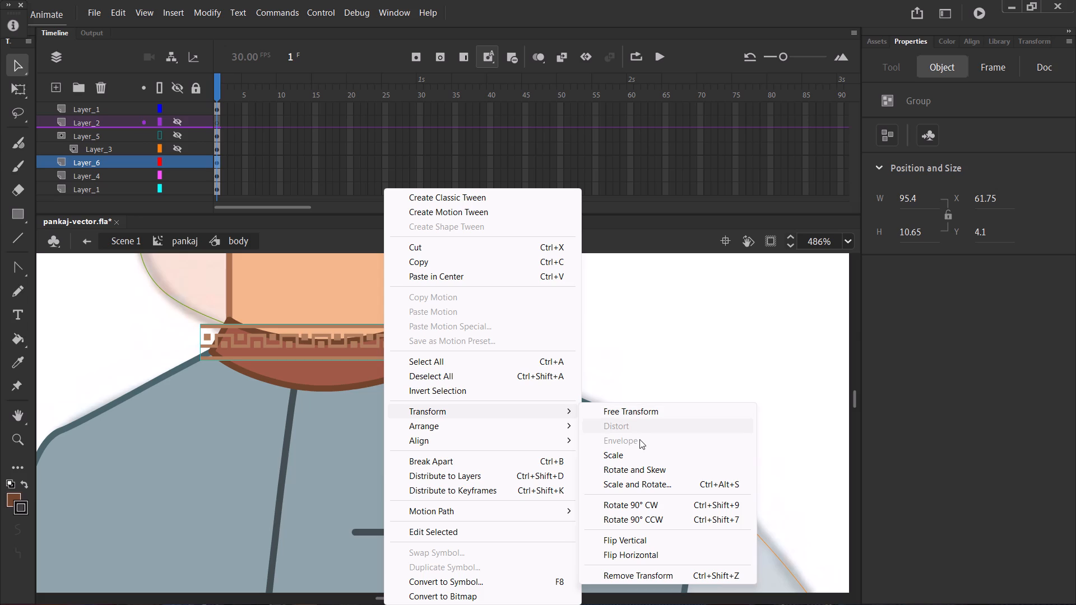
left_click(709, 245)
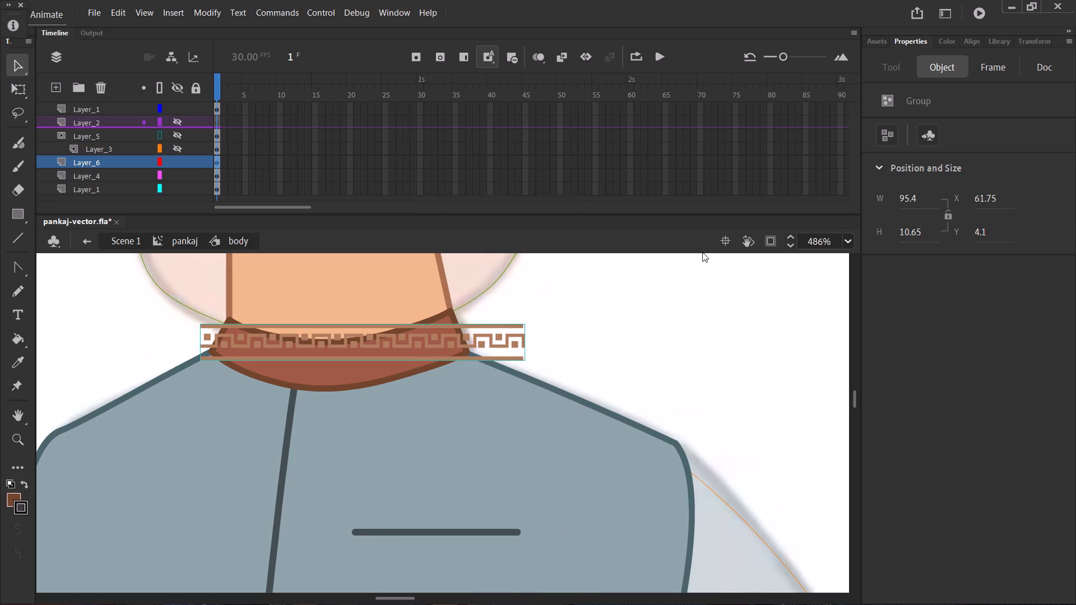
left_click(560, 332)
left_click(517, 327)
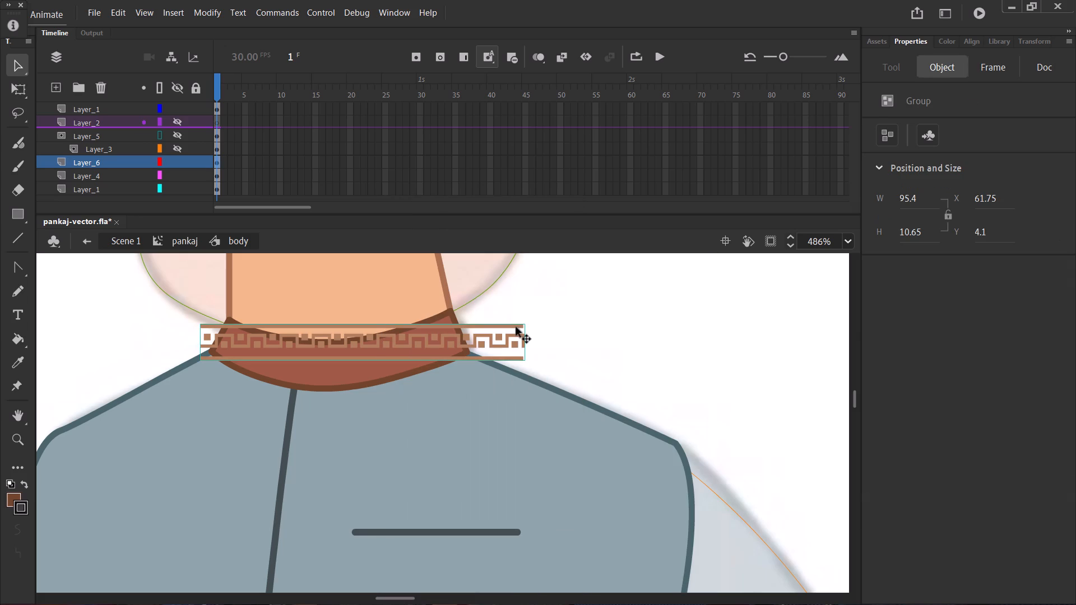
double_click(516, 327)
right_click(516, 327)
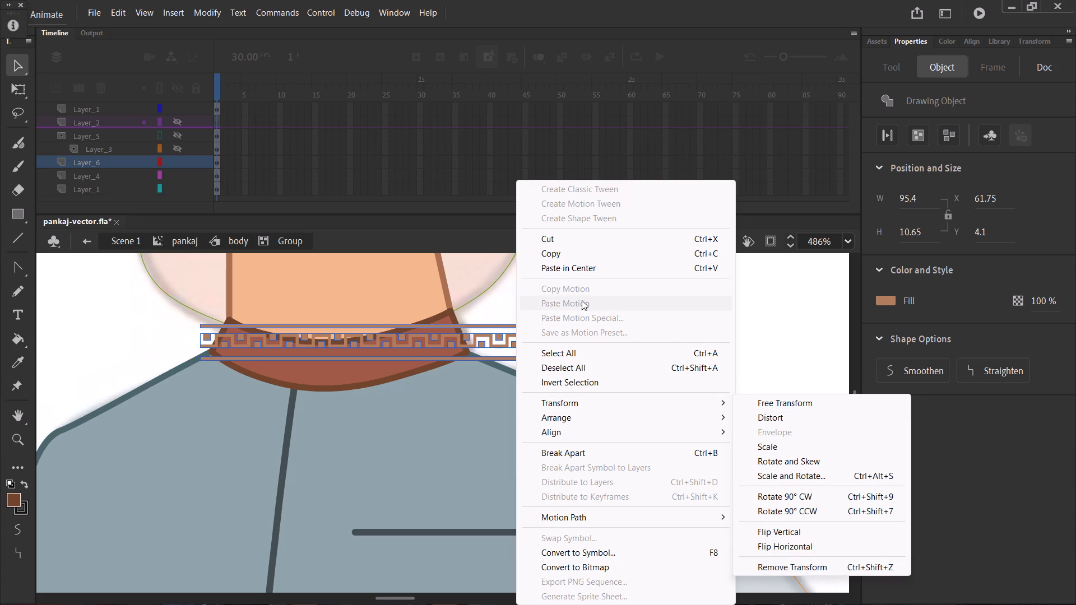
left_click(498, 284)
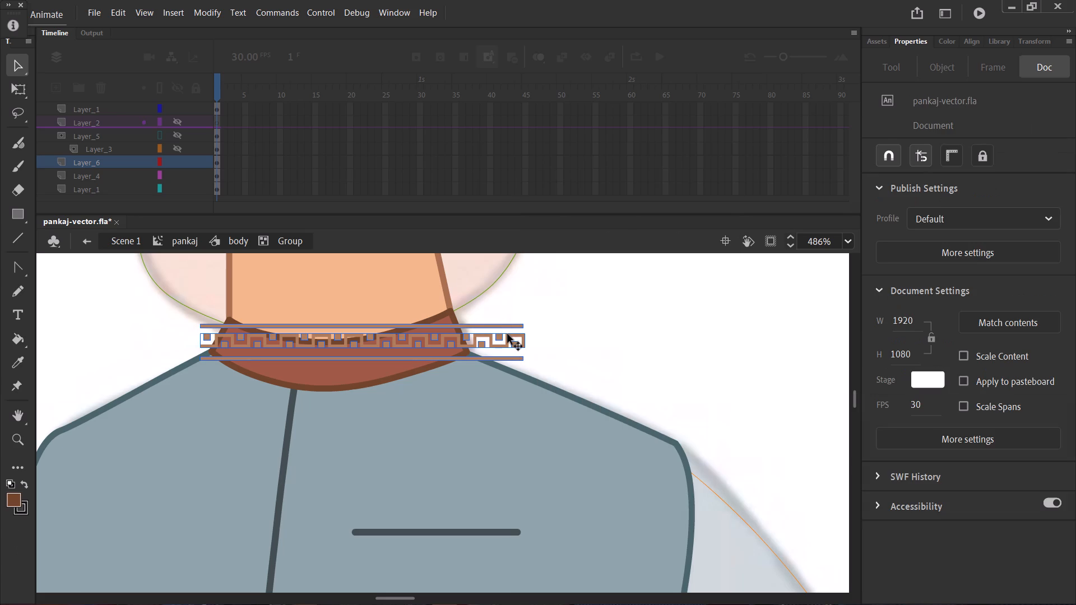
Break apart the strip's selected drawing object into a plain shape inside the group.
left_click(508, 334)
left_click_drag(606, 295, 394, 446)
right_click(402, 341)
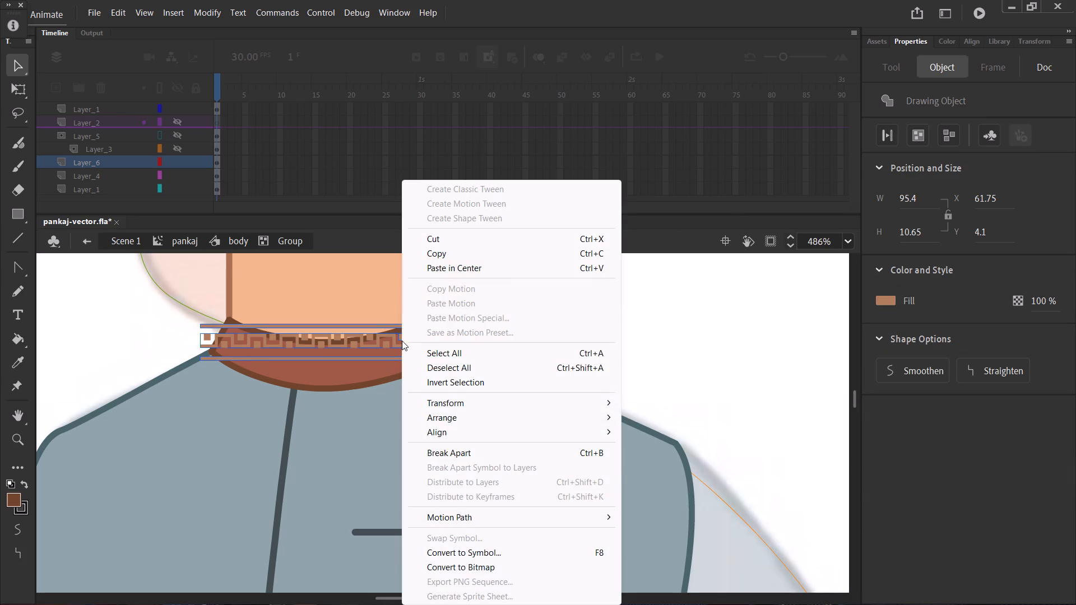
left_click(475, 452)
left_click(639, 311)
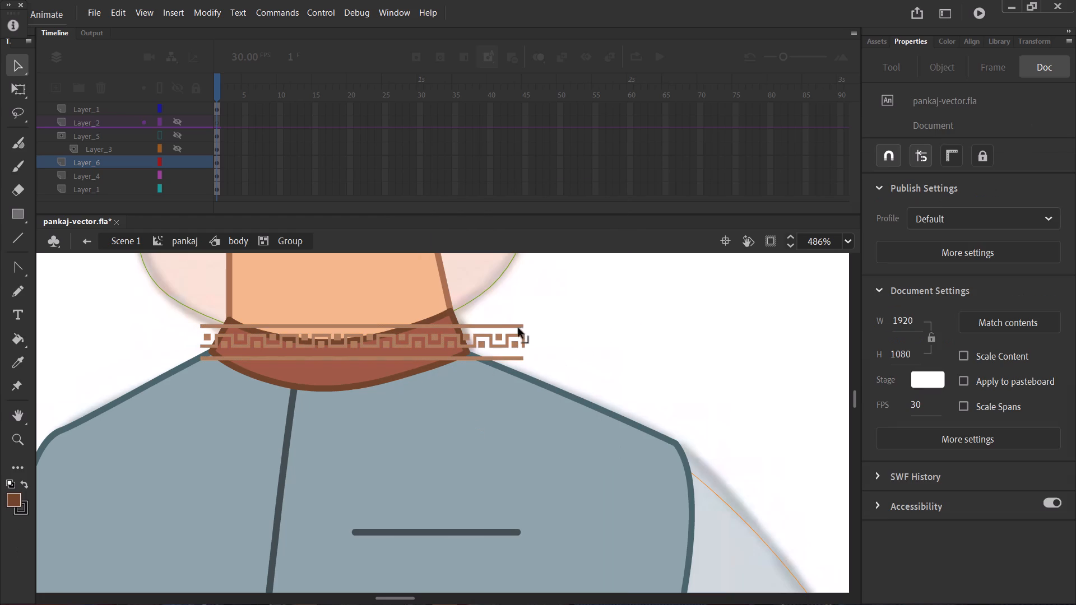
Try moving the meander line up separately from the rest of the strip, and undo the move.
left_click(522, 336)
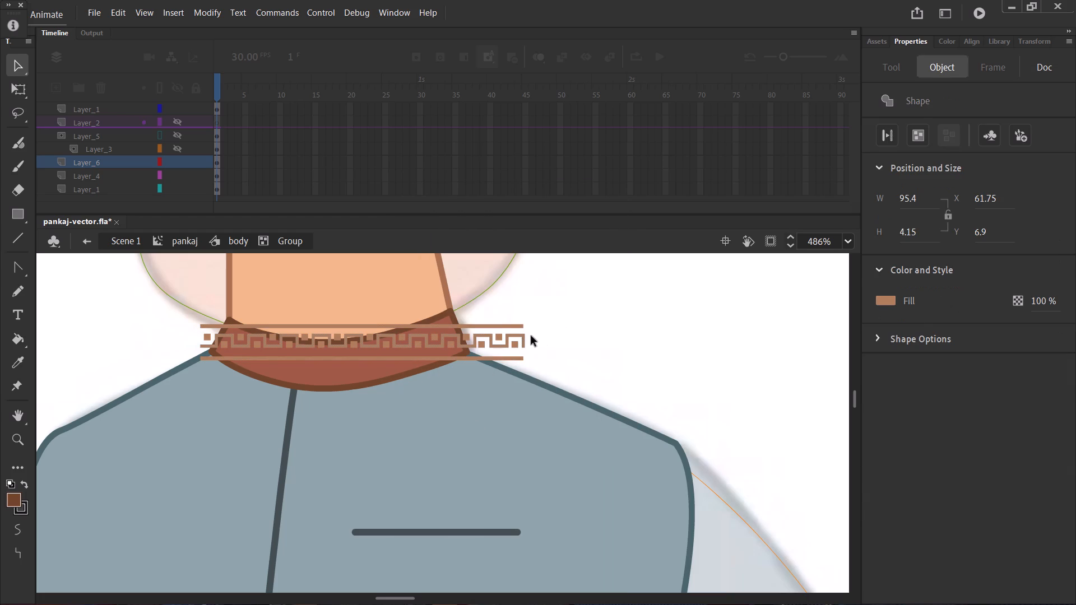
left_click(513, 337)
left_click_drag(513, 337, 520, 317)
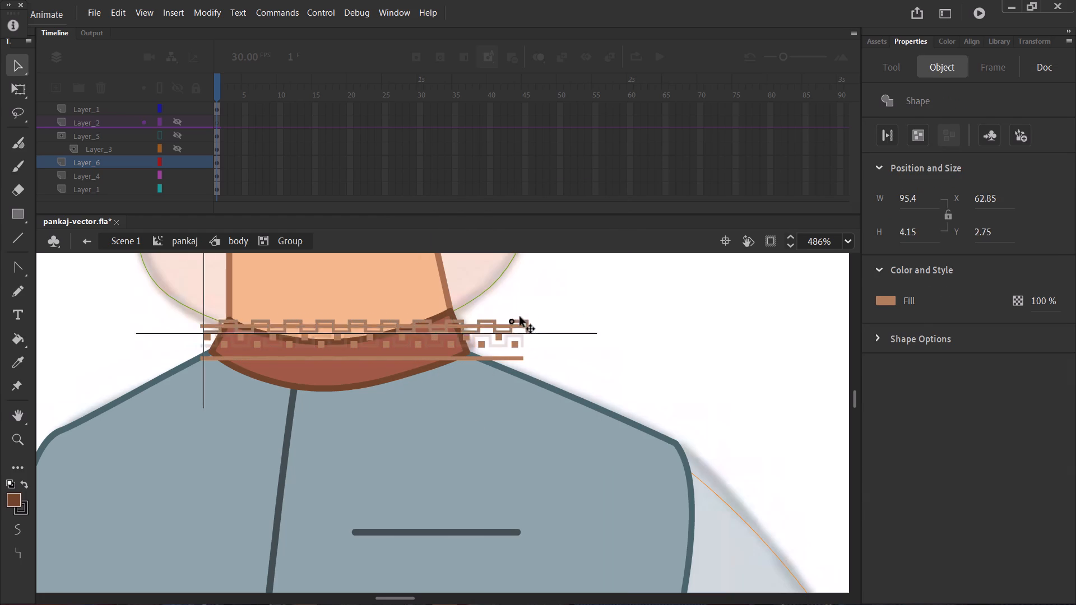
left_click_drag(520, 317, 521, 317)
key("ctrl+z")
Select the whole strip and break apart its remaining small square drawing objects into plain shapes.
left_click_drag(578, 300, 389, 329)
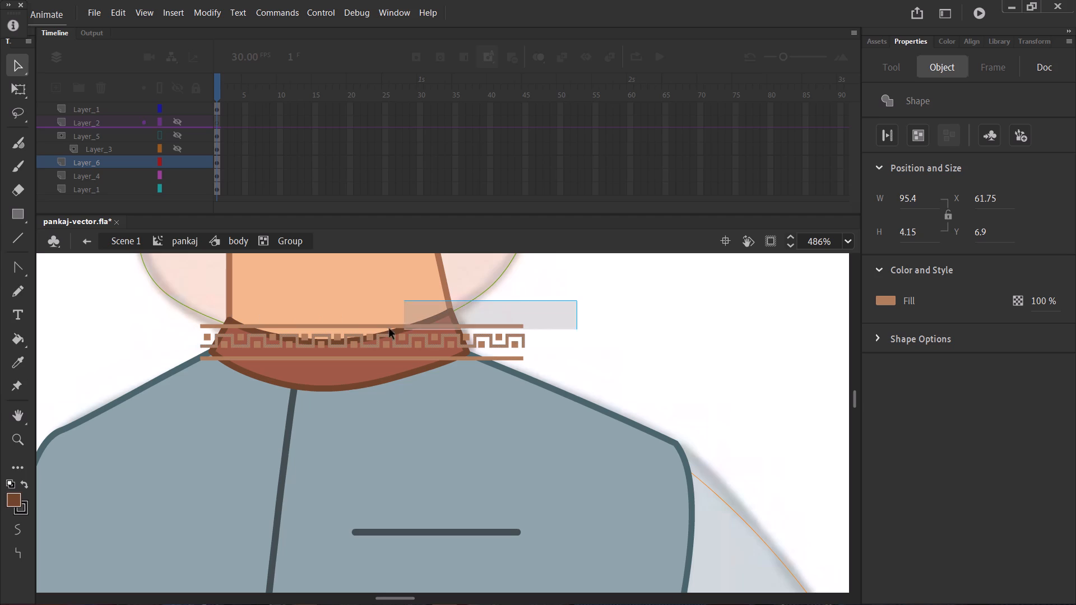
left_click_drag(389, 329, 92, 418)
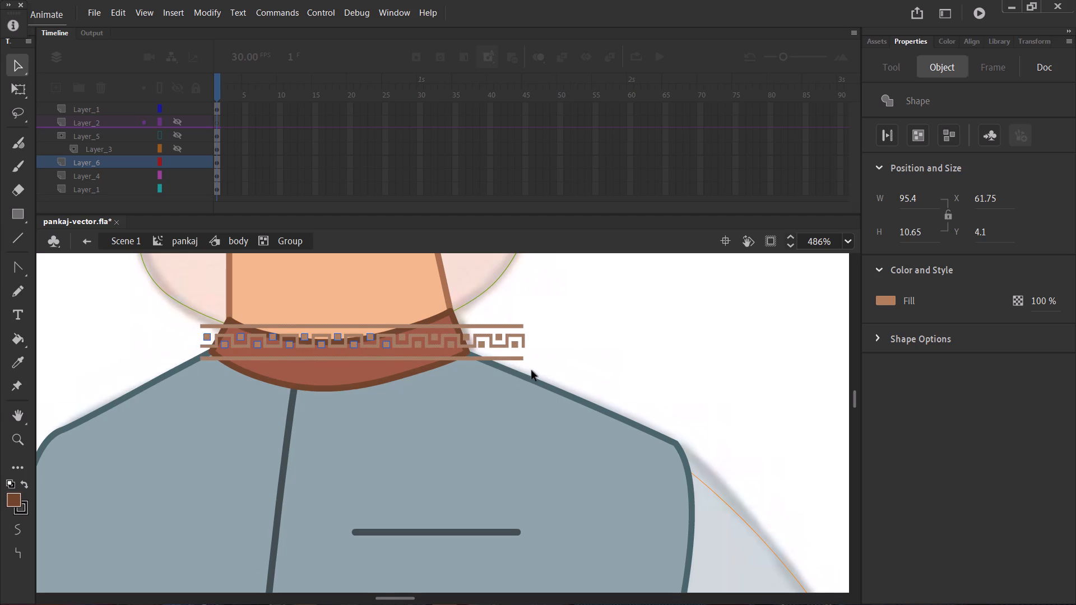
right_click(386, 343)
left_click(442, 449)
left_click(604, 305)
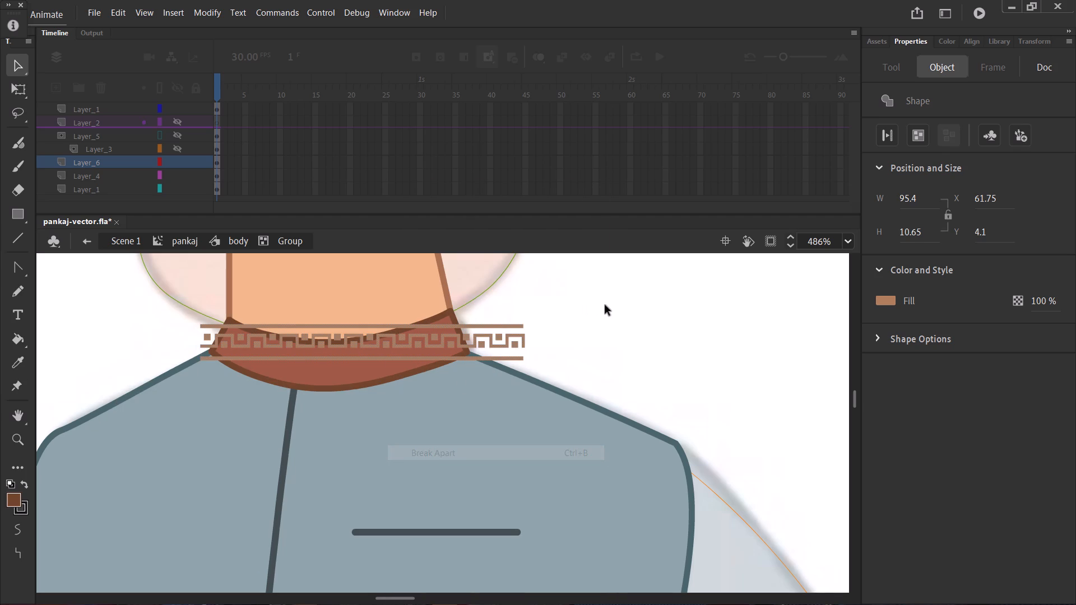
Apply an Envelope transform to the whole Greek key strip and bow its lower edge down along the collar's bottom curve.
left_click_drag(609, 308, 54, 423)
right_click(445, 343)
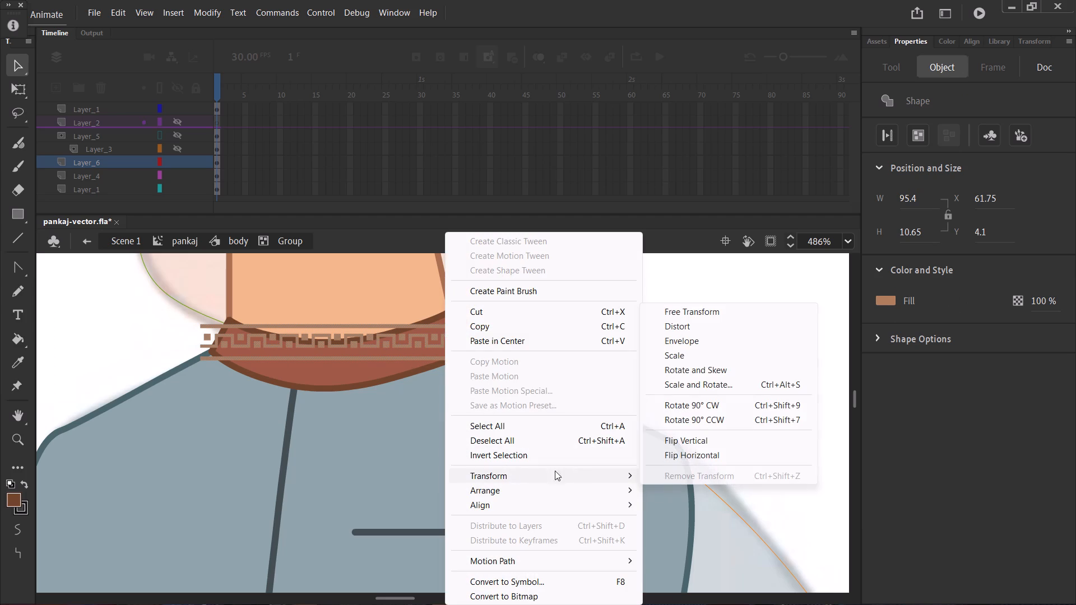
left_click(699, 346)
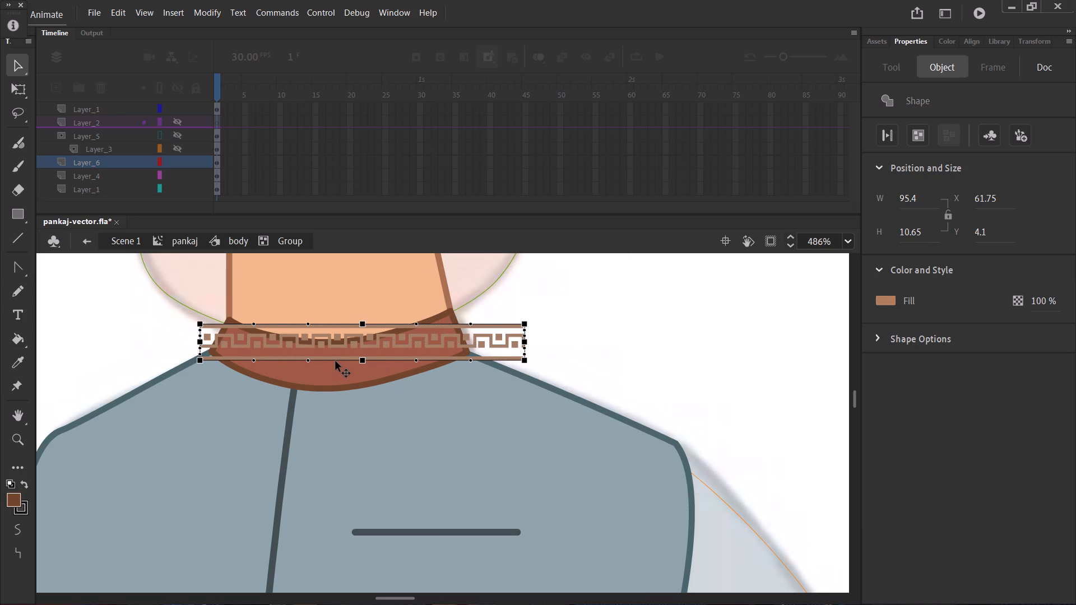
key("ctrl+equal")
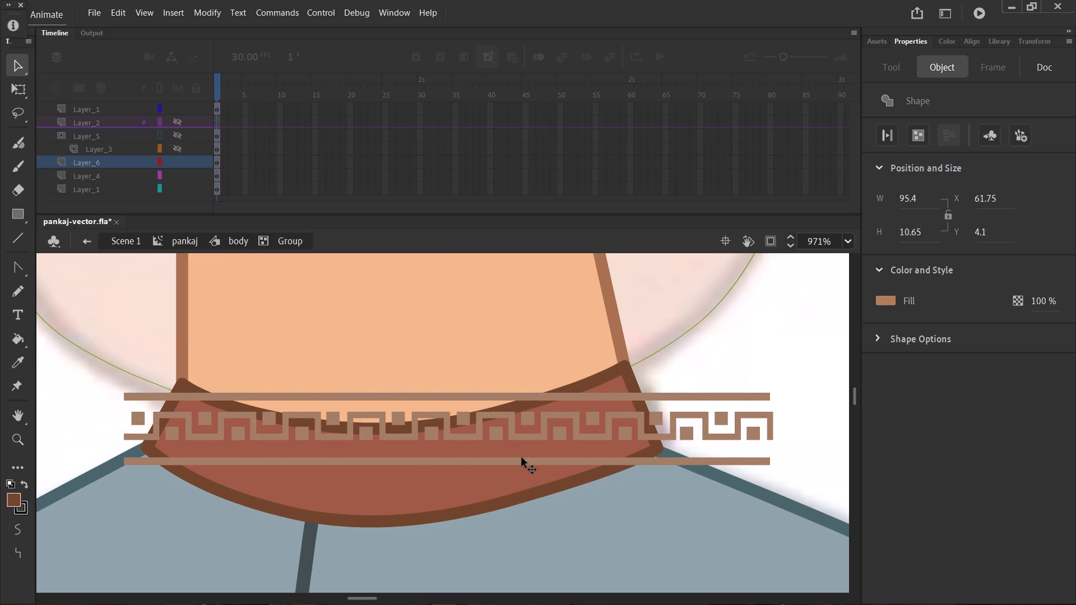
left_click(525, 460)
right_click(525, 460)
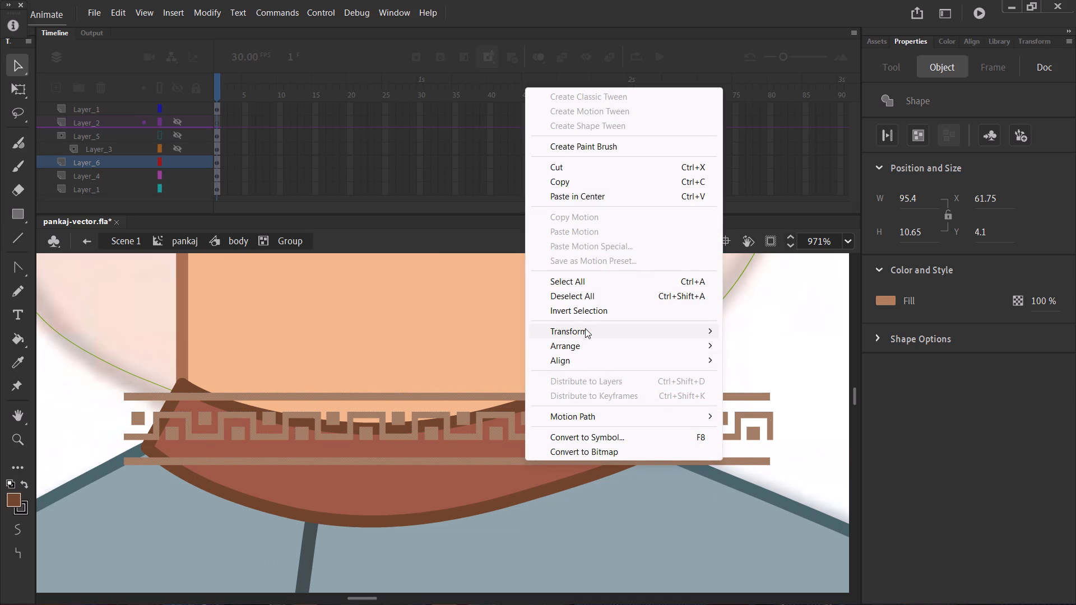
left_click(585, 327)
left_click(795, 361)
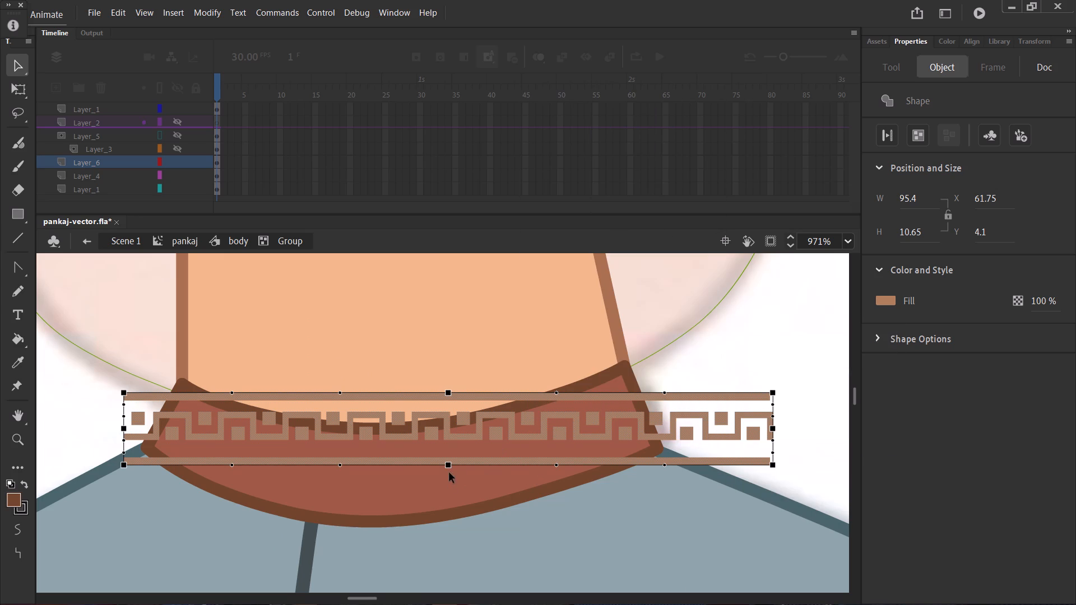
left_click_drag(449, 464, 447, 502)
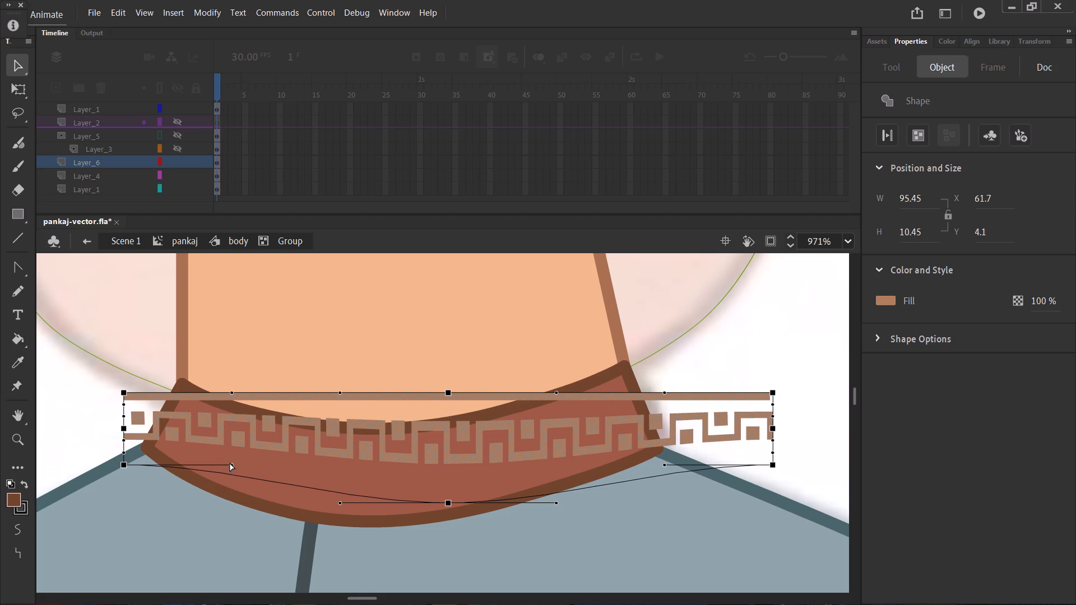
left_click_drag(234, 465, 225, 486)
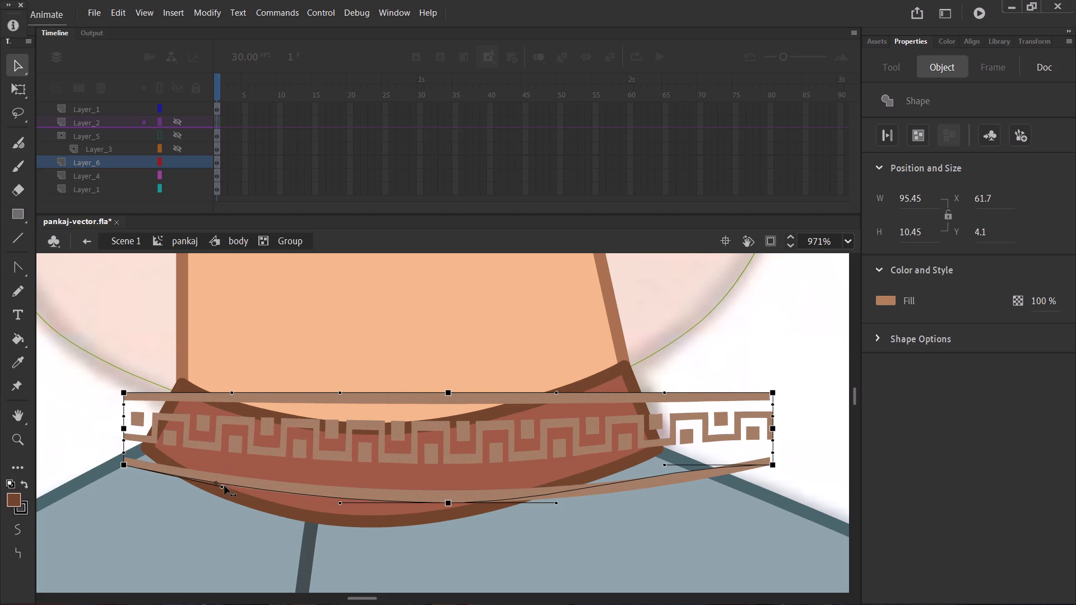
left_click_drag(225, 486, 225, 490)
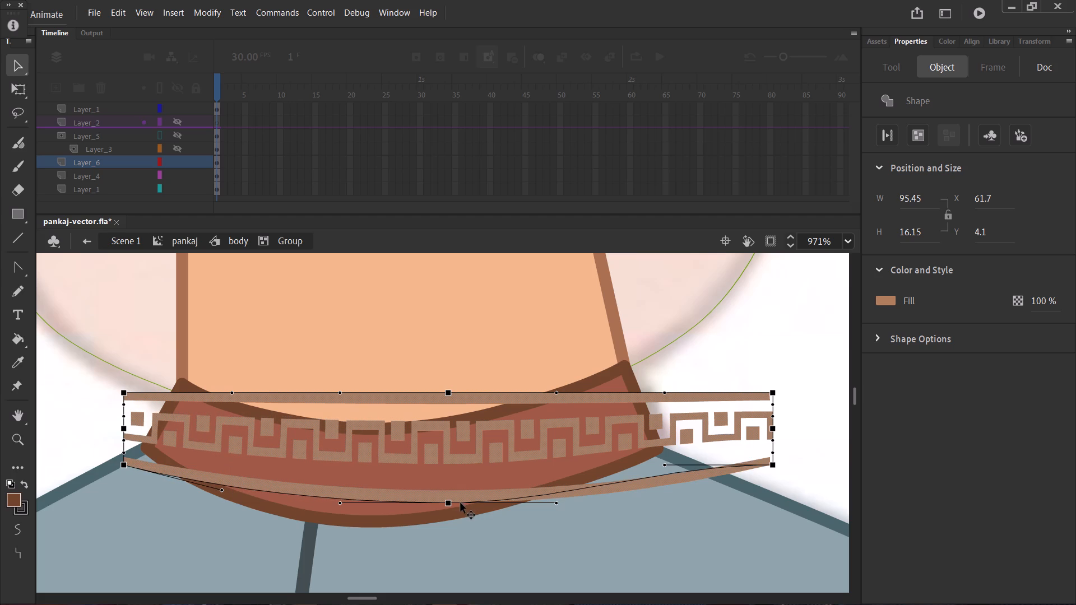
left_click_drag(449, 502, 428, 527)
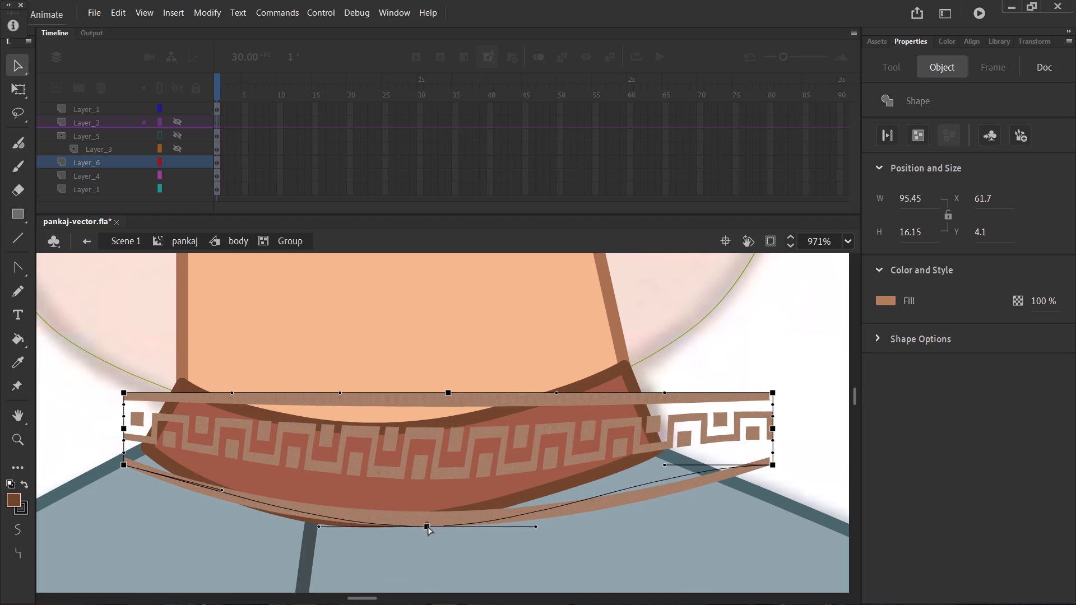
left_click_drag(428, 527, 430, 529)
Raise both upper corners of the strip's envelope and sag its top edge to follow the collar's neckline curve.
left_click_drag(123, 393, 125, 393)
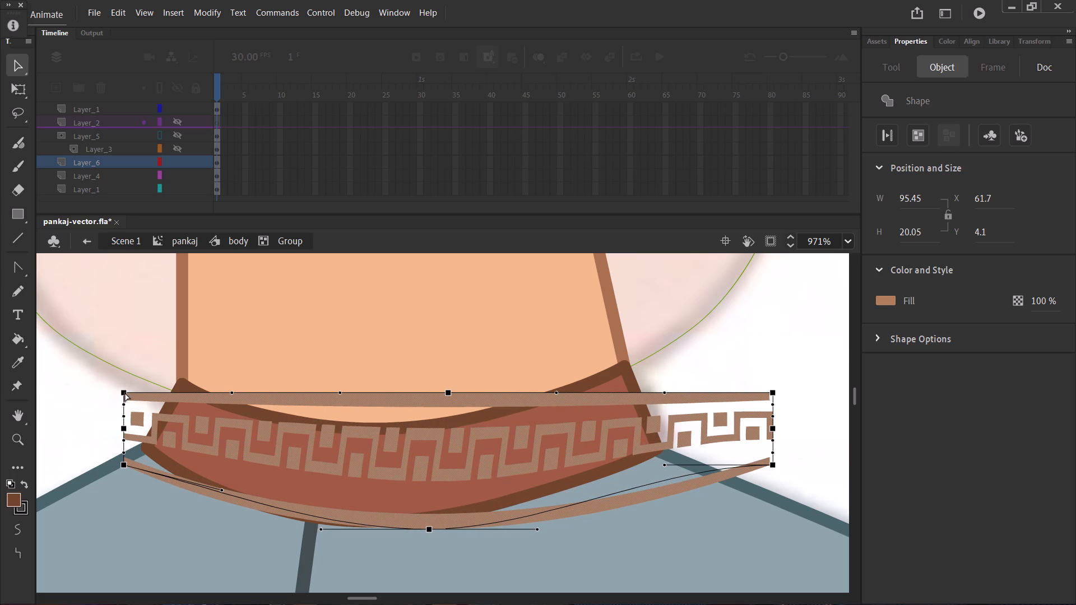
left_click_drag(125, 393, 126, 352)
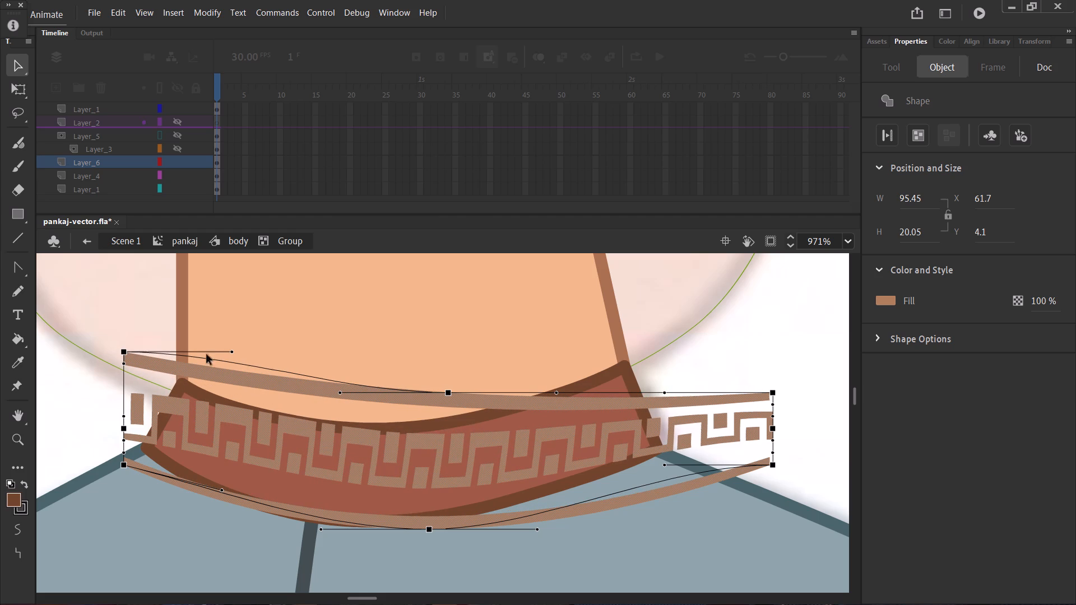
left_click_drag(231, 351, 221, 395)
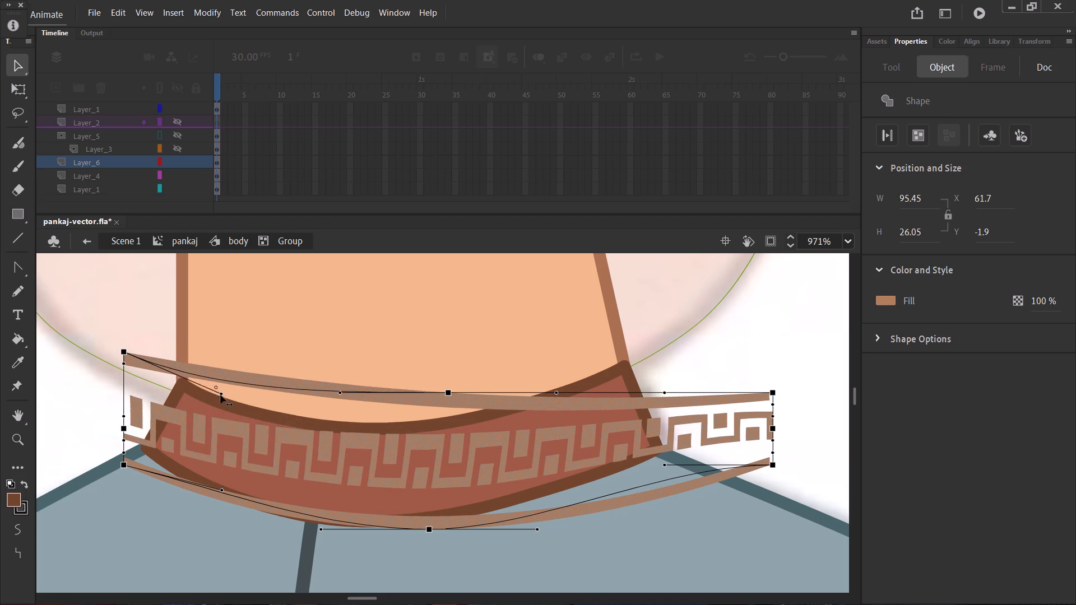
left_click_drag(221, 395, 216, 404)
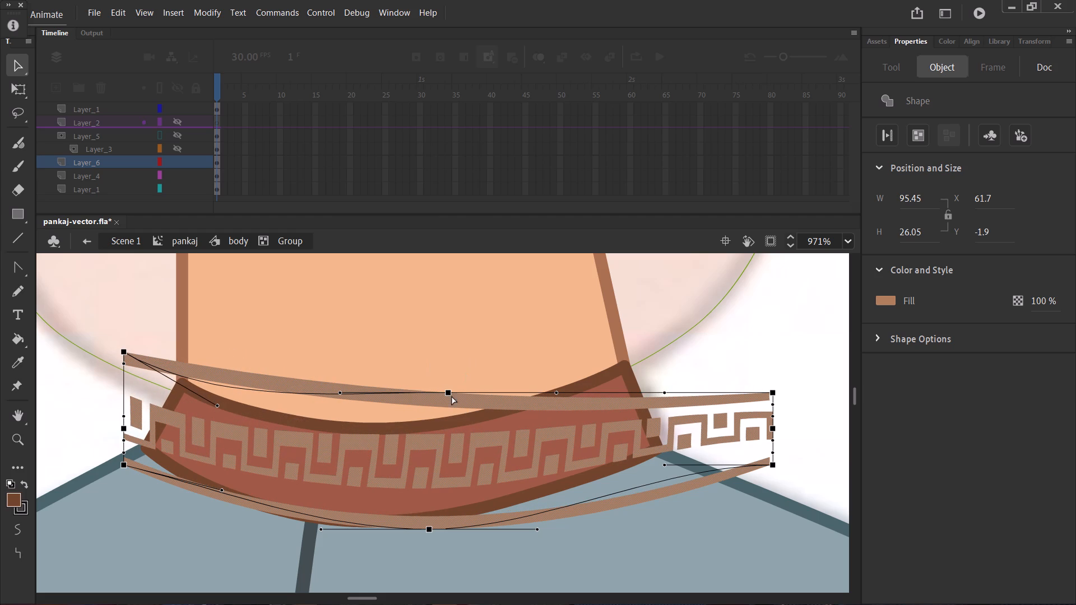
left_click_drag(449, 393, 444, 415)
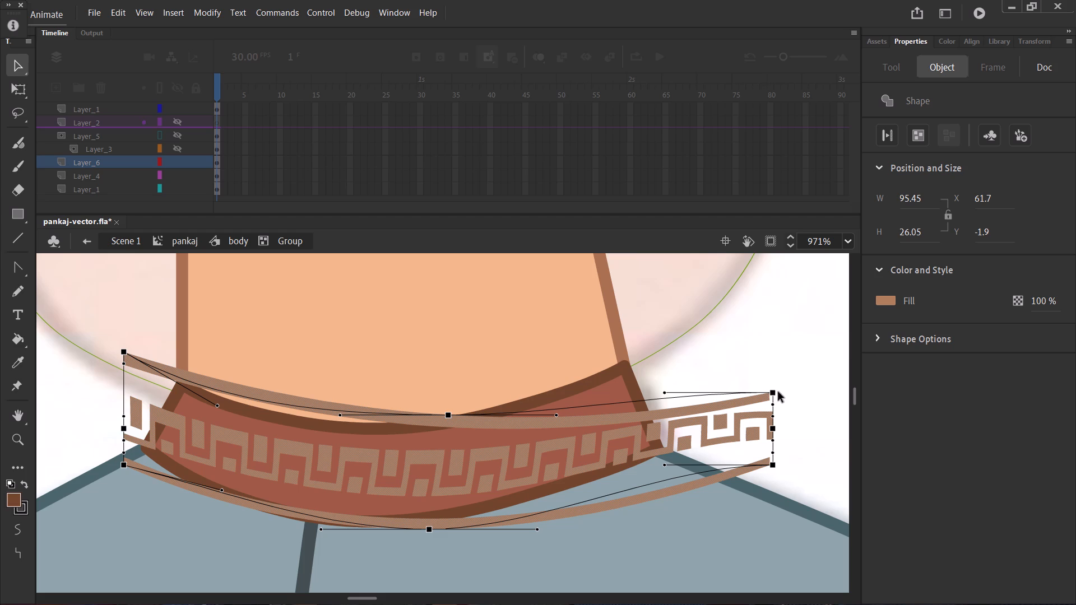
left_click_drag(774, 392, 771, 351)
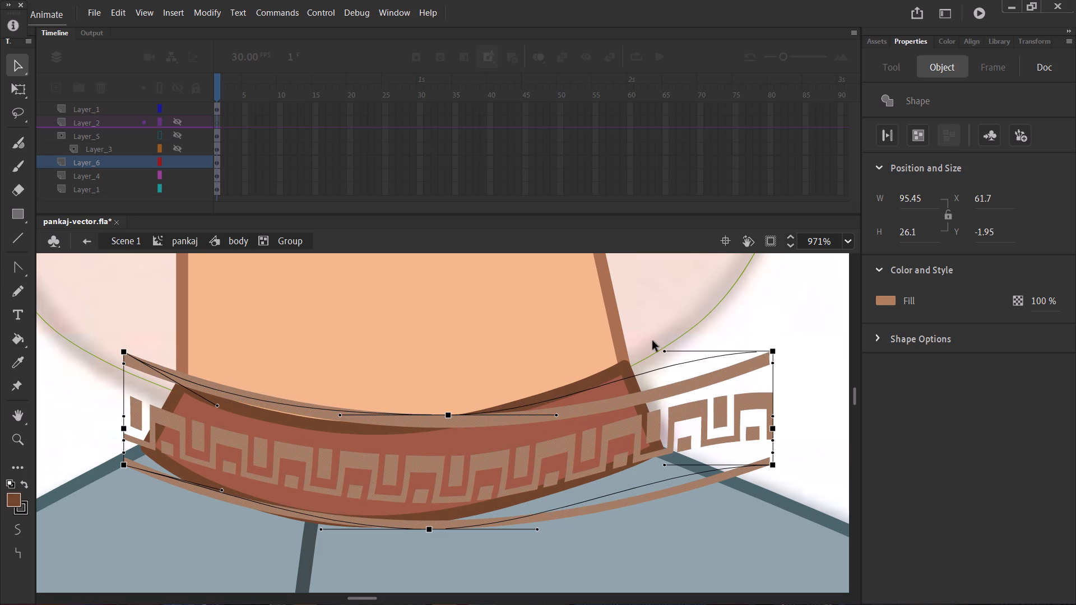
left_click_drag(664, 351, 663, 382)
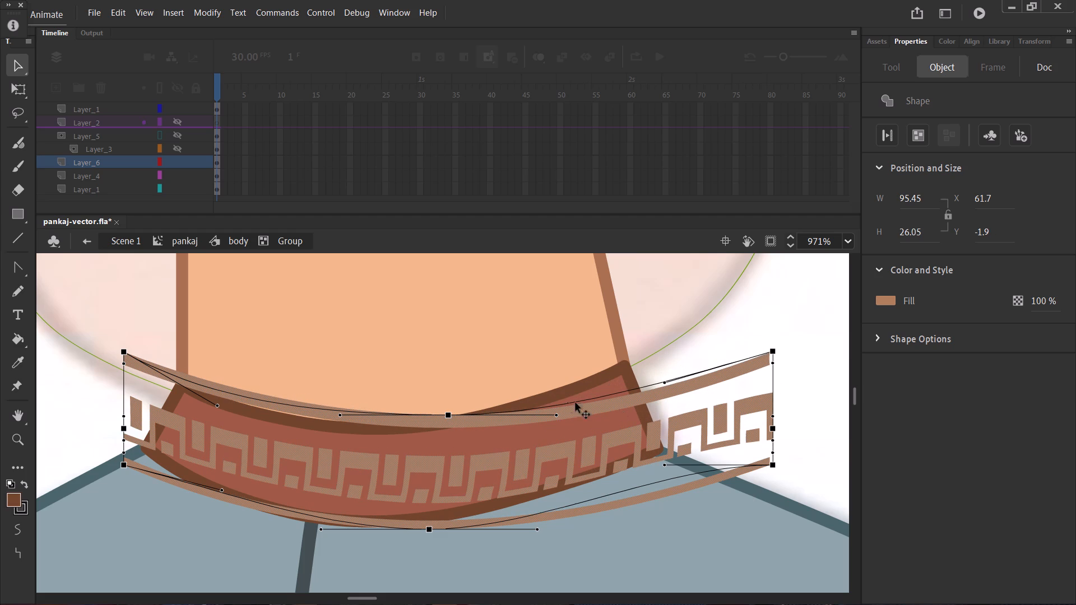
left_click_drag(448, 411, 444, 417)
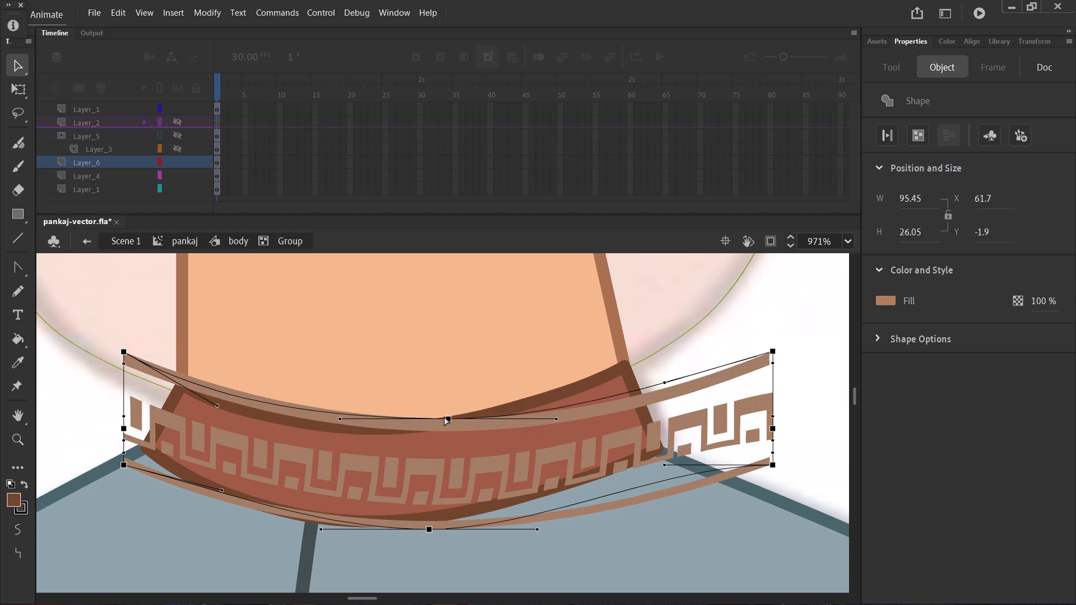
left_click_drag(444, 417, 428, 421)
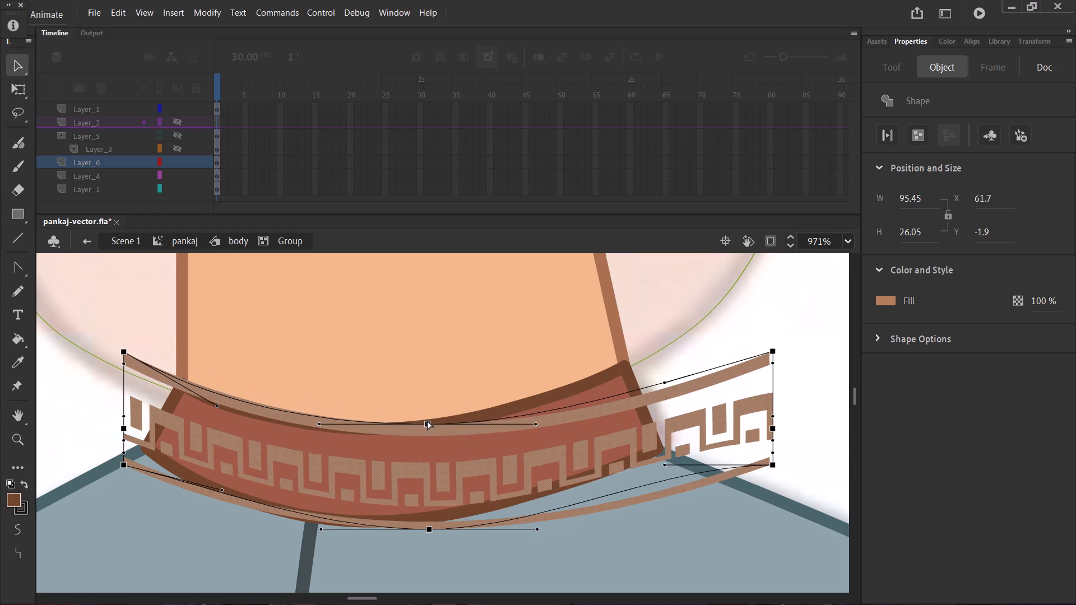
left_click_drag(428, 421, 428, 421)
Bow the right half of the envelope's lower edge downward, try shifting the right side's midpoint and undo it, and deselect the strip.
left_click_drag(664, 465, 671, 477)
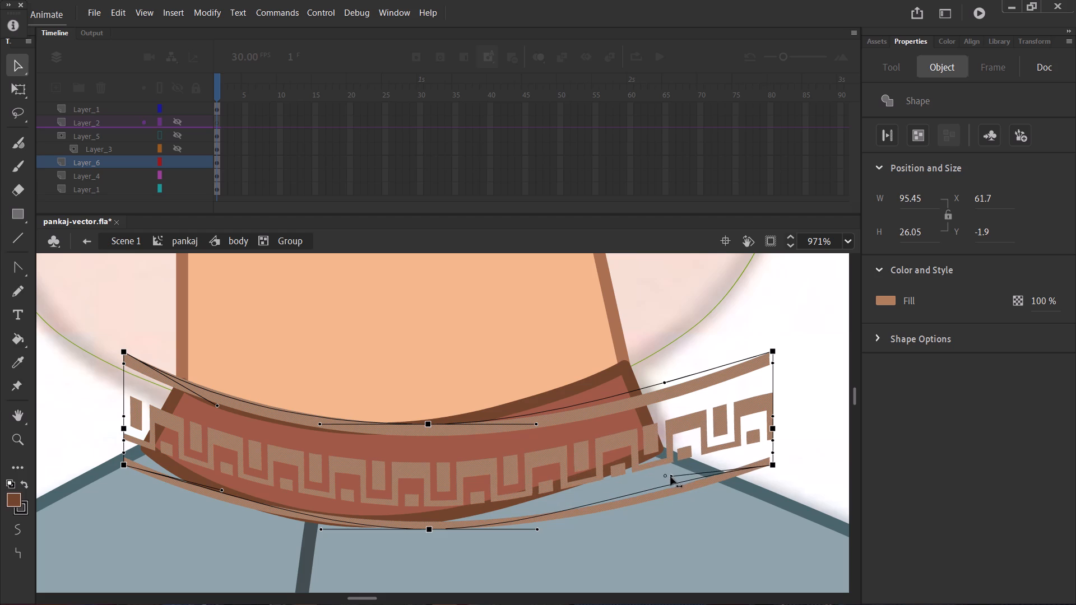
left_click_drag(671, 477, 675, 501)
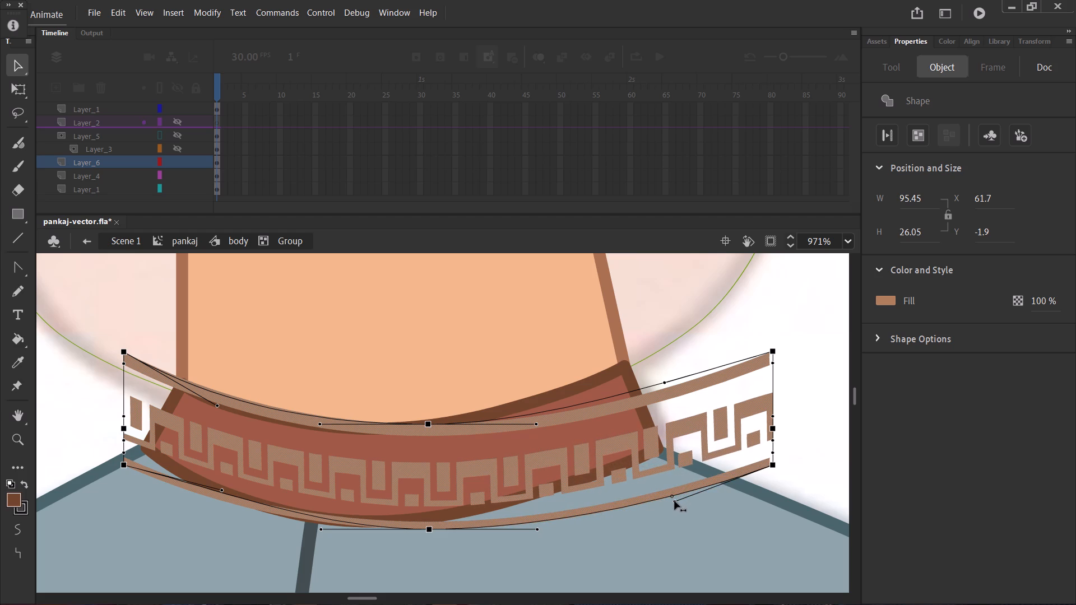
left_click_drag(675, 501, 678, 518)
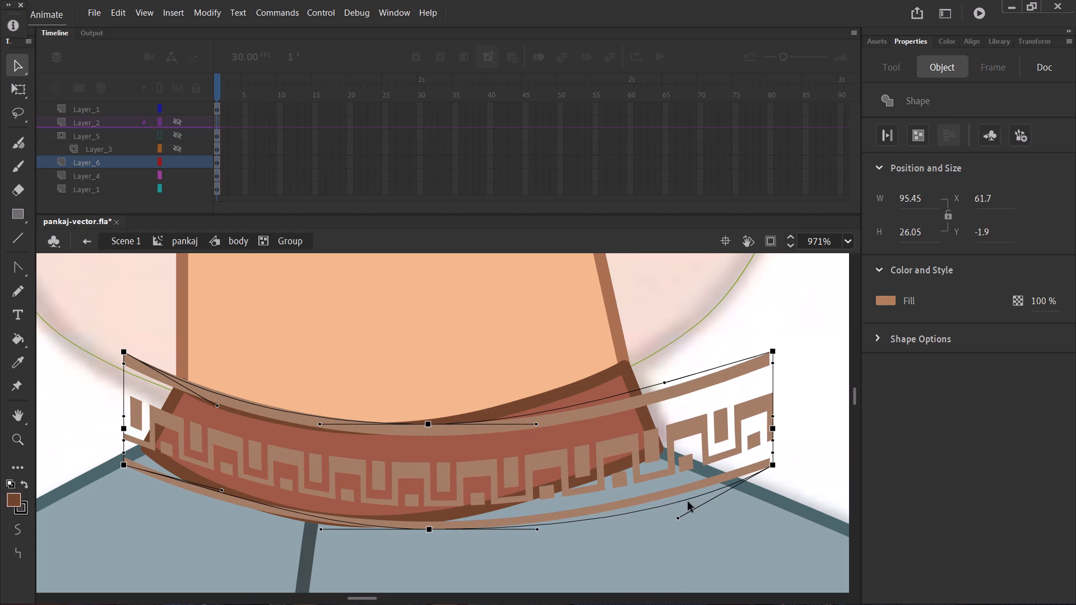
left_click_drag(774, 430, 766, 422)
key("ctrl+z")
left_click(771, 328)
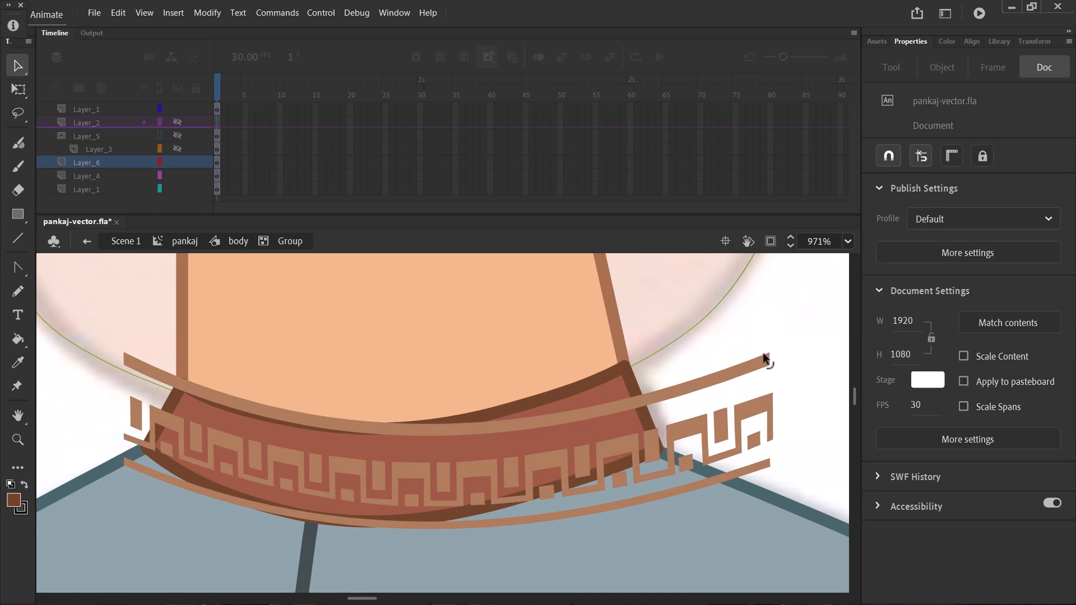
Return to the body symbol and move the strip group over the collar to about X 65.1, Y -3.05.
left_click(243, 245)
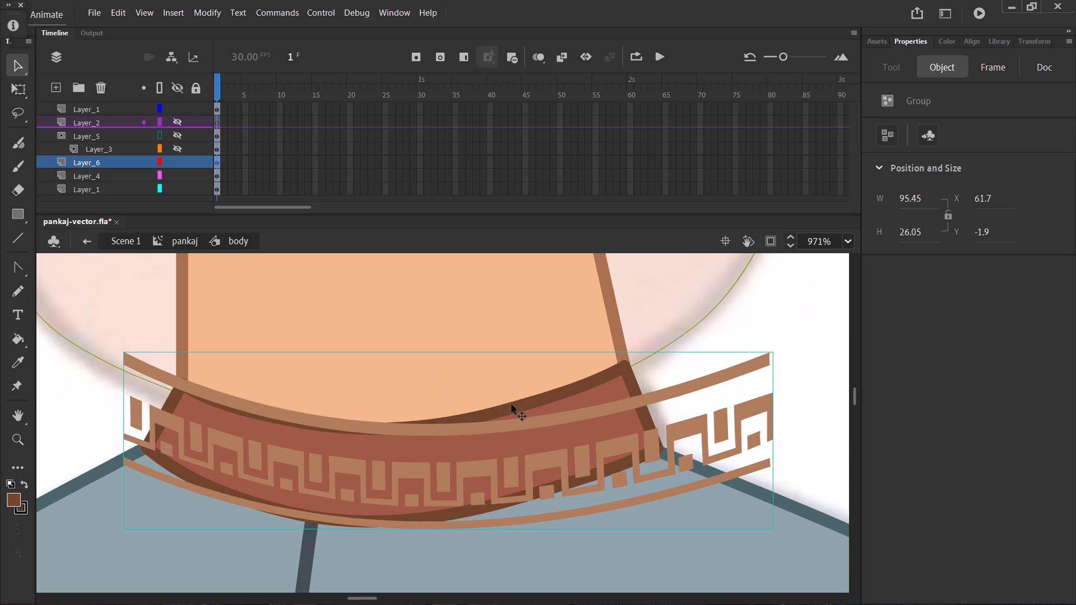
left_click_drag(769, 404, 790, 393)
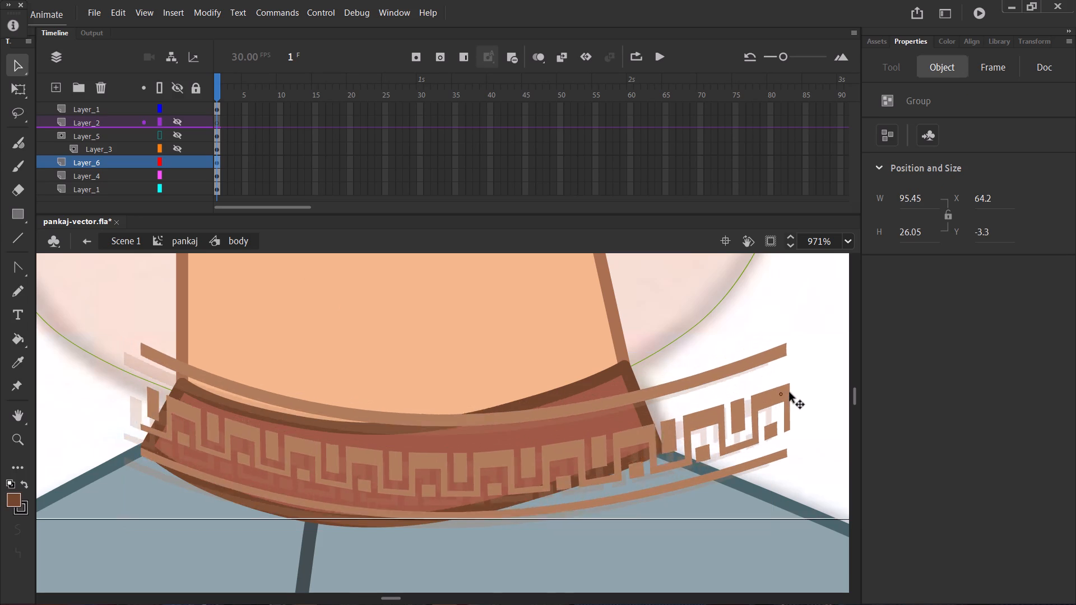
left_click_drag(790, 393, 794, 396)
Reopen the strip's group, select all its artwork and use Distort to narrow it from the right to about 75.45 wide, matching the collar.
right_click(794, 394)
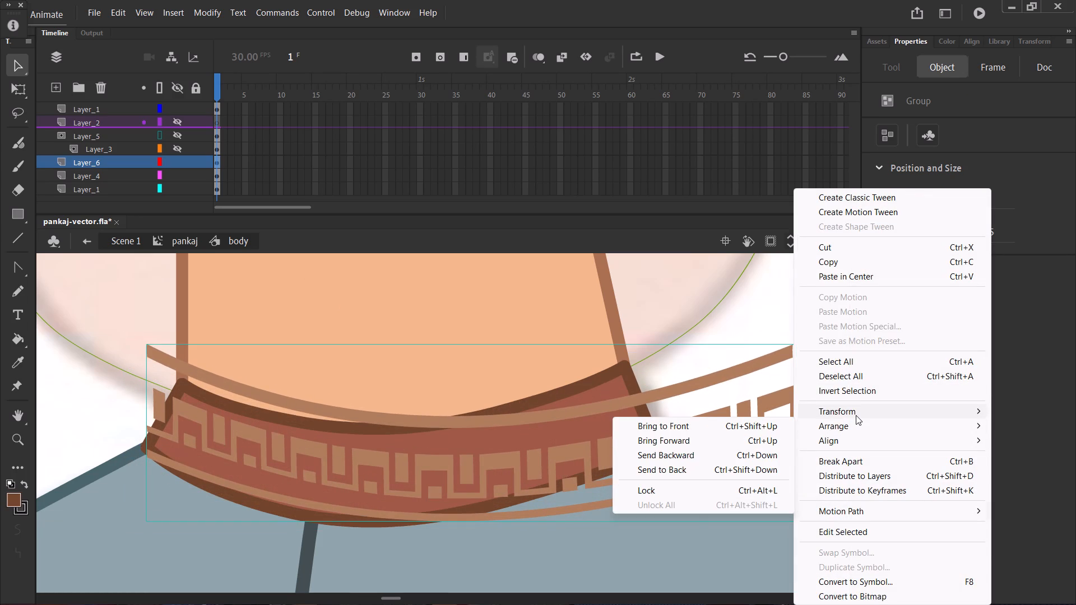
triple_click(582, 454)
left_click(582, 454)
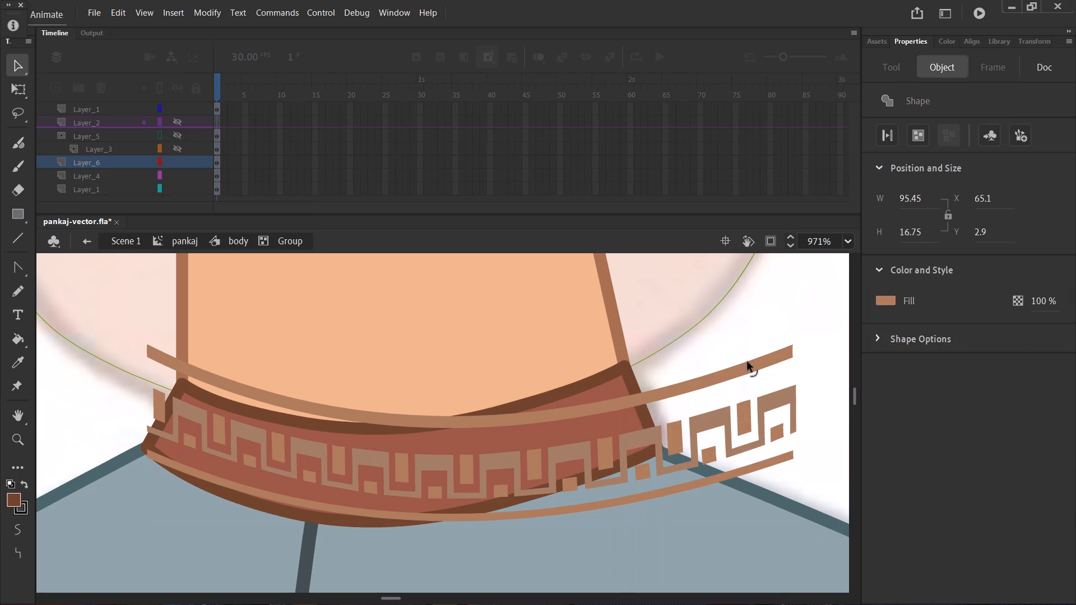
left_click_drag(822, 321, 87, 549)
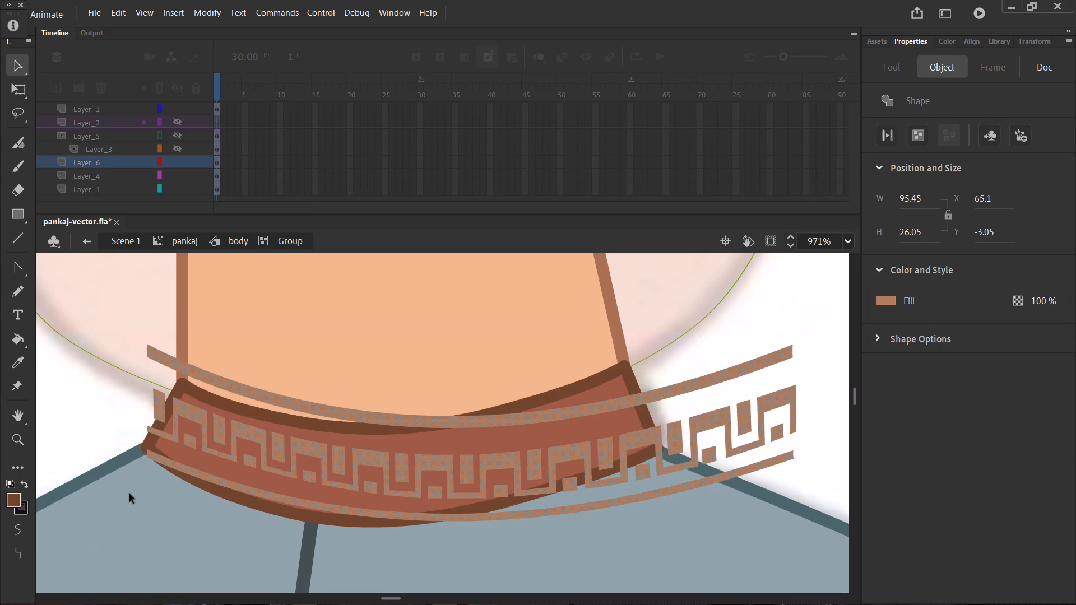
right_click(600, 408)
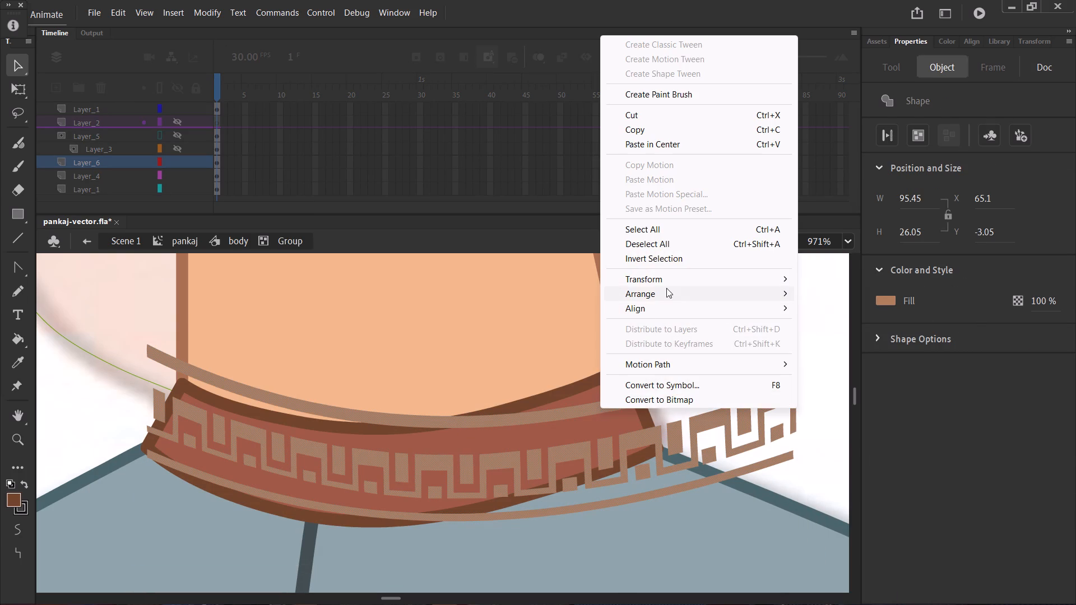
left_click(668, 278)
left_click(833, 296)
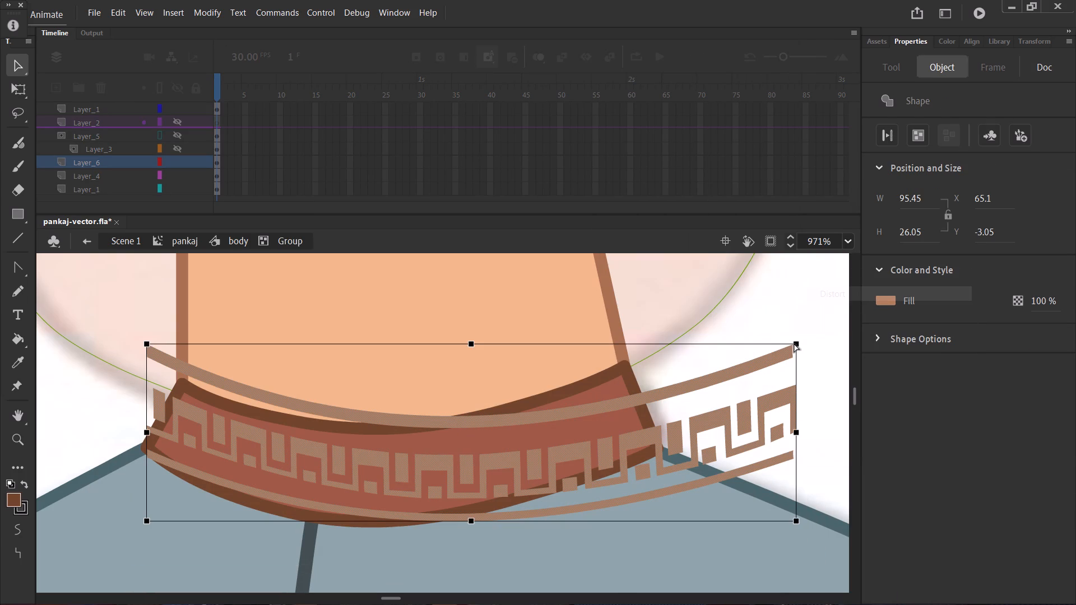
left_click_drag(798, 432, 660, 429)
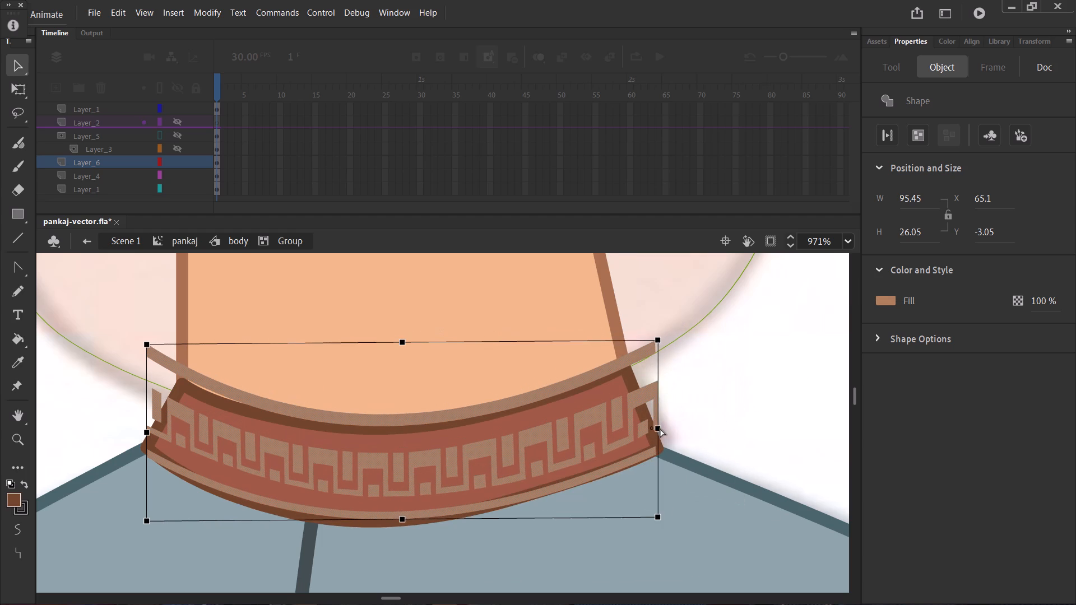
left_click_drag(660, 429, 662, 429)
Pull both upper corners of the strip's distort frame inward and down to follow the collar's slanted ends.
left_click_drag(146, 343, 149, 343)
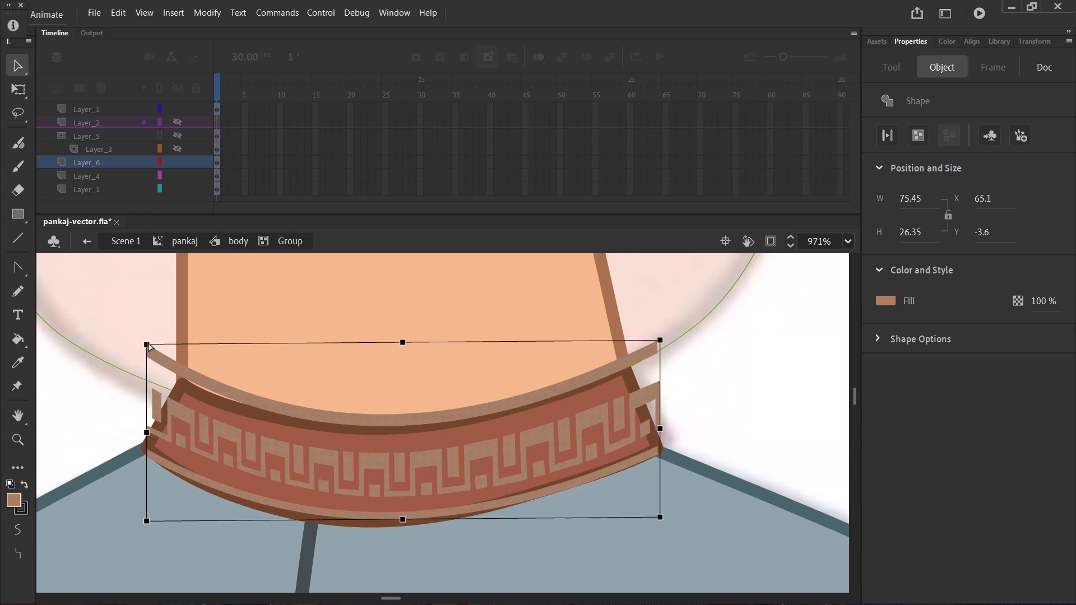
left_click_drag(149, 343, 164, 360)
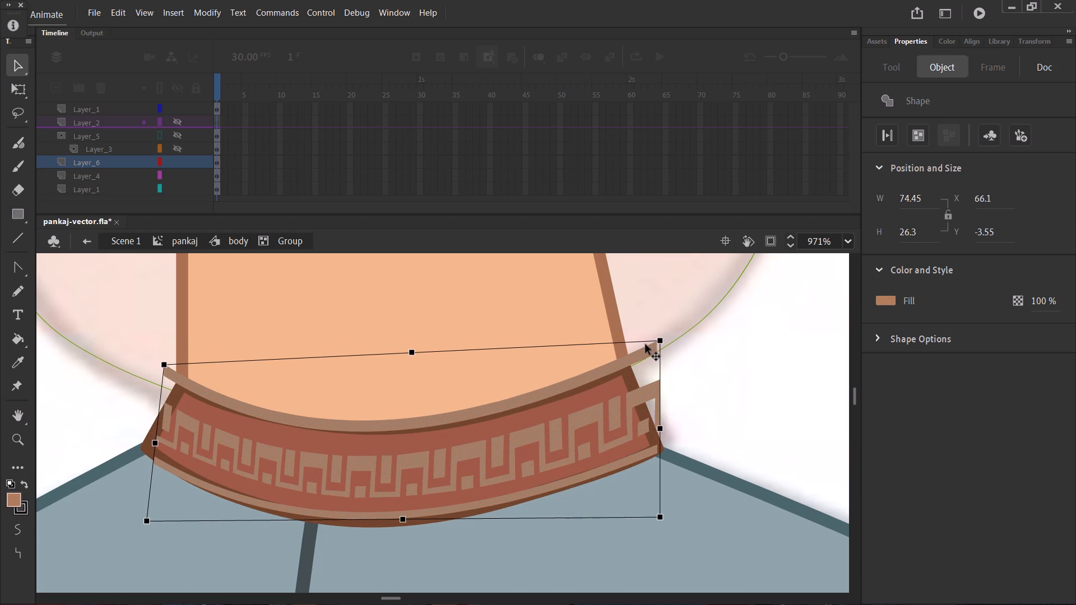
left_click_drag(661, 338, 638, 353)
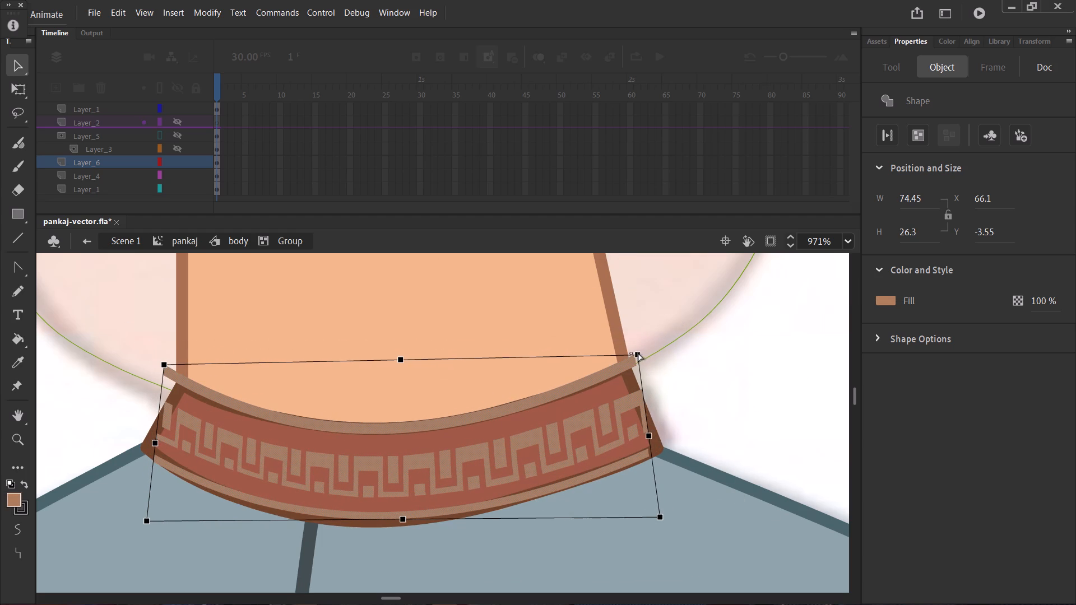
left_click_drag(638, 353, 636, 356)
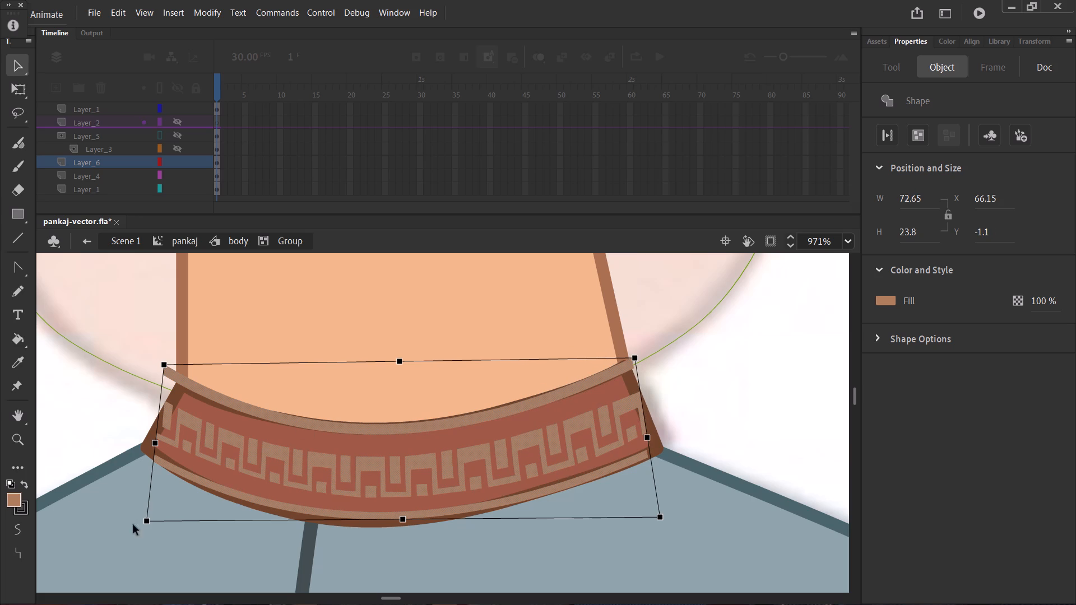
Distort the strip's lower corners, moving the left one outward and up and raising the right one, for a height of about 20.3.
left_click_drag(146, 522, 127, 513)
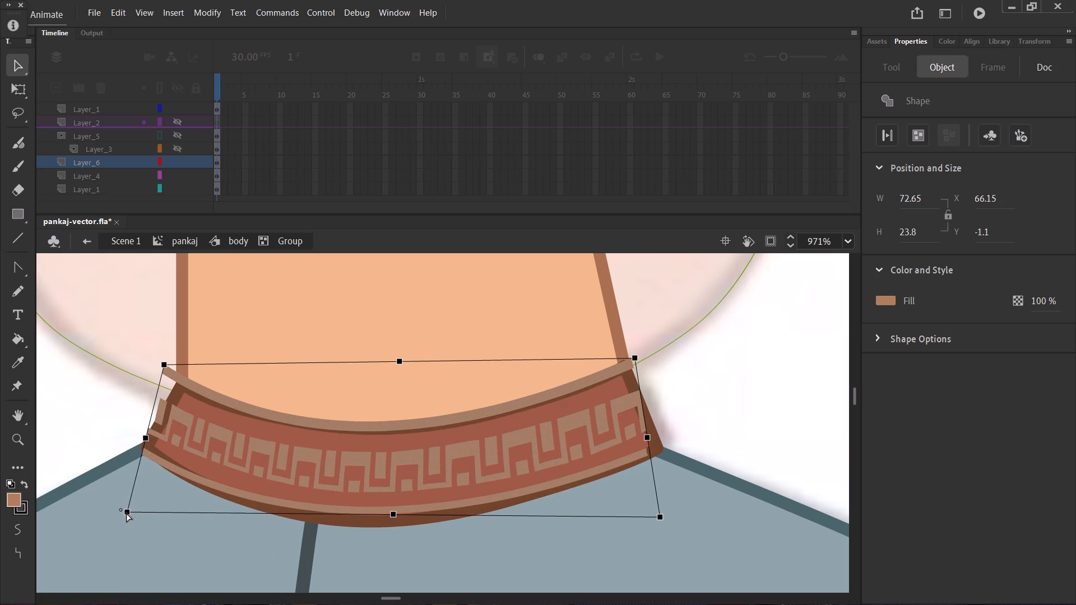
left_click_drag(127, 513, 128, 514)
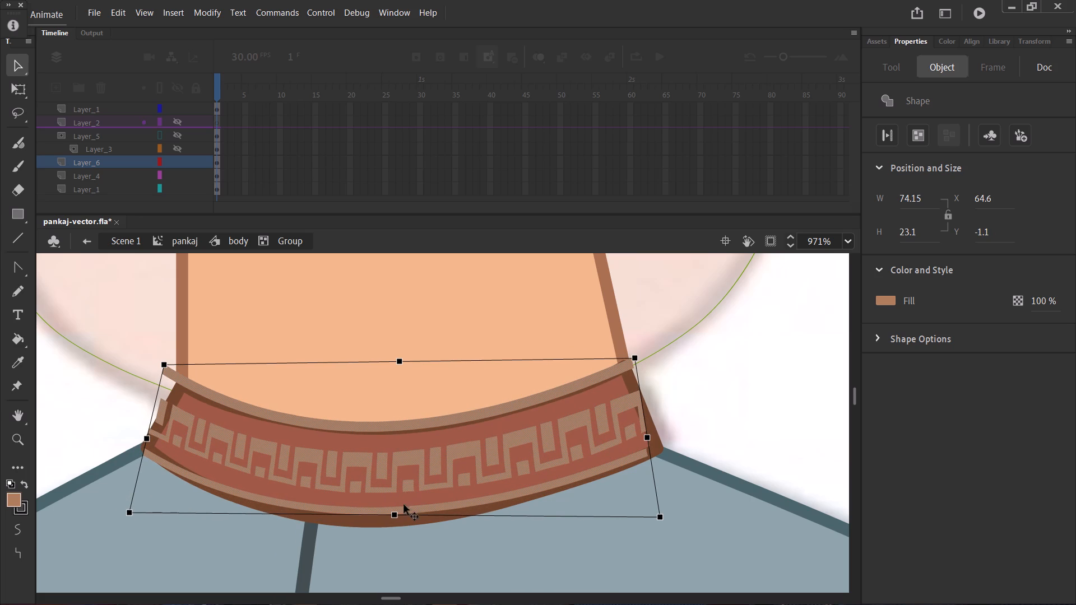
left_click_drag(128, 512, 134, 500)
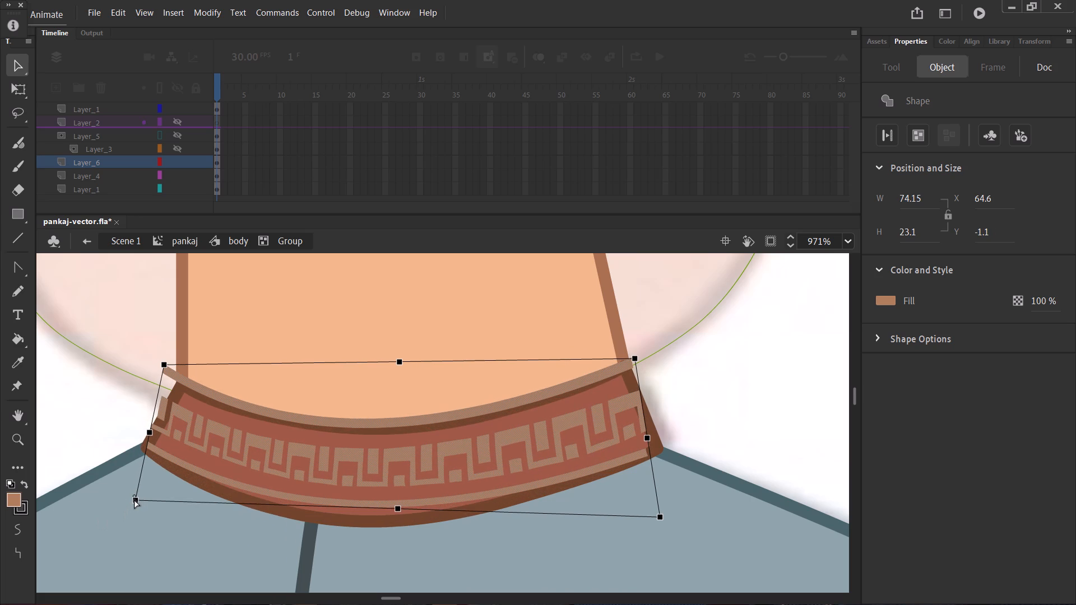
left_click_drag(134, 500, 136, 500)
left_click_drag(136, 500, 141, 494)
left_click_drag(661, 518, 661, 500)
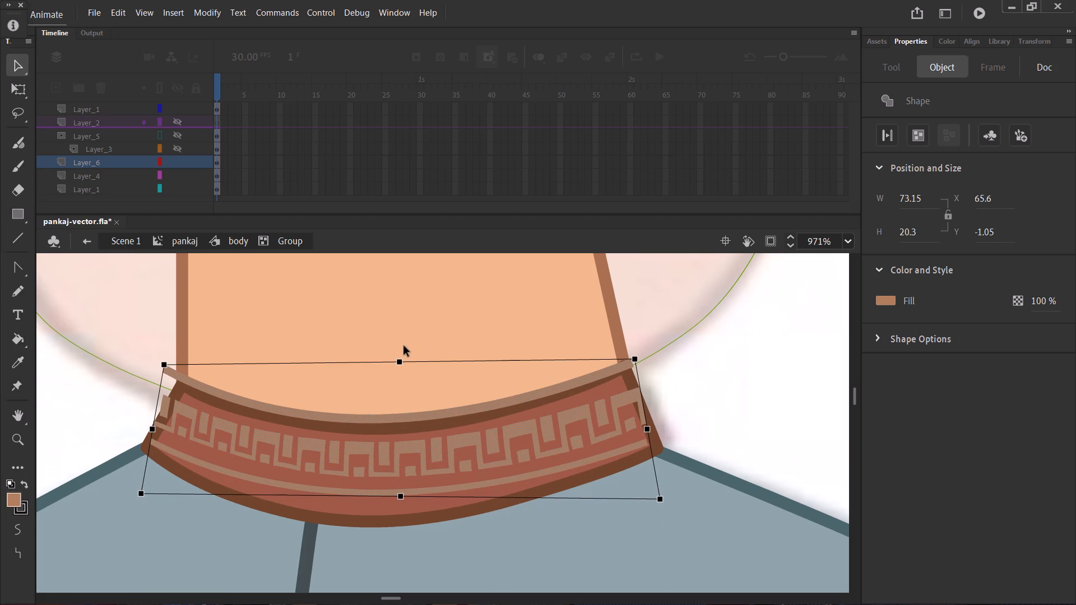
Lower the distort frame's top and bottom edges into the collar, then nudge the strip up to about Y 1.05.
left_click_drag(401, 362, 403, 375)
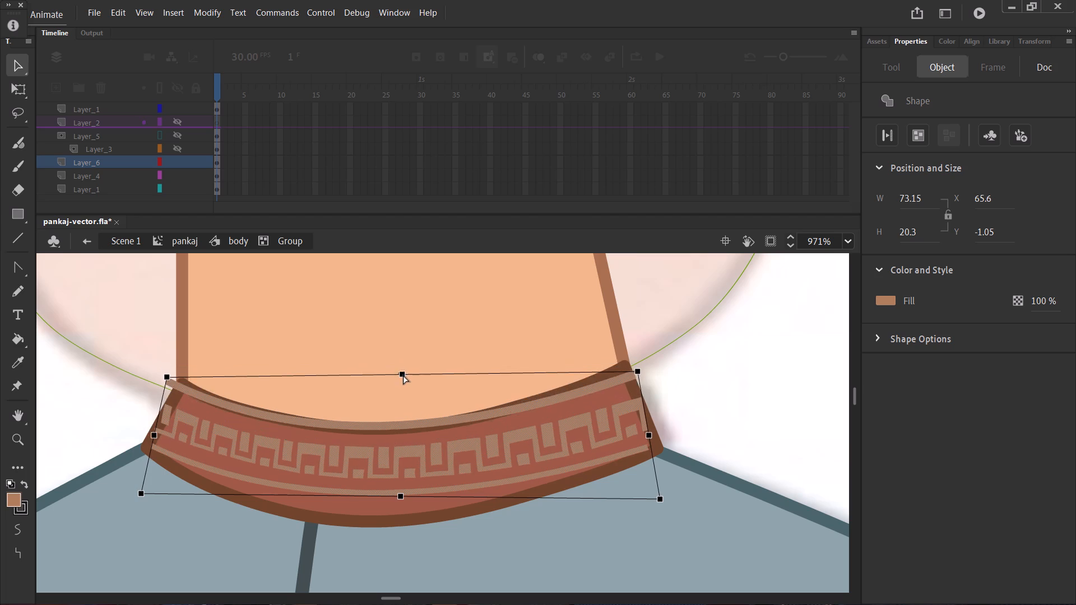
left_click_drag(403, 375, 404, 381)
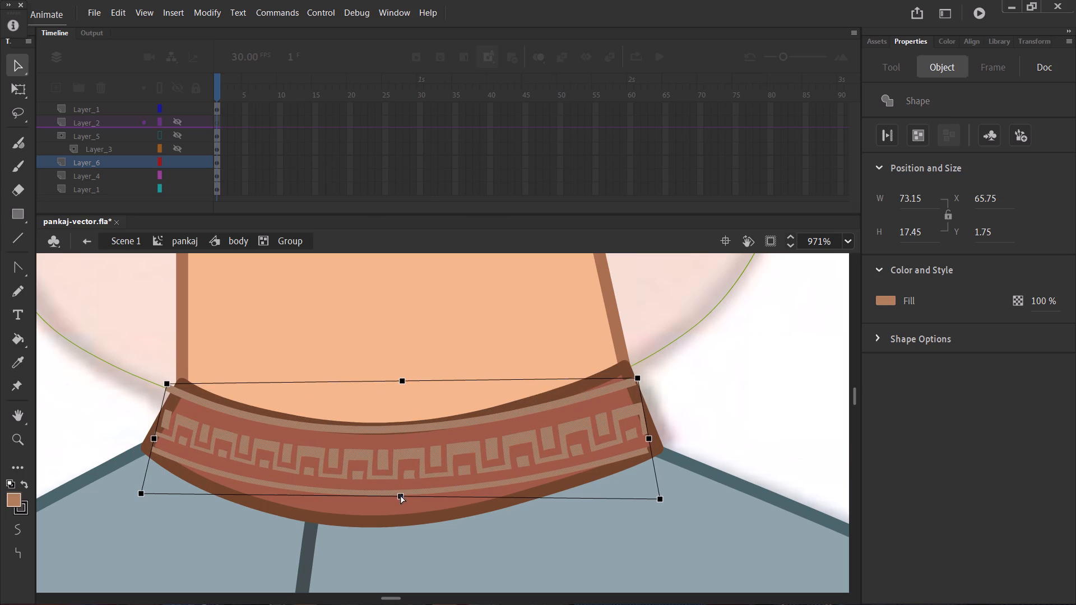
left_click_drag(401, 496, 394, 515)
key("Up")
key("Up")
key("Up")
key("Up")
key("Up")
key("Up")
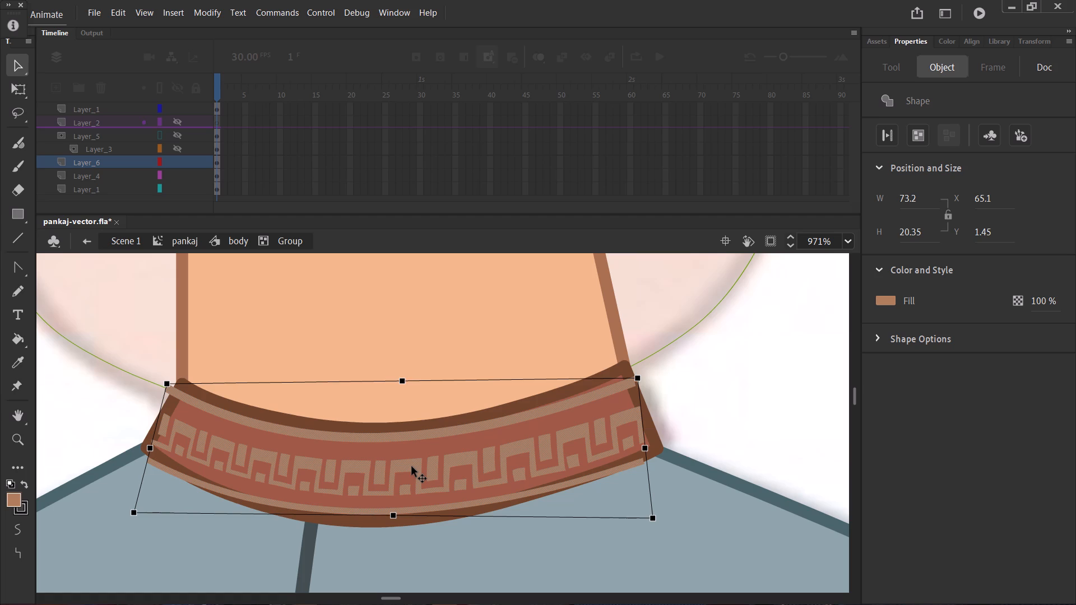
Reselect the whole strip and use Envelope to pull its left midpoint inward and up and bow its bottom edge down to about 21.1 high.
right_click(398, 448)
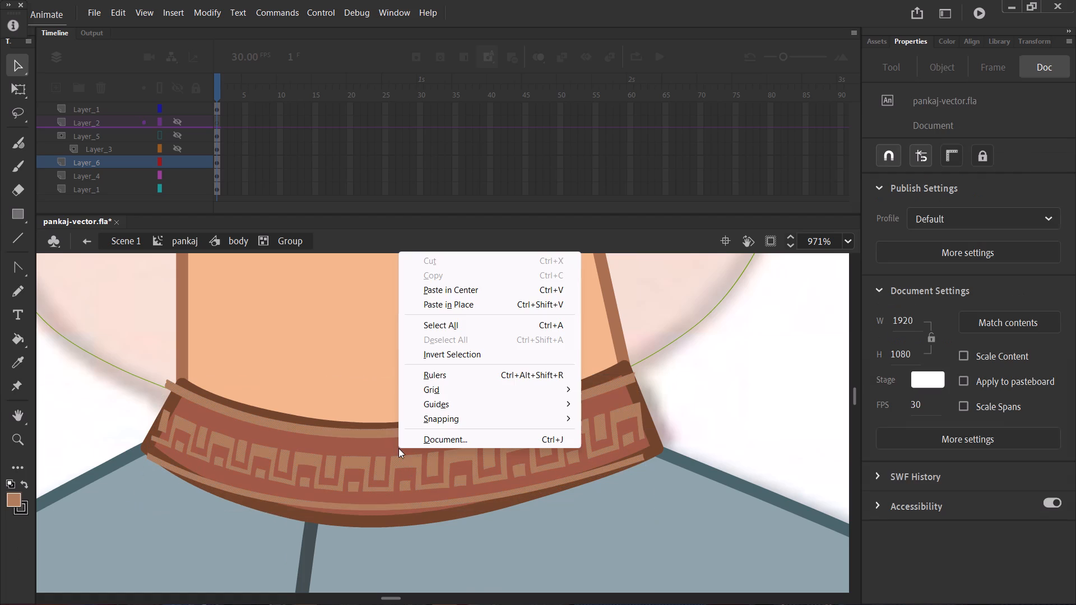
left_click_drag(104, 345, 169, 387)
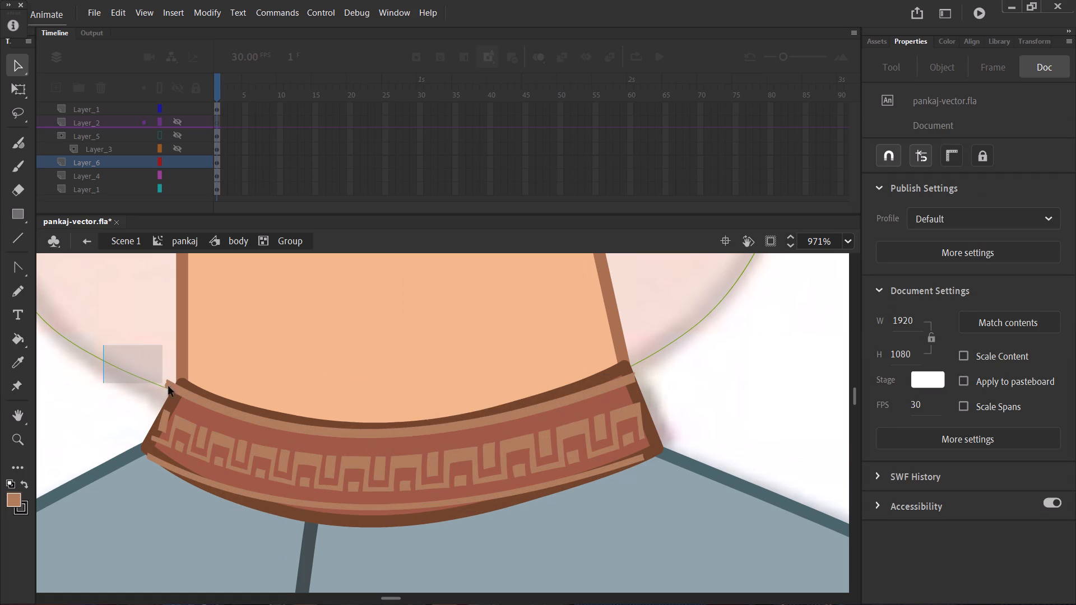
left_click_drag(169, 387, 724, 530)
right_click(608, 388)
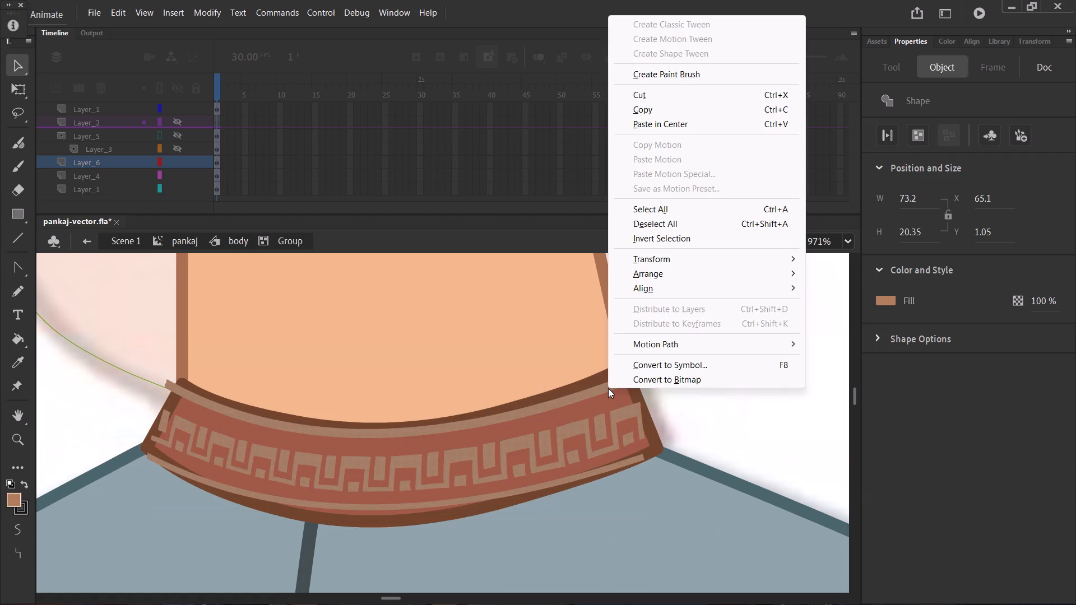
left_click(697, 263)
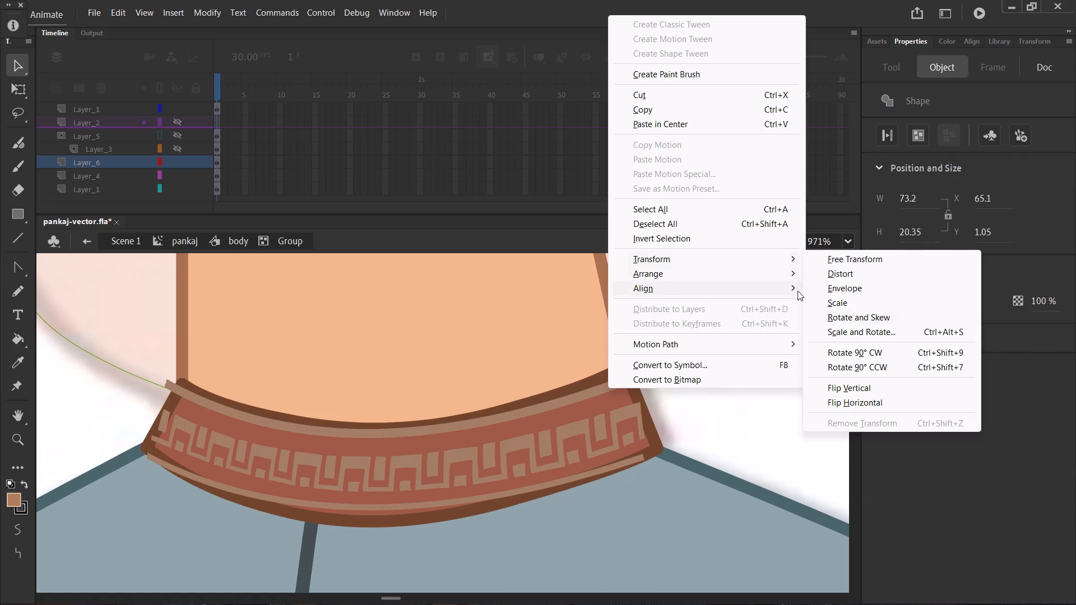
left_click(859, 285)
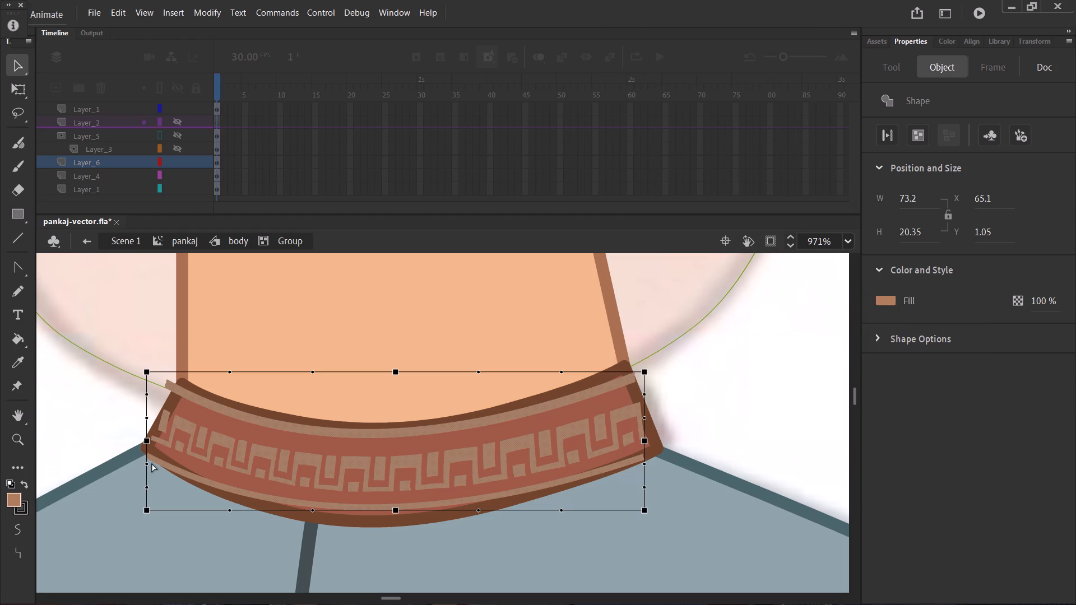
left_click_drag(147, 463, 149, 452)
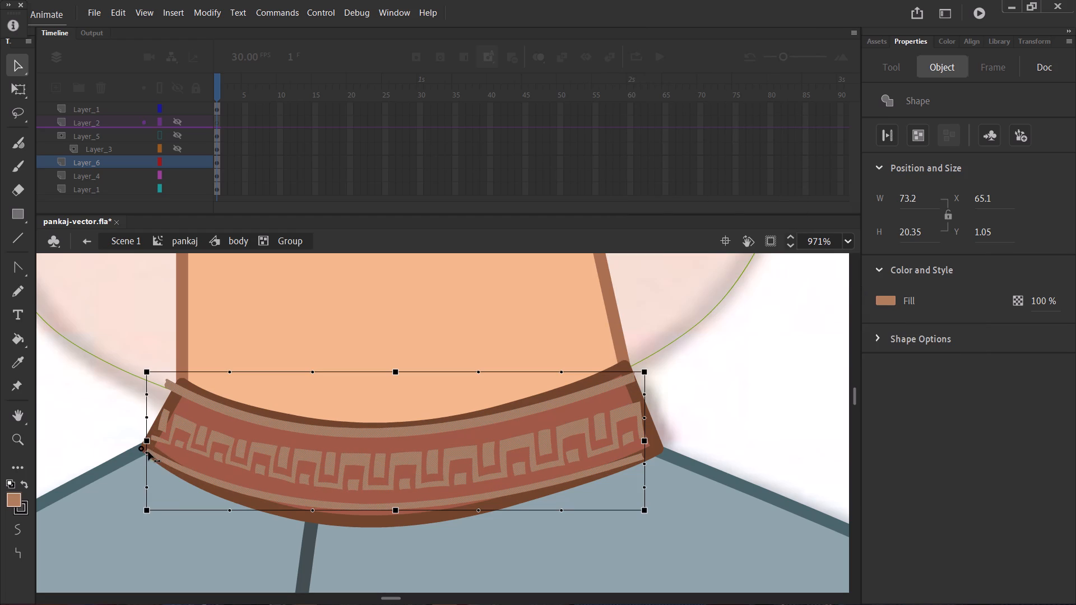
left_click_drag(149, 452, 152, 455)
left_click_drag(147, 440, 154, 429)
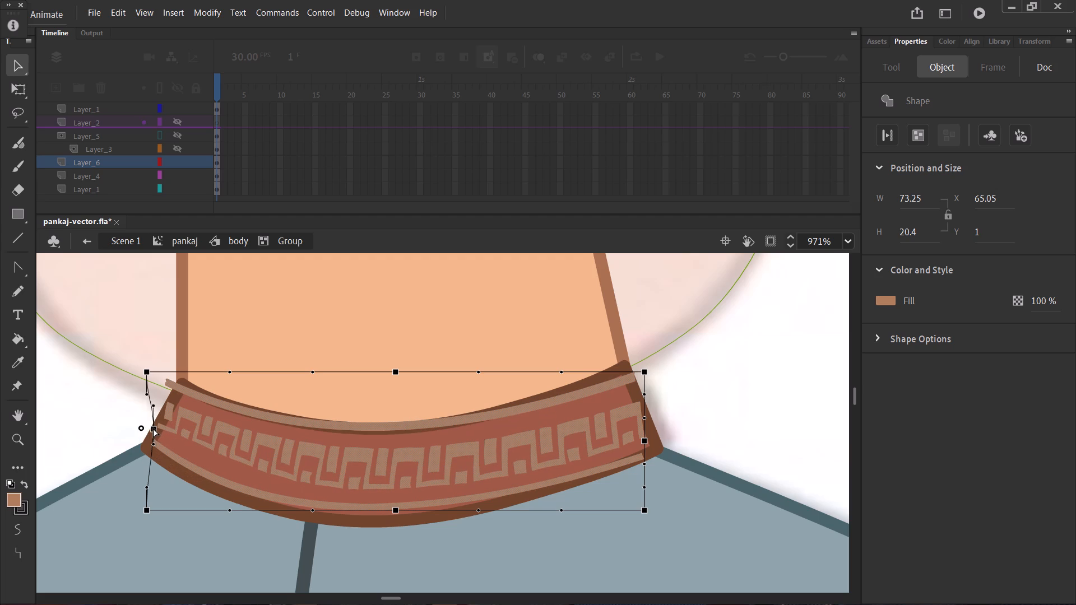
left_click_drag(154, 429, 154, 427)
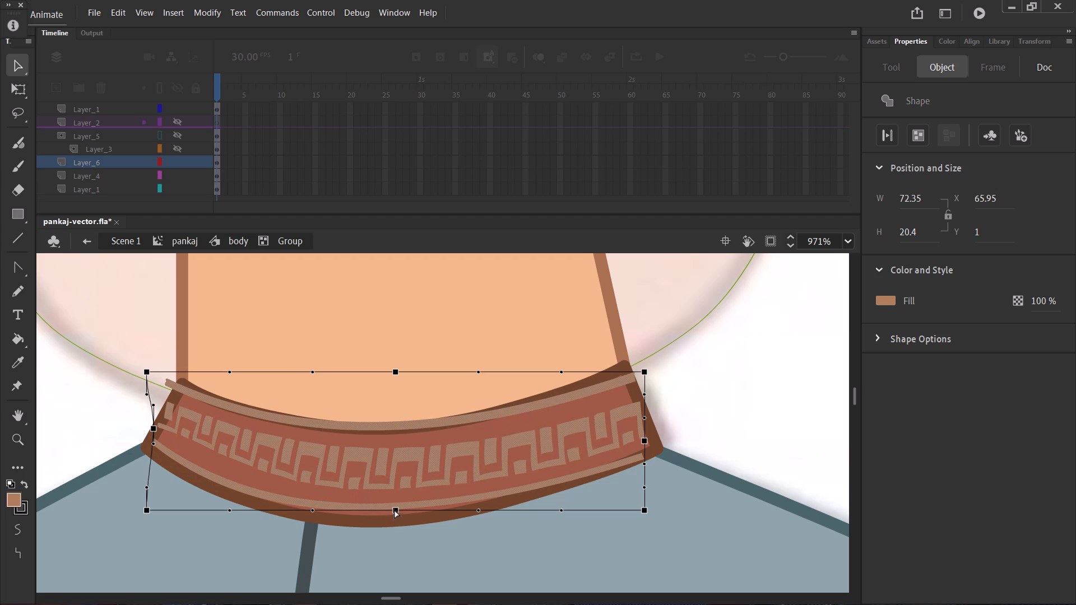
left_click_drag(397, 509, 397, 515)
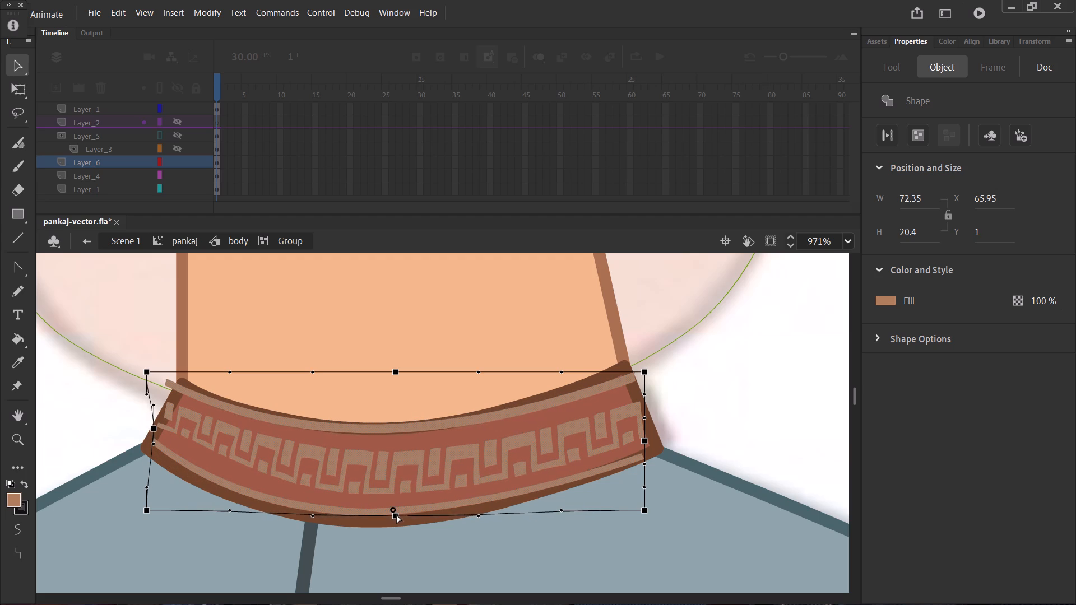
left_click_drag(397, 515, 397, 514)
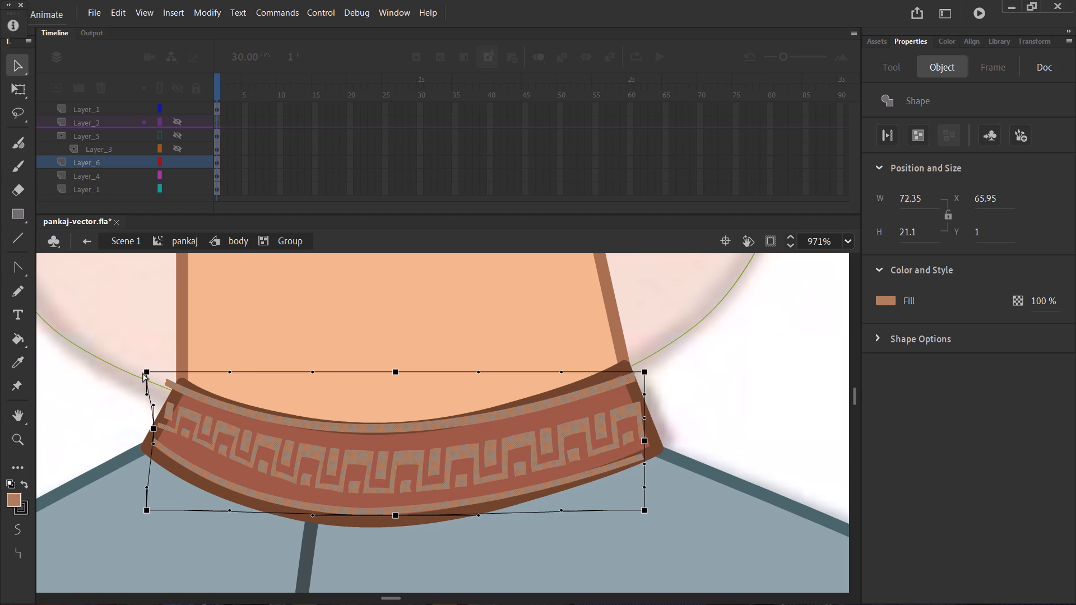
Pull the envelope's upper corners inward and sag its top midpoint so the strip's upper border follows the collar's neckline.
left_click_drag(146, 371, 152, 375)
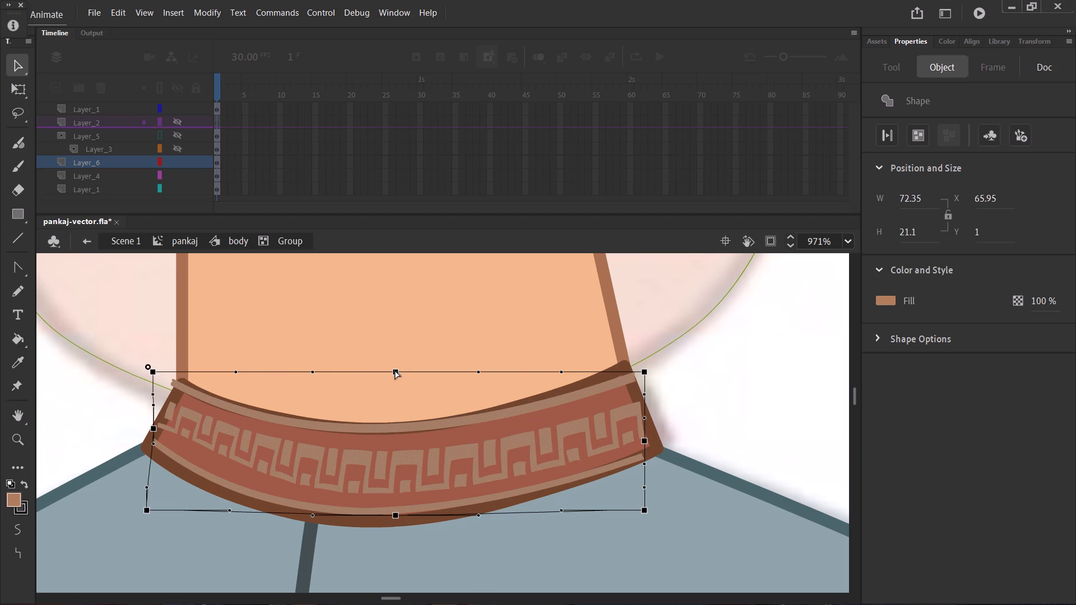
left_click_drag(395, 370, 396, 383)
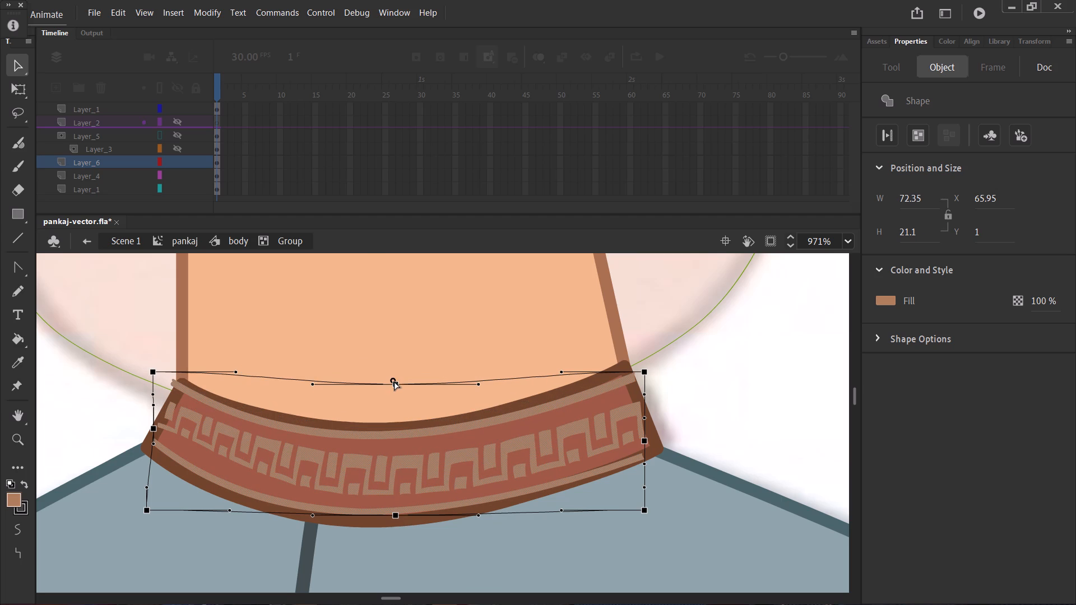
left_click_drag(647, 373, 643, 372)
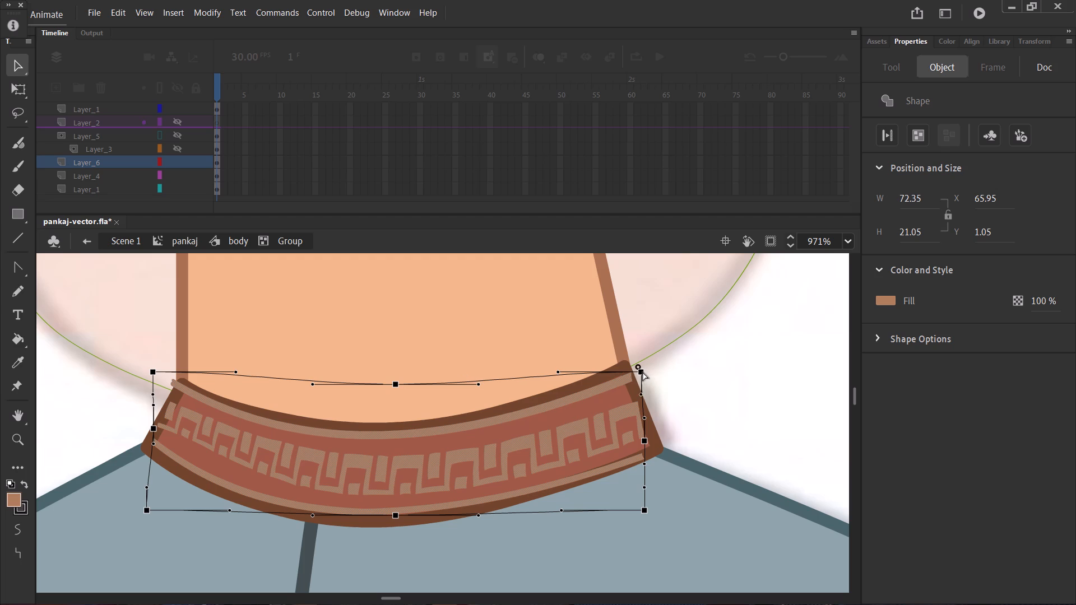
left_click_drag(643, 372, 637, 371)
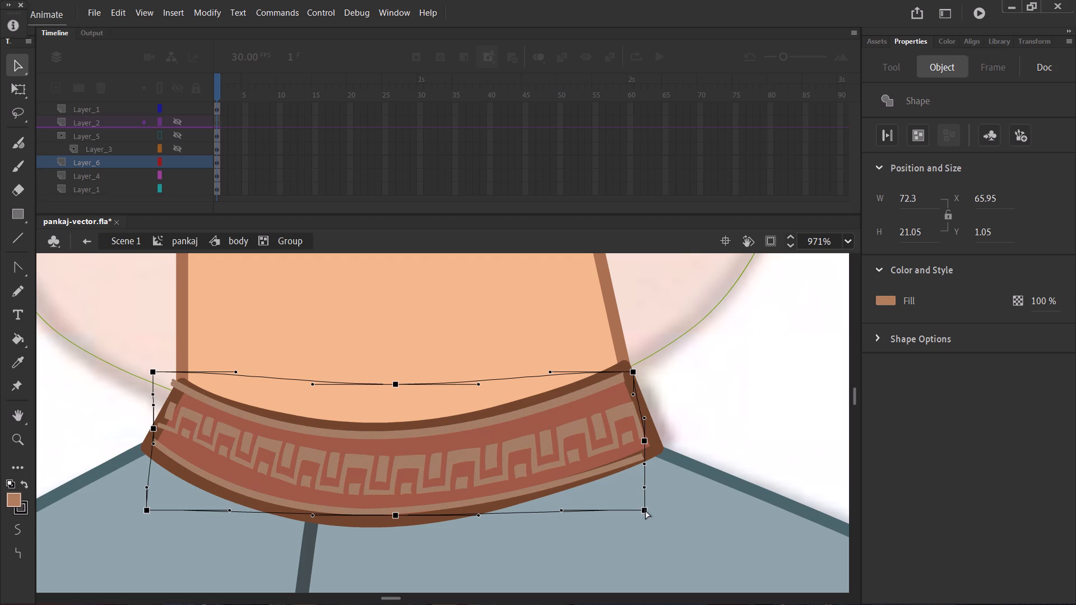
left_click_drag(641, 510, 653, 488)
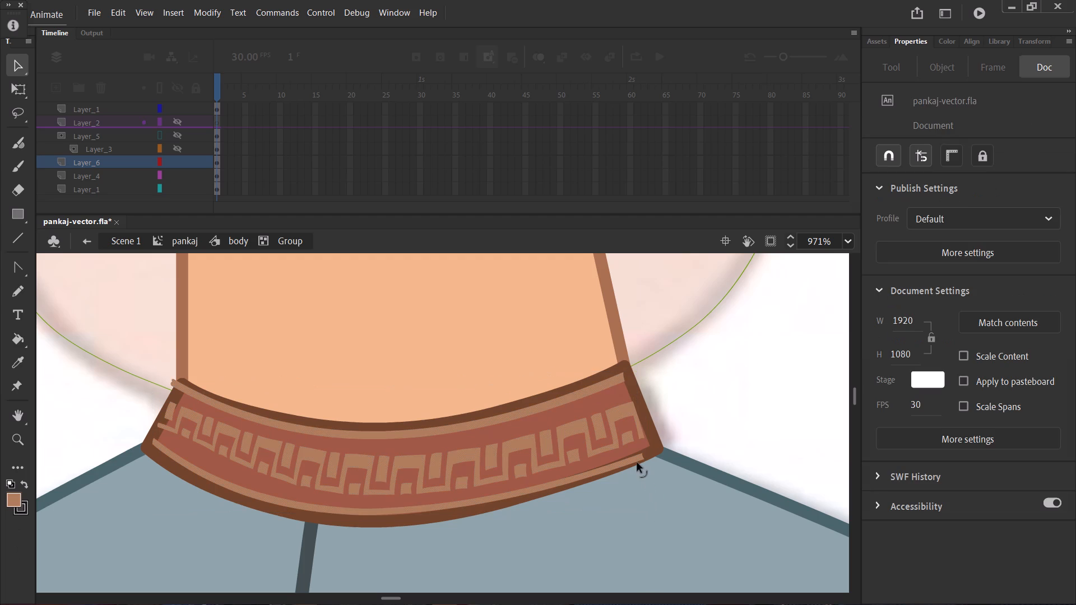
Reselect the strip, reapply Envelope, and raise its lower-right corner and right midpoint slightly to fit the collar's right end.
left_click_drag(671, 352, 78, 529)
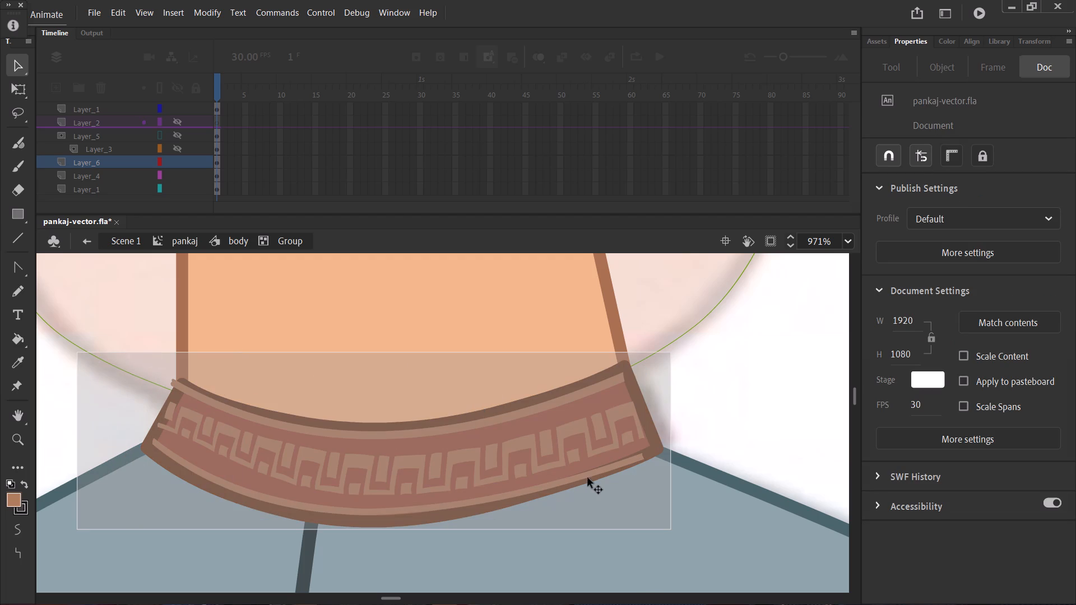
right_click(586, 473)
left_click(676, 339)
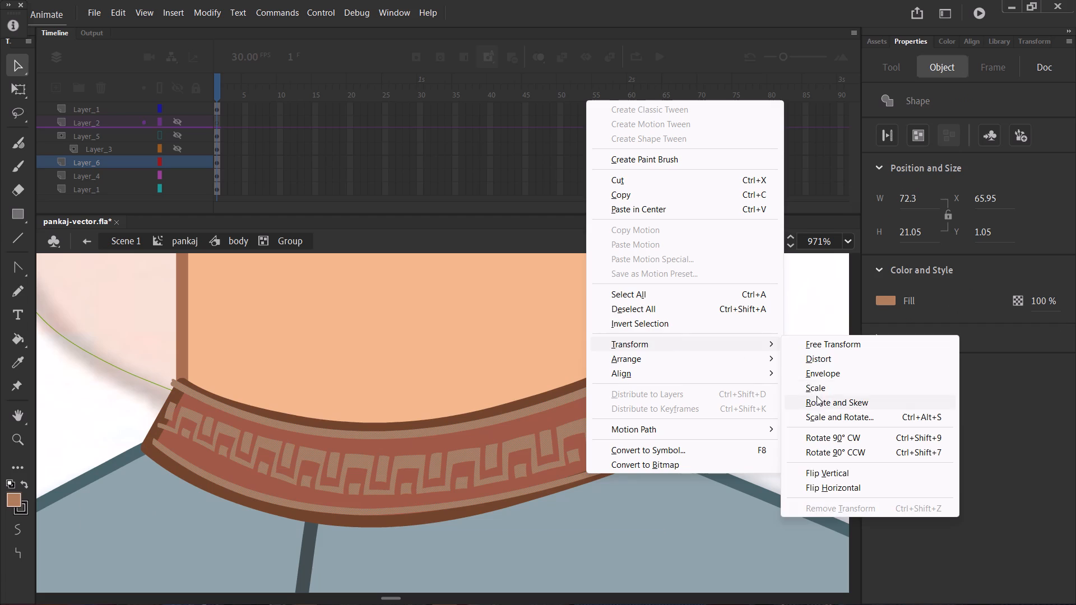
left_click(837, 371)
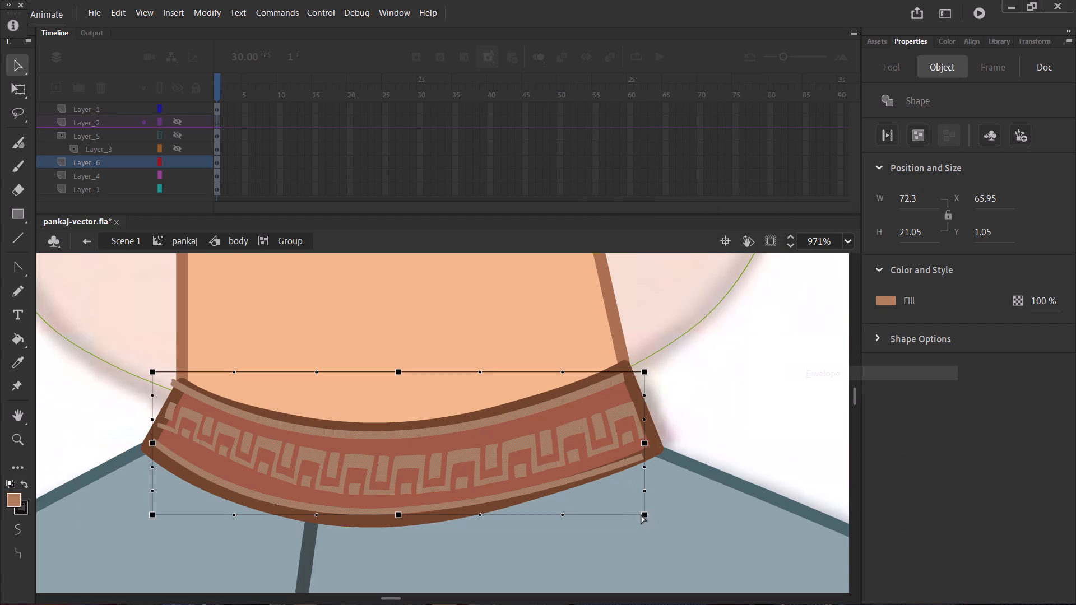
left_click_drag(646, 515, 649, 509)
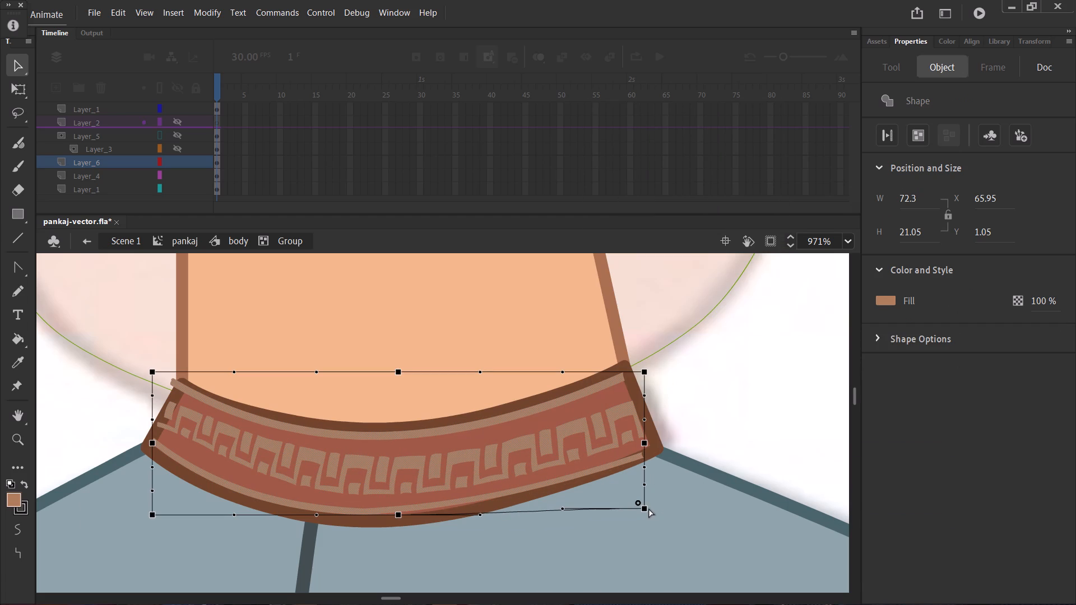
left_click_drag(649, 509, 647, 509)
left_click_drag(645, 443, 644, 435)
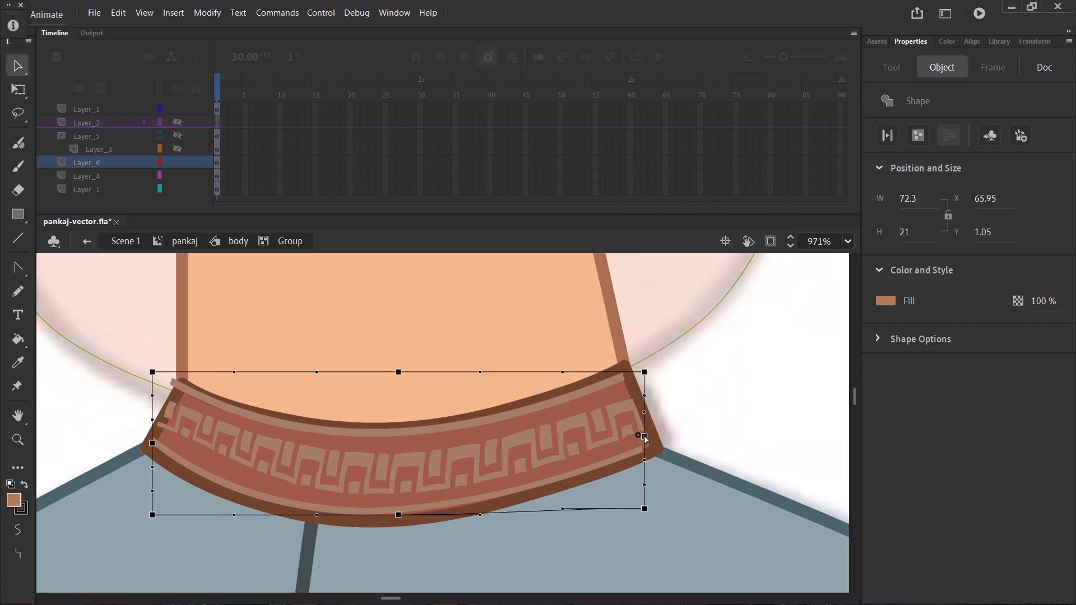
left_click_drag(644, 435, 644, 435)
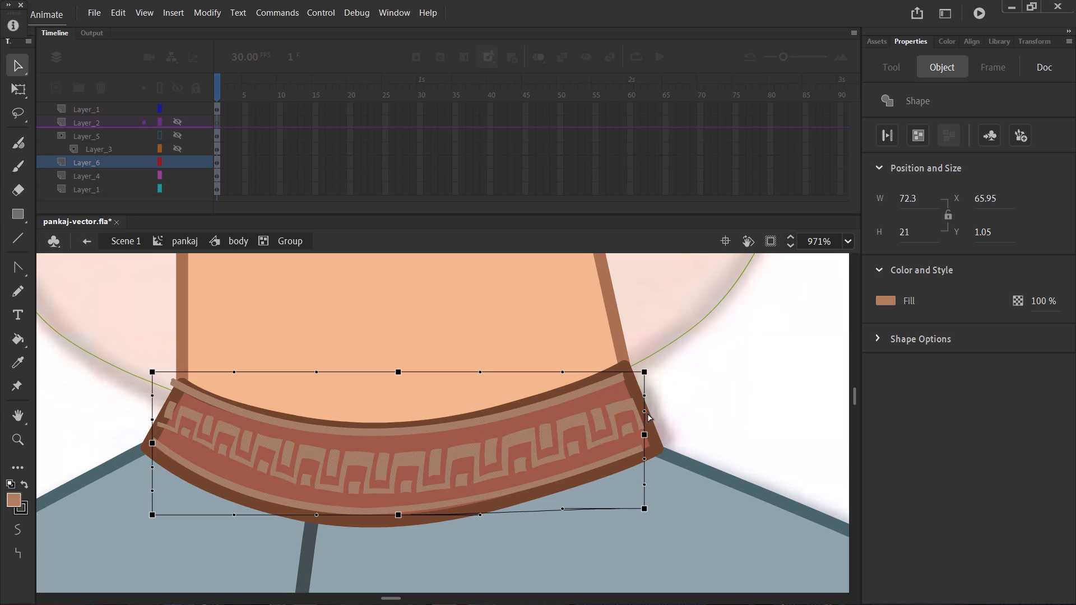
left_click(643, 410)
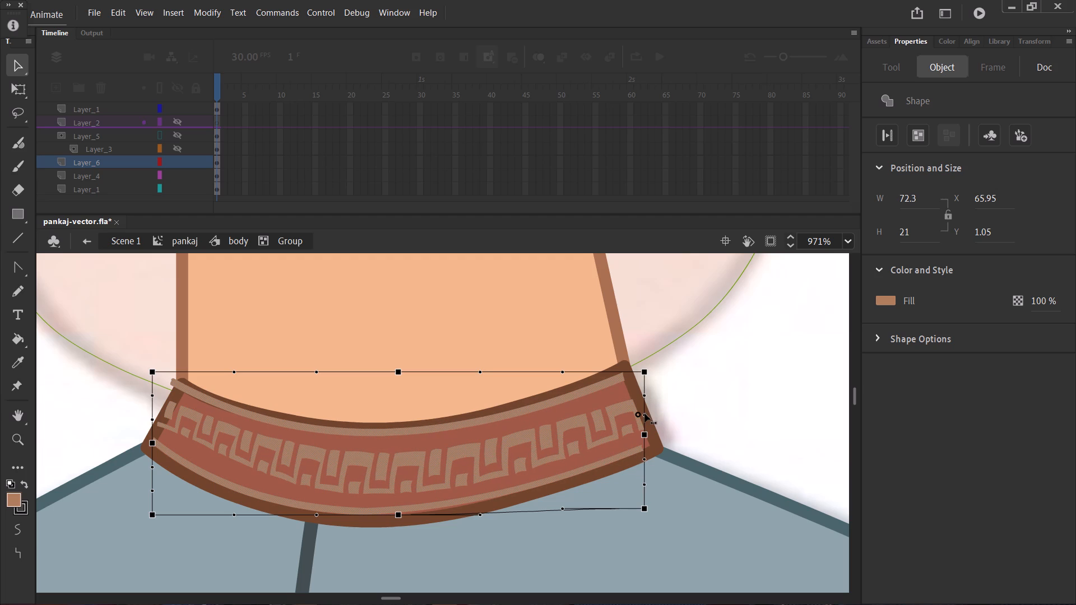
left_click_drag(645, 434, 643, 429)
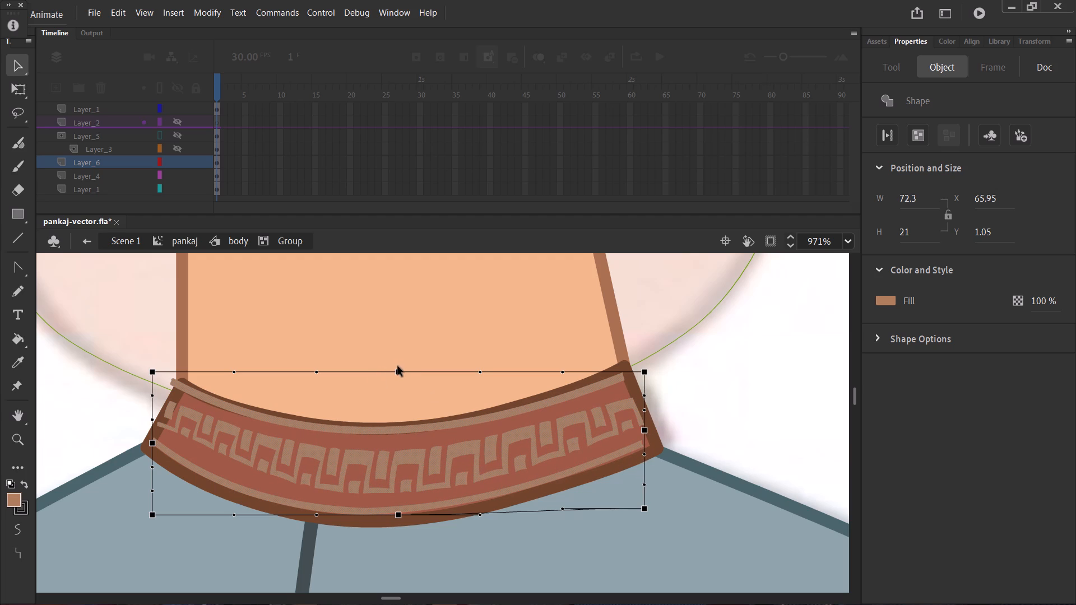
Sag the envelope's top midpoint slightly and pull its lower-right corner outward to widen the strip to about 72.6.
left_click_drag(398, 369, 393, 378)
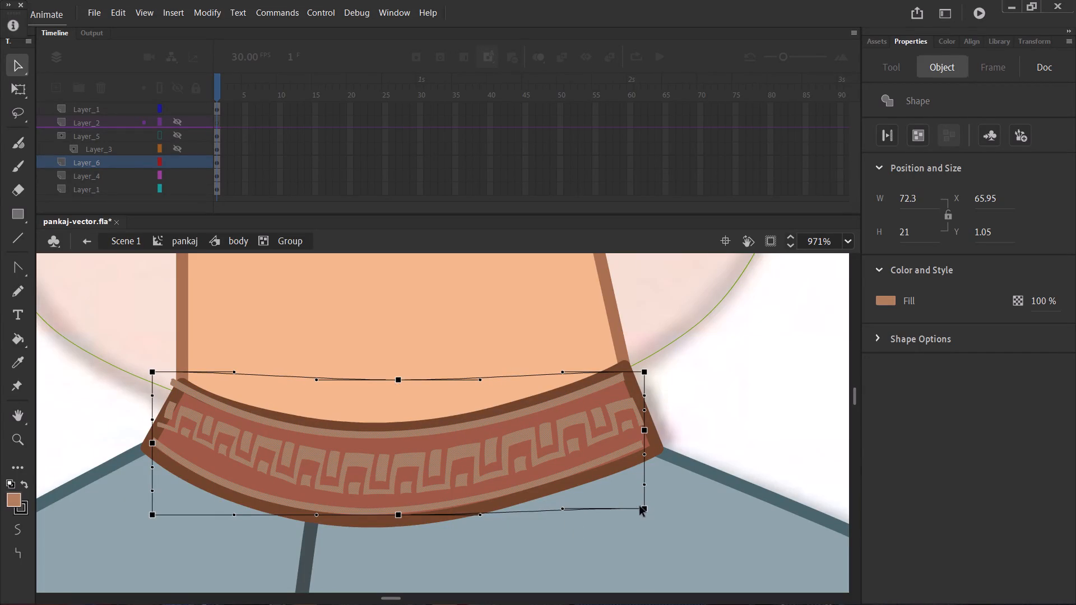
left_click(644, 457)
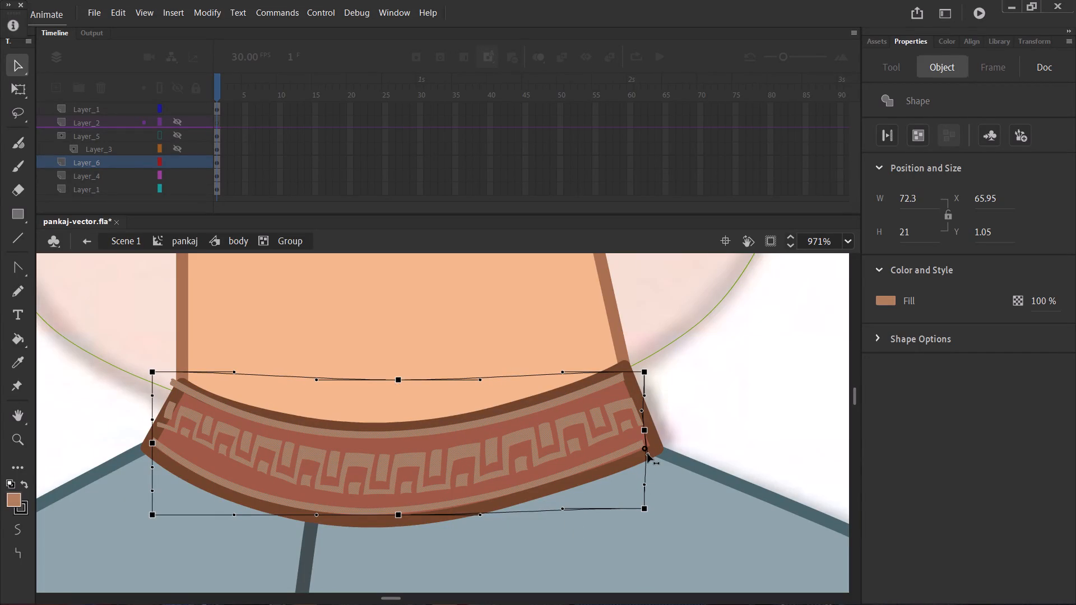
left_click_drag(643, 508, 653, 504)
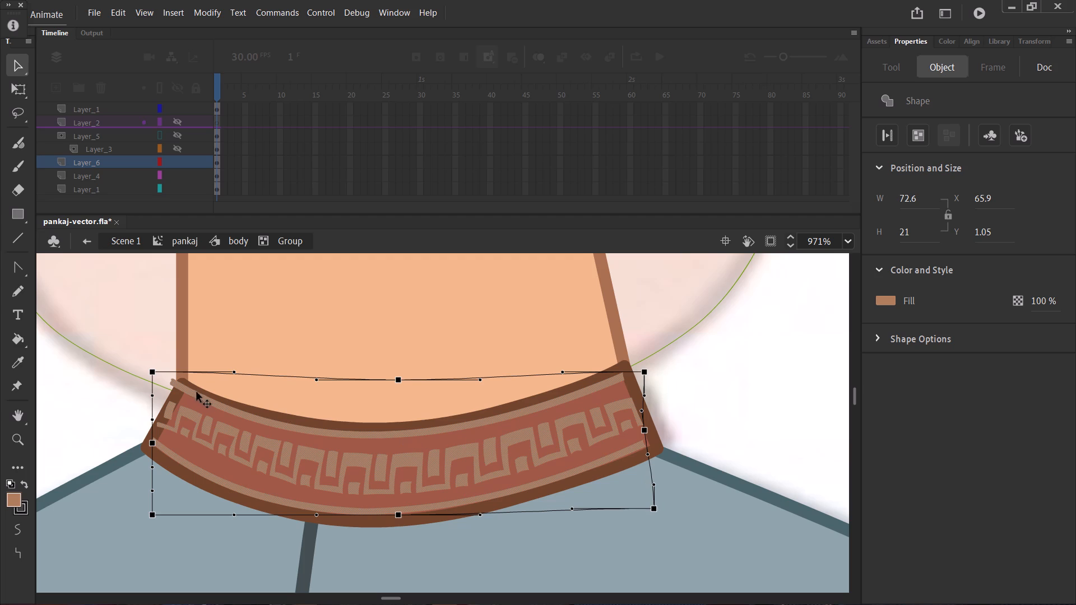
left_click(397, 513)
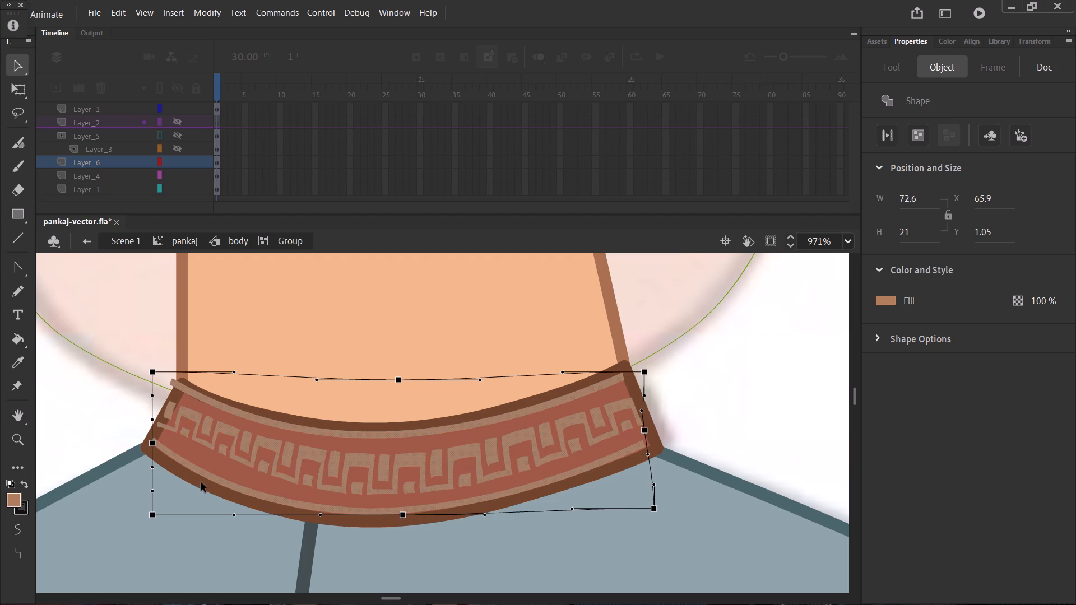
Lower the envelope's left midpoint and its handle so the strip's left end fits the collar, and finish the envelope editing.
left_click_drag(152, 466, 155, 478)
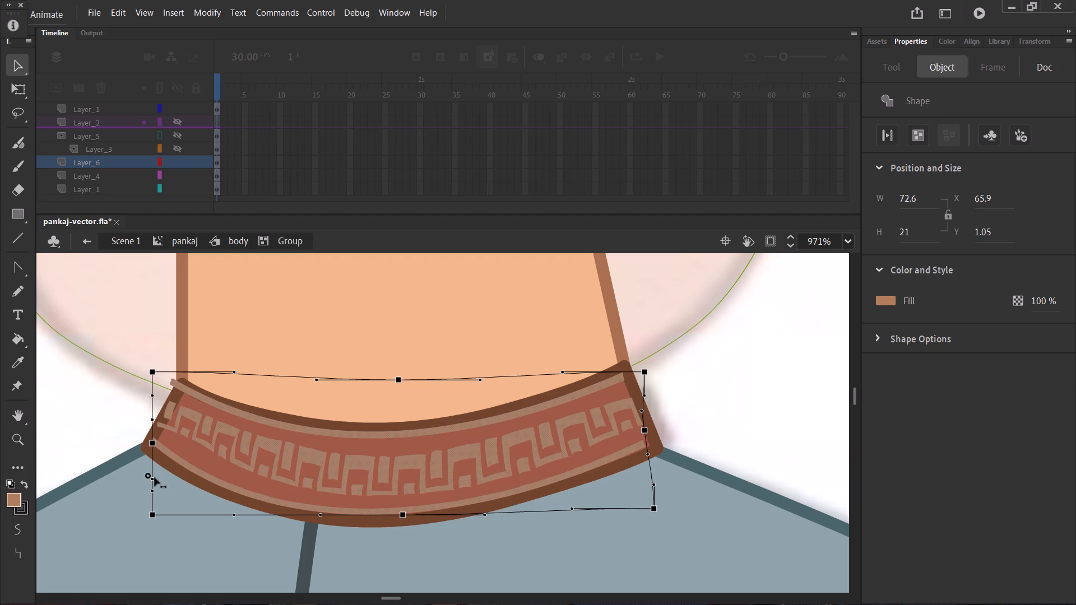
left_click_drag(155, 478, 155, 477)
left_click_drag(153, 442, 153, 449)
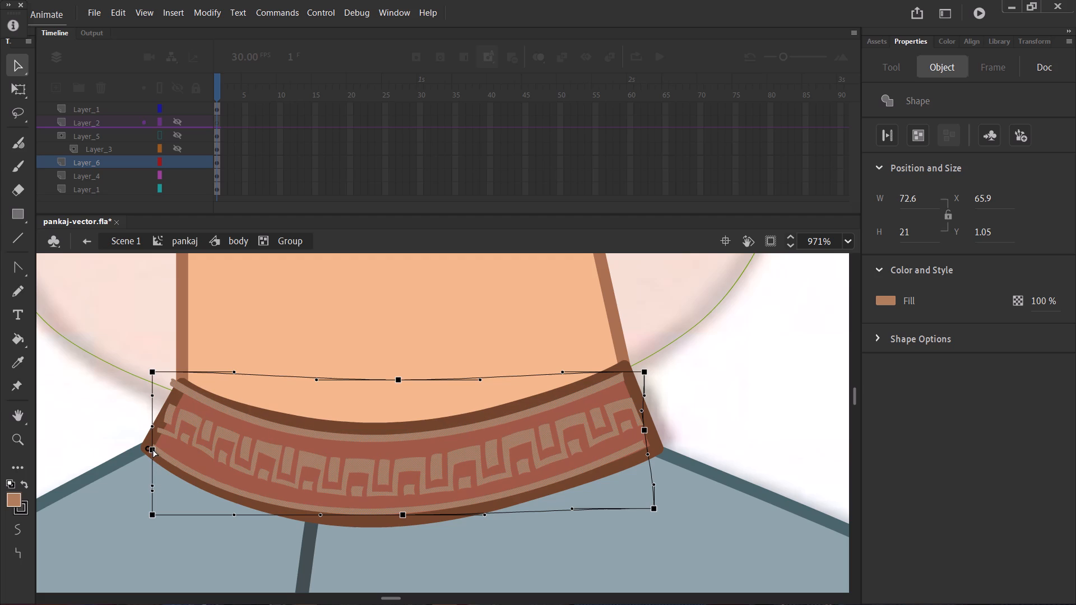
left_click_drag(153, 449, 149, 452)
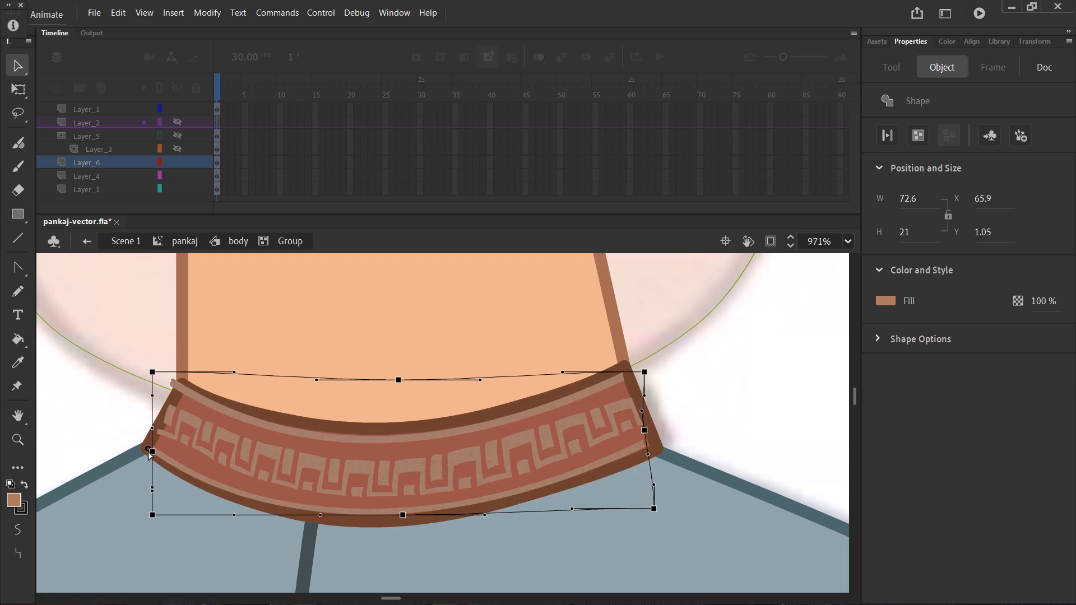
left_click_drag(149, 452, 149, 453)
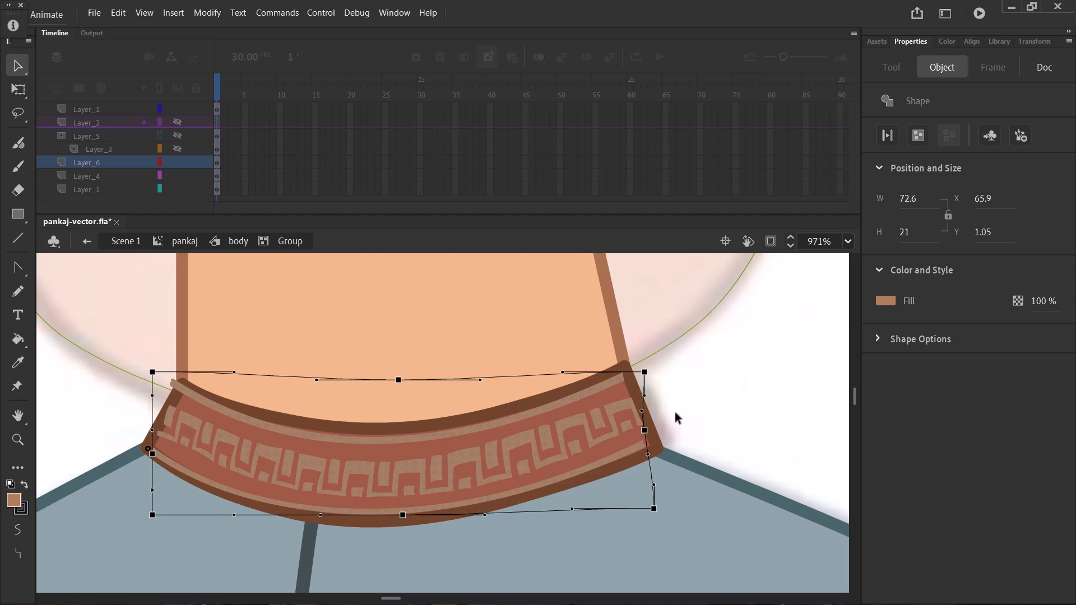
left_click(721, 392)
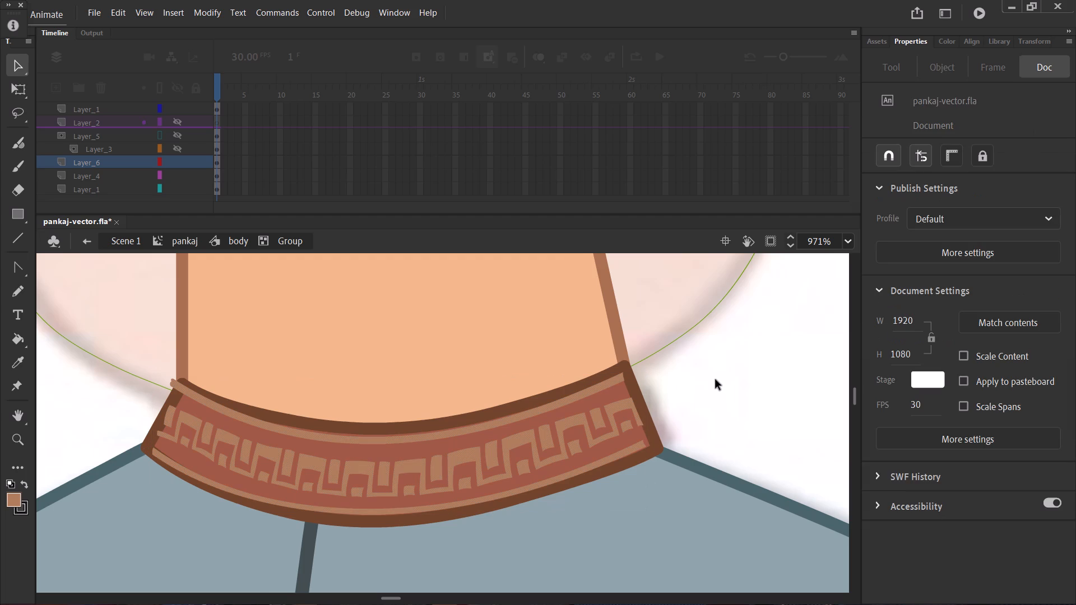
Copy the collar's red-brown fill shape from inside the Layer_4 group.
left_click(242, 244)
left_click(106, 176)
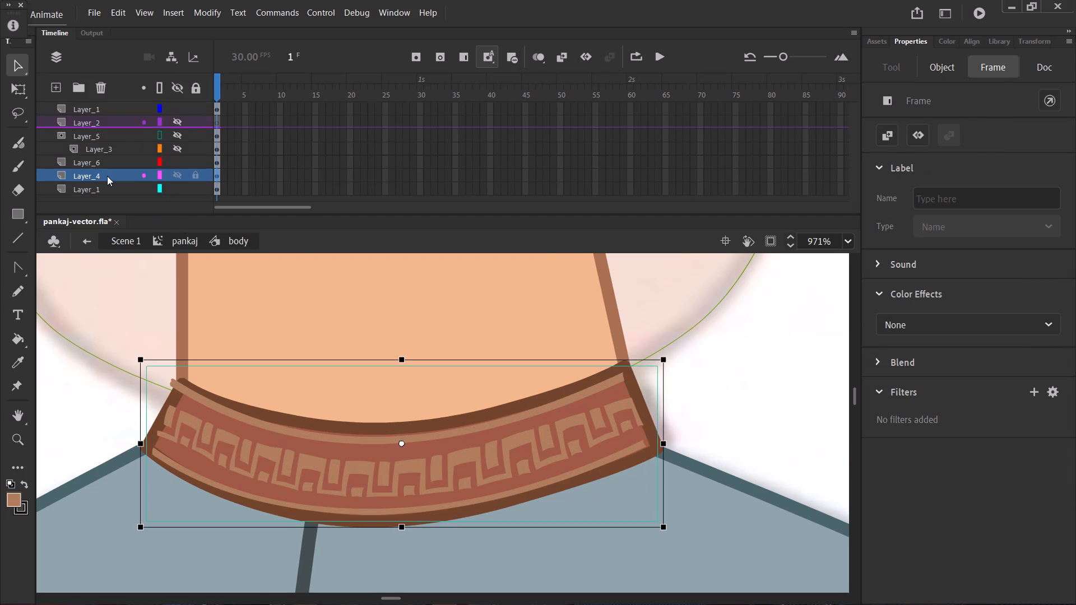
double_click(639, 388)
left_click(795, 389)
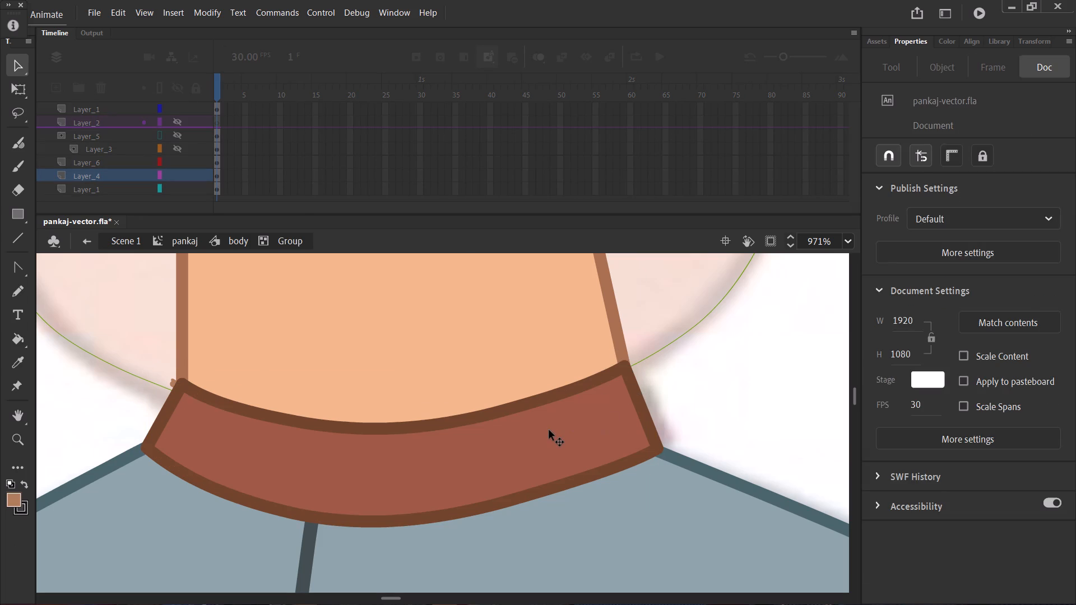
left_click(550, 430)
key("ctrl+c")
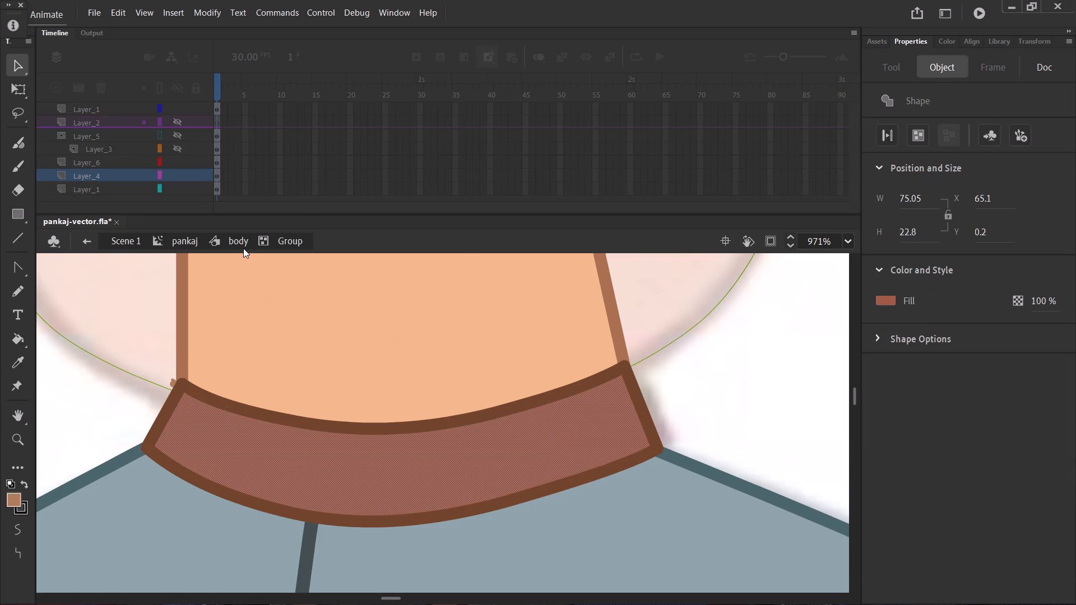
Return to the body symbol, make Layer_2 visible, and paste the copied collar fill in place on it.
left_click(238, 242)
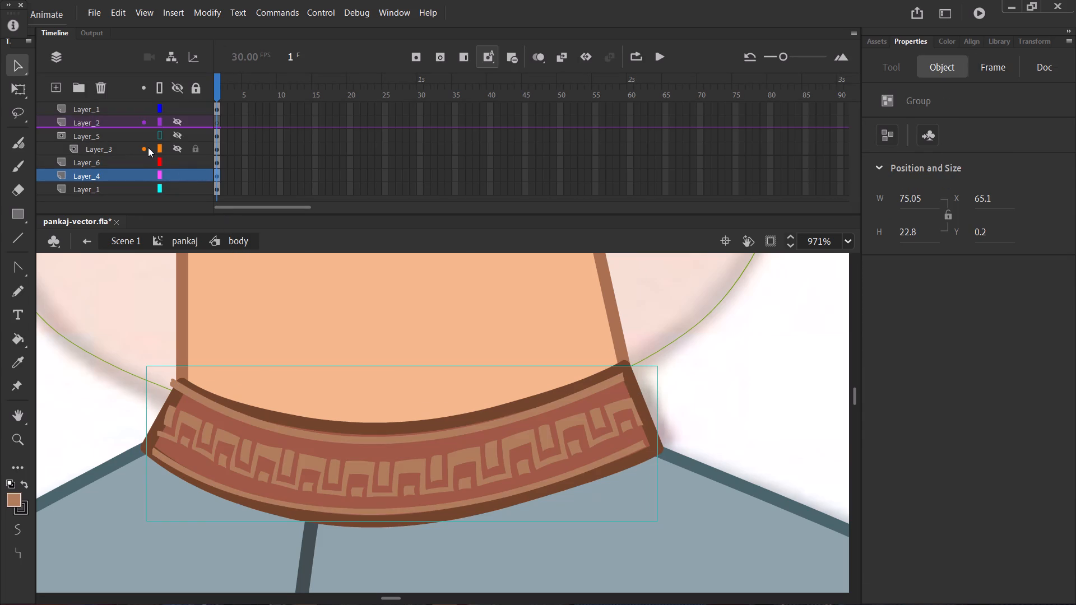
left_click(120, 119)
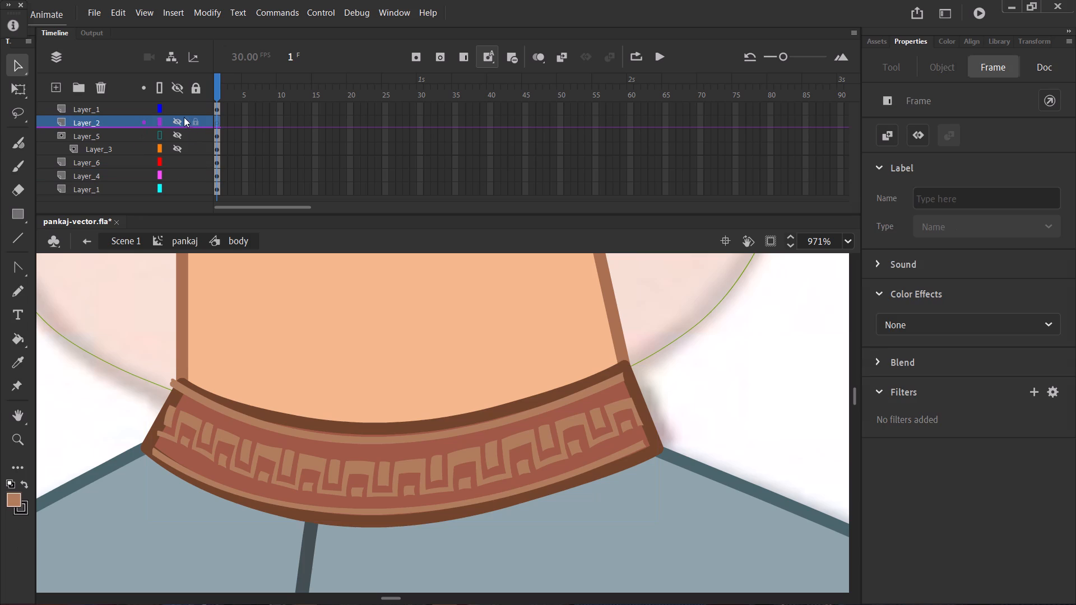
left_click(177, 121)
left_click(111, 121)
left_click(99, 133)
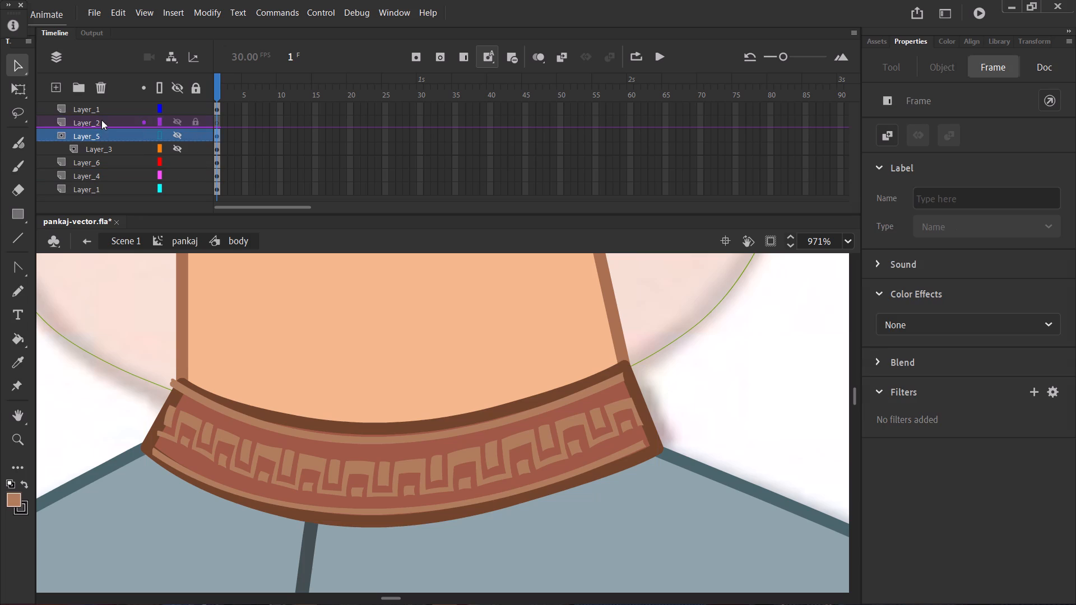
left_click(102, 119)
key("Delete")
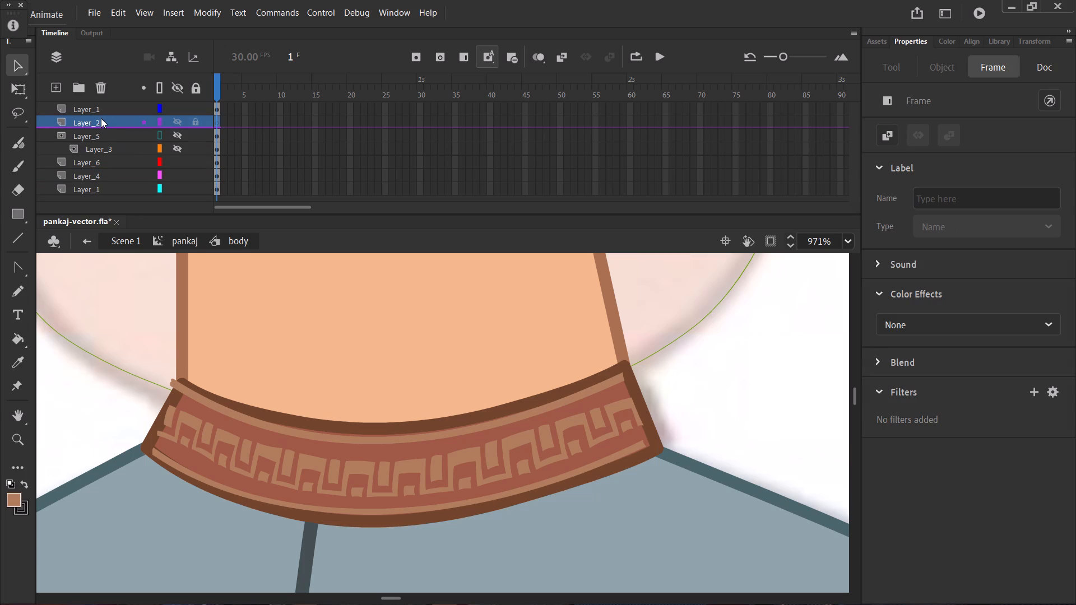
left_click(98, 136)
left_click(101, 115)
key("ctrl+shift+v")
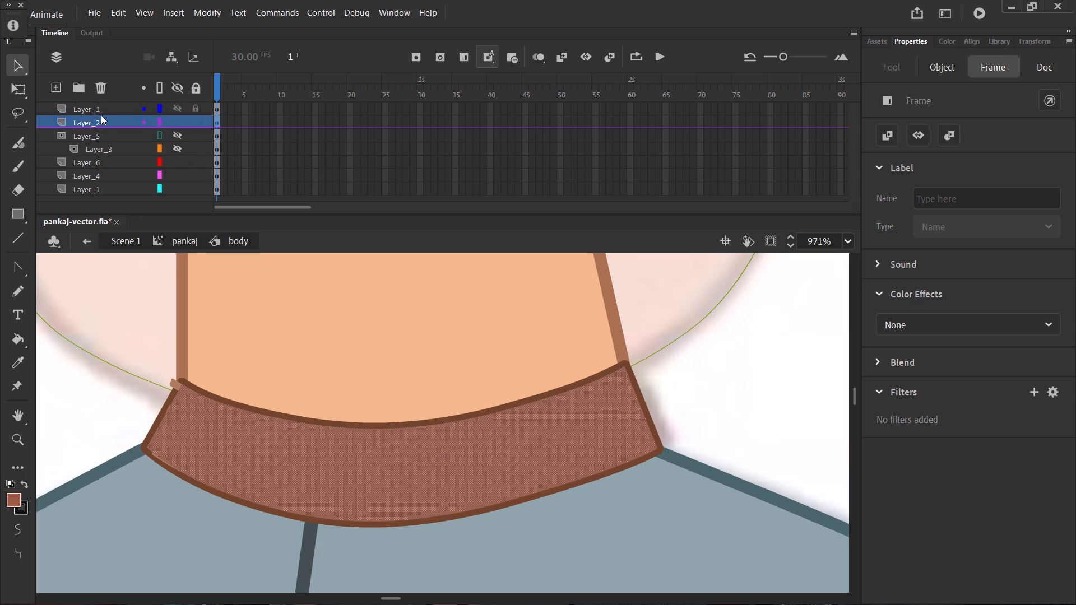
Hide Layer_2 and delete the old mask layer, Layer_5.
left_click(105, 133)
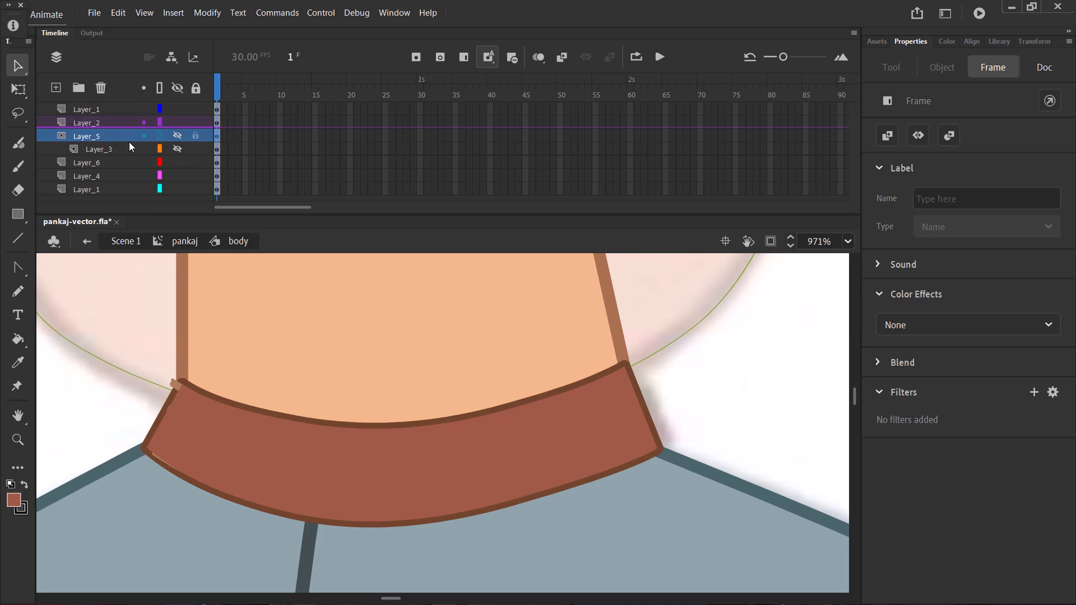
left_click(174, 134)
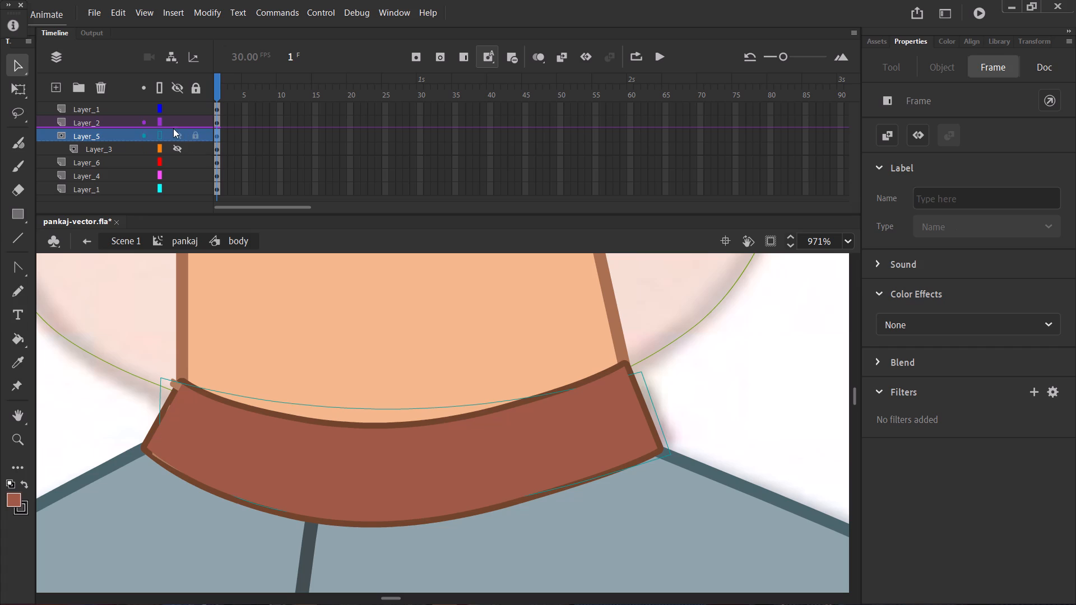
left_click(171, 118)
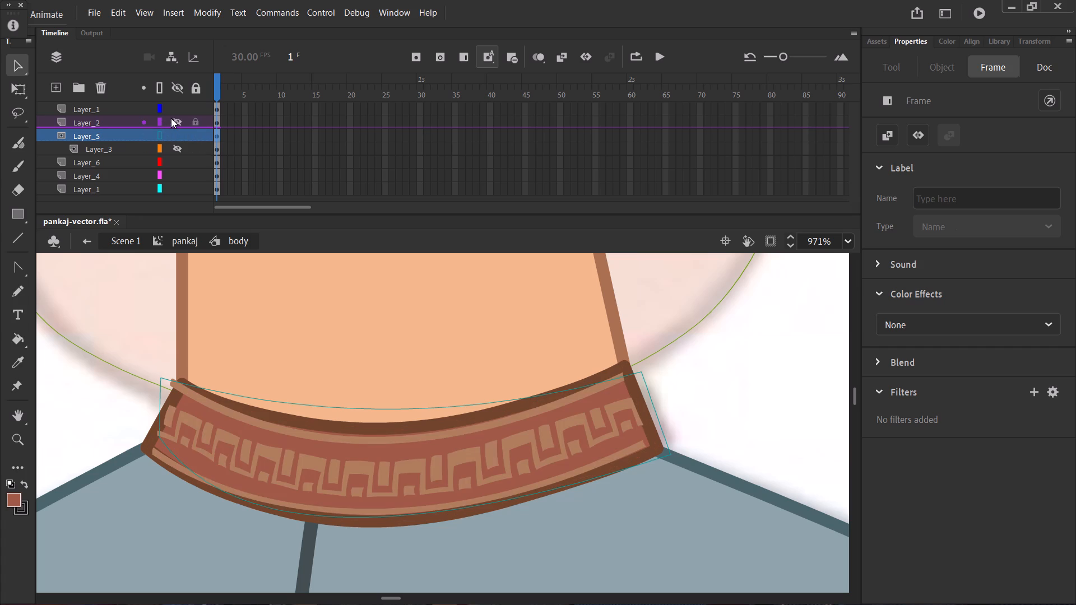
left_click(174, 132)
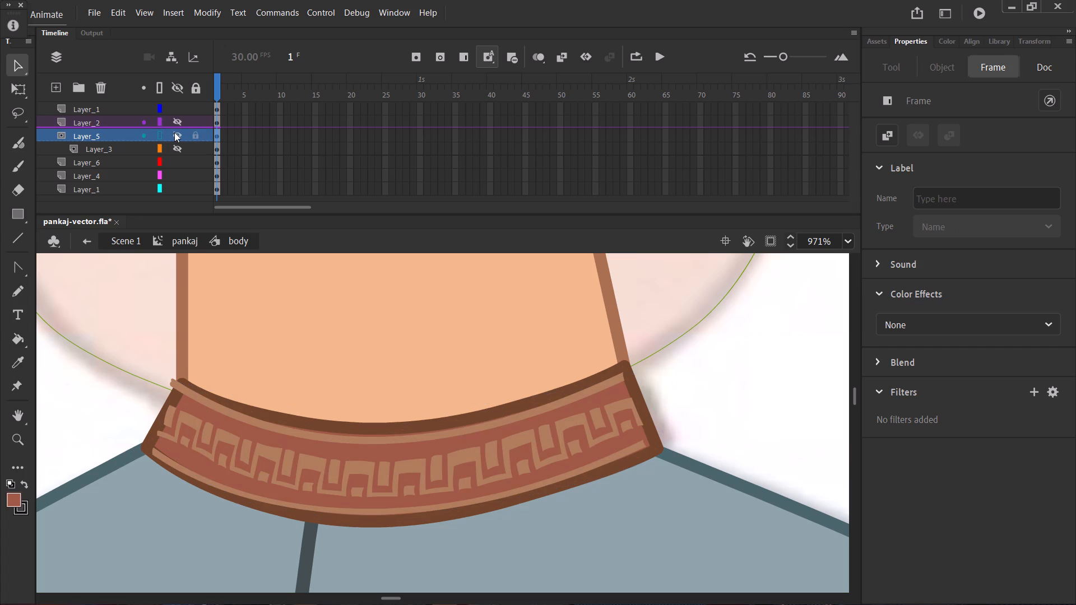
left_click(174, 132)
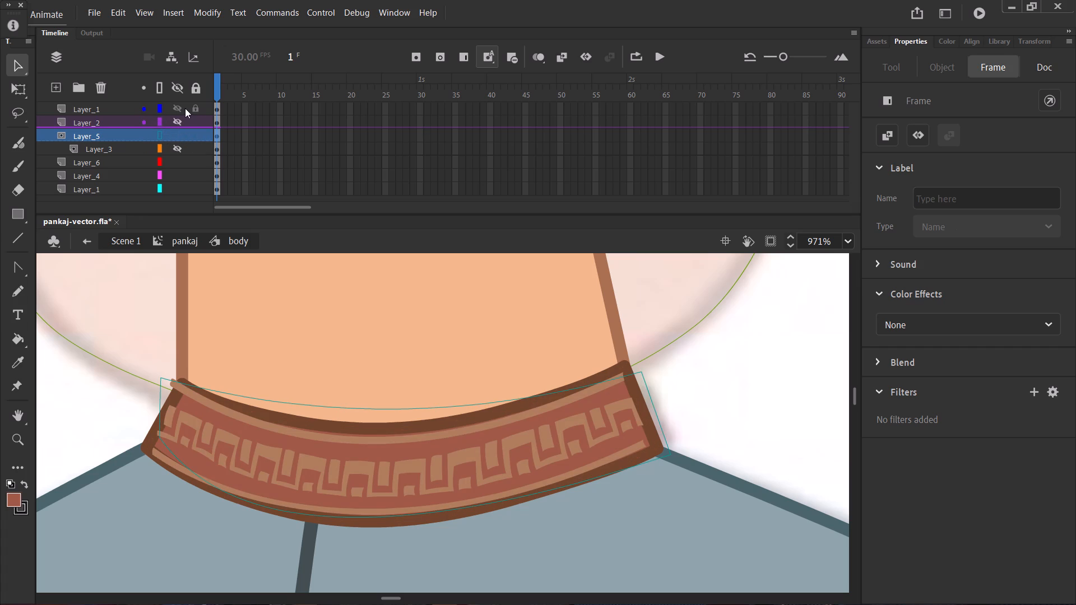
key("Delete")
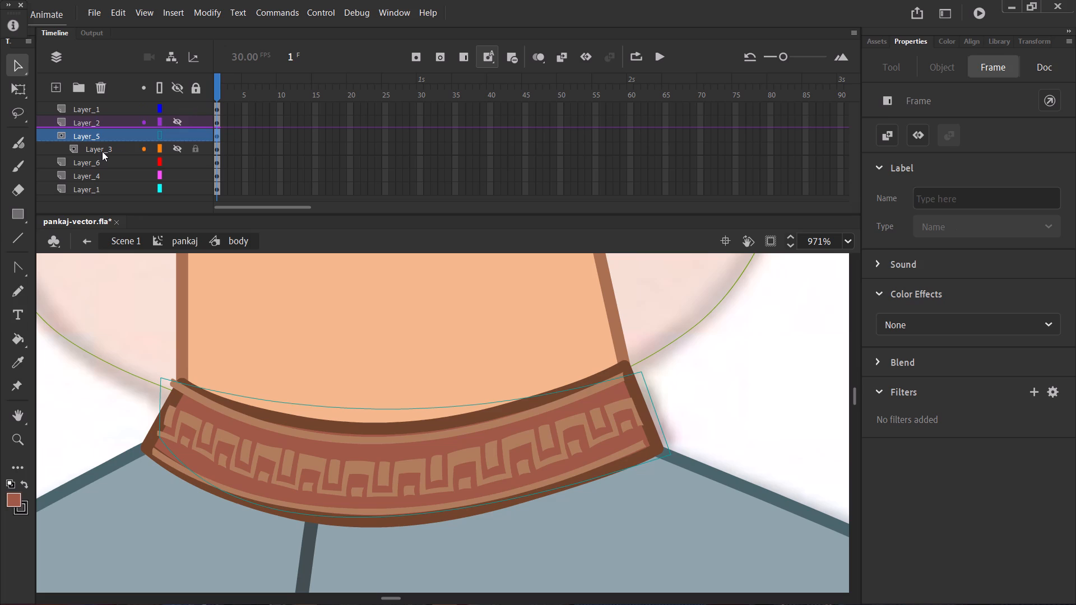
left_click(102, 151)
left_click(103, 134)
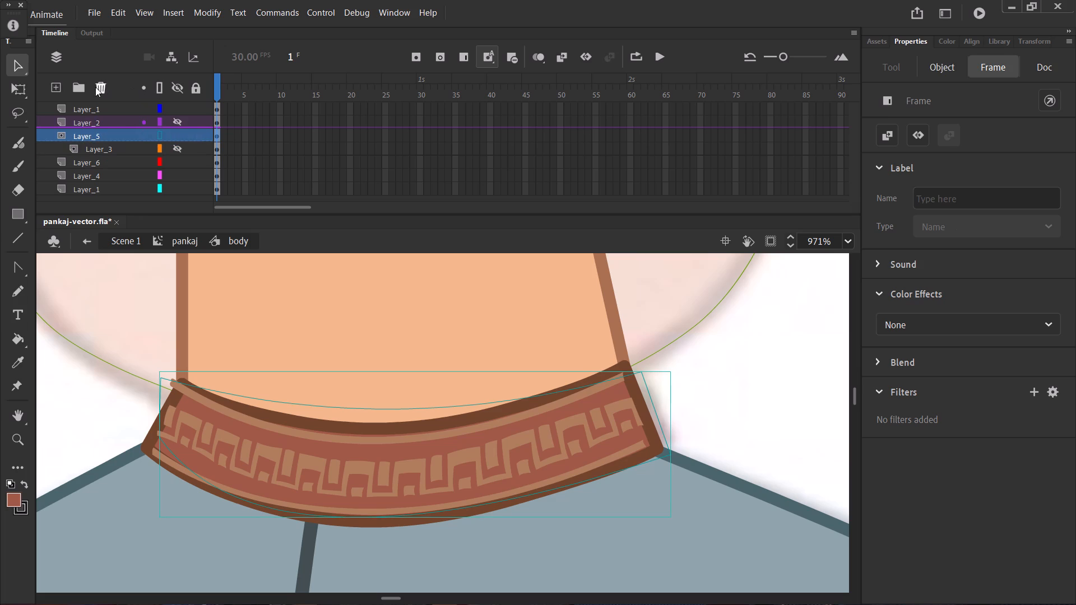
left_click(106, 87)
Show Layer_3 to check its red scribble, and delete that layer.
left_click(89, 134)
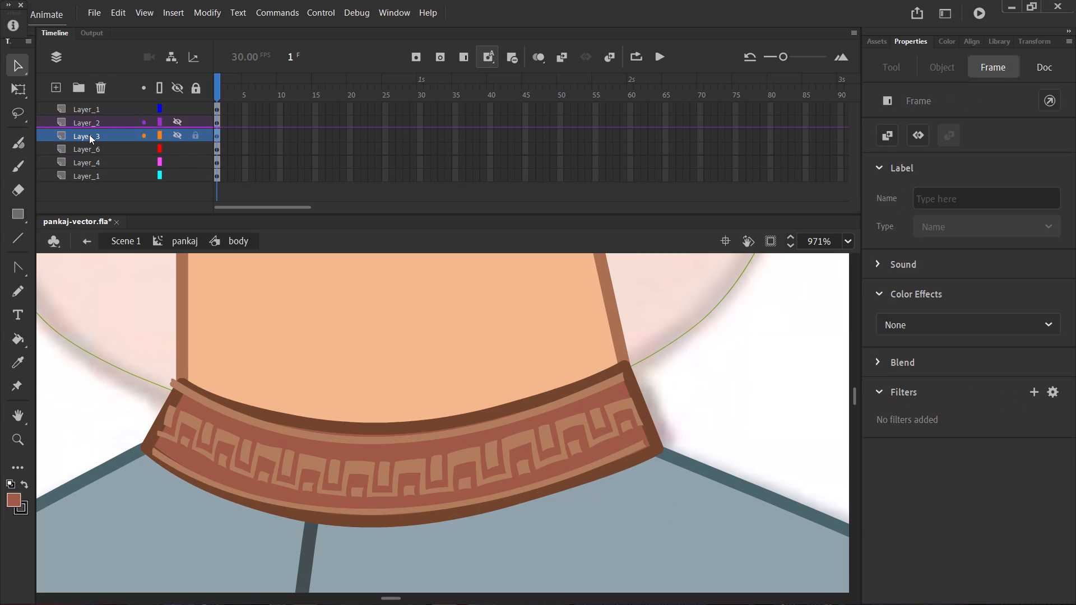
left_click(177, 136)
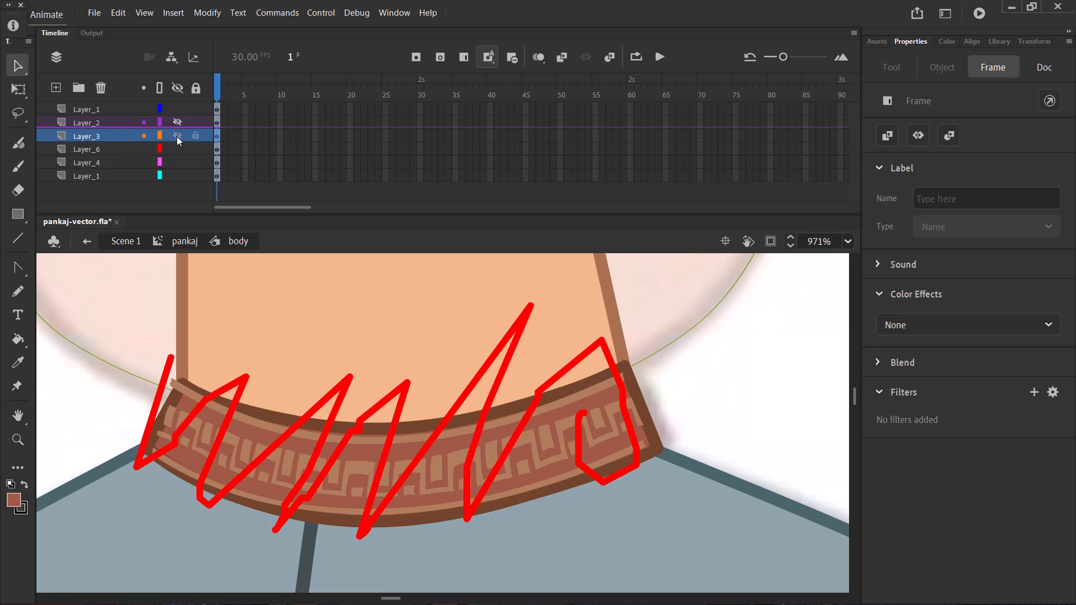
left_click(103, 84)
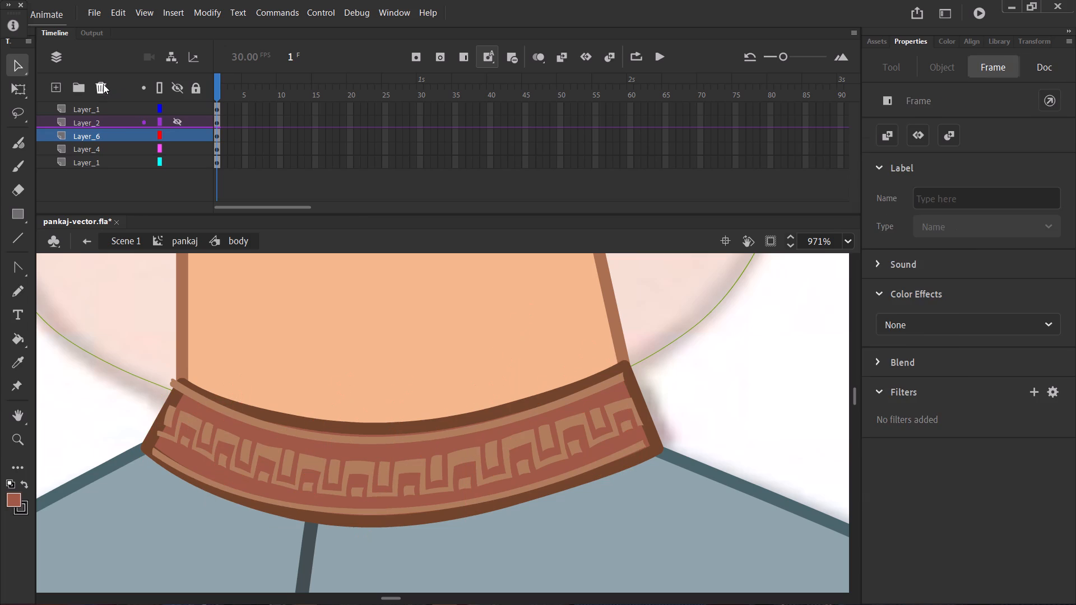
Convert Layer_2 into a mask for the Greek key strip on Layer_6, and make the mask layer visible.
left_click(107, 119)
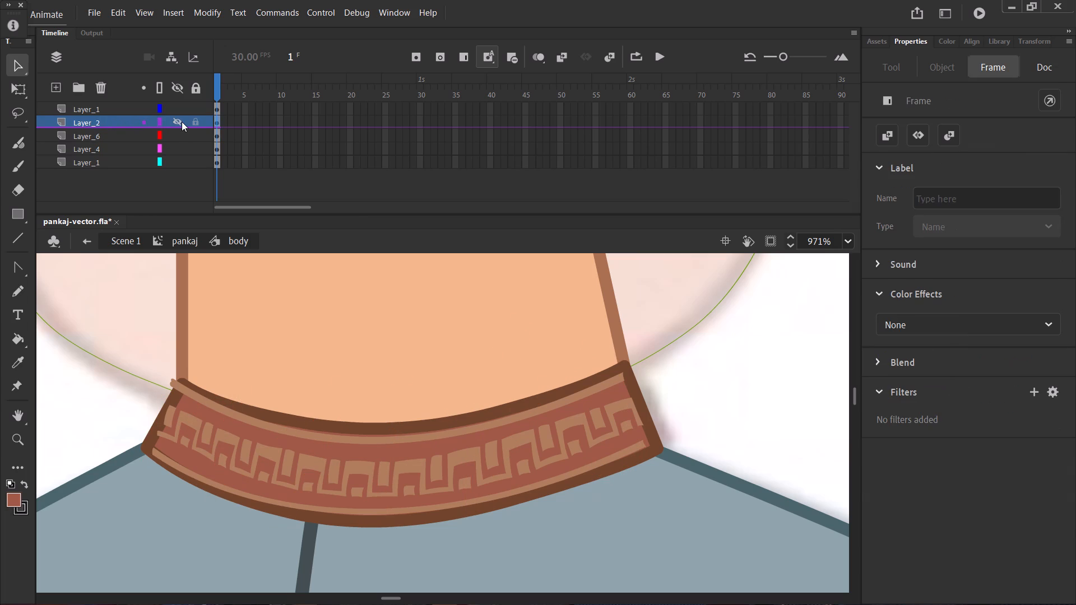
left_click(179, 118)
left_click(179, 118)
left_click(113, 134)
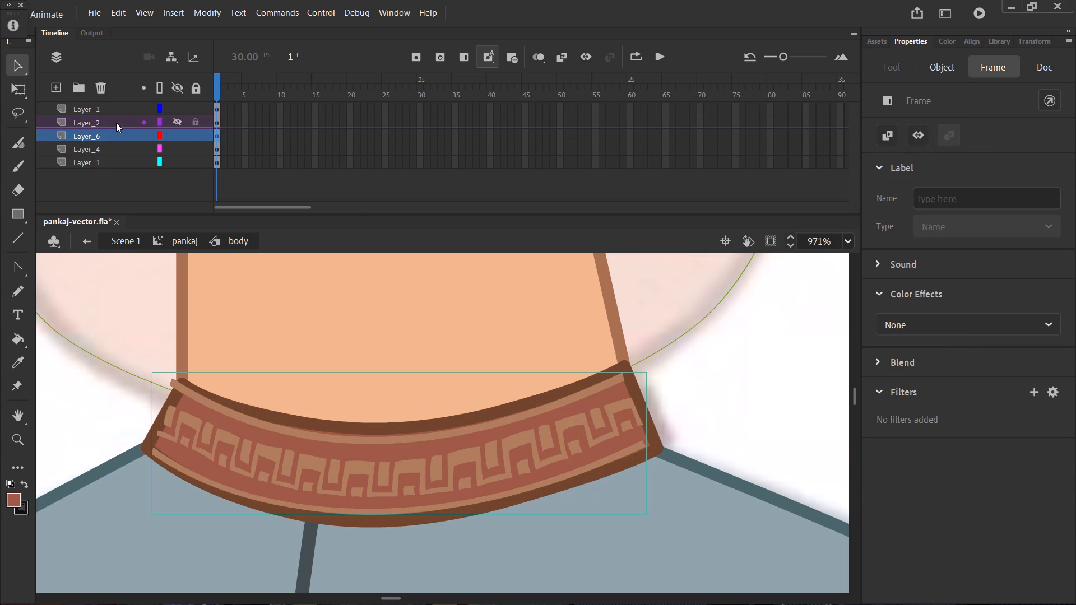
left_click(116, 119)
right_click(115, 119)
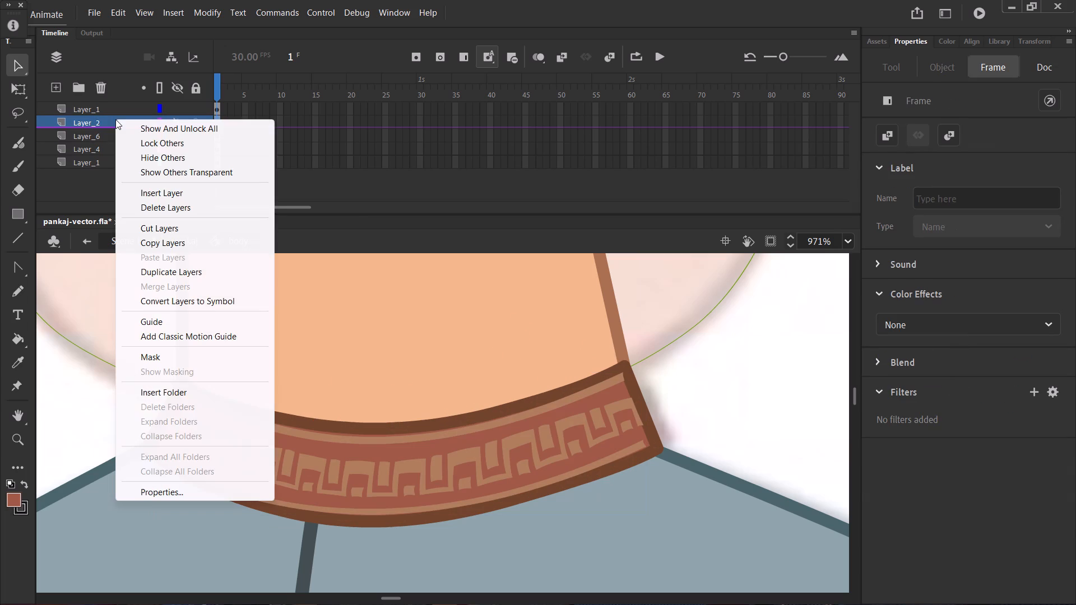
left_click(169, 352)
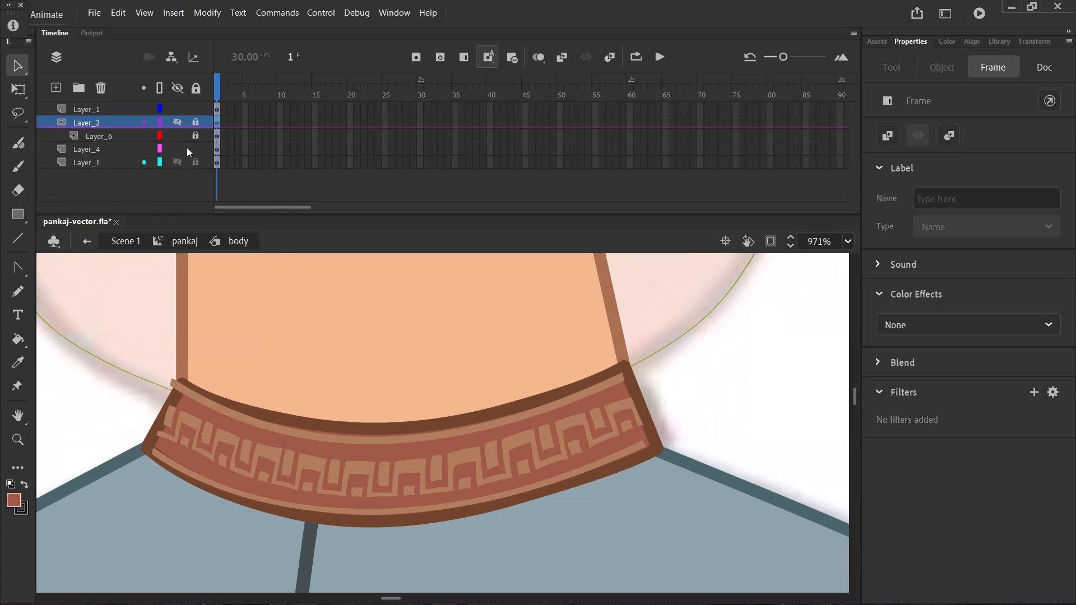
left_click(179, 120)
Undo the mask conversion of Layer_2 and make that layer's collar fill visible again.
key("ctrl+z")
key("ctrl+z")
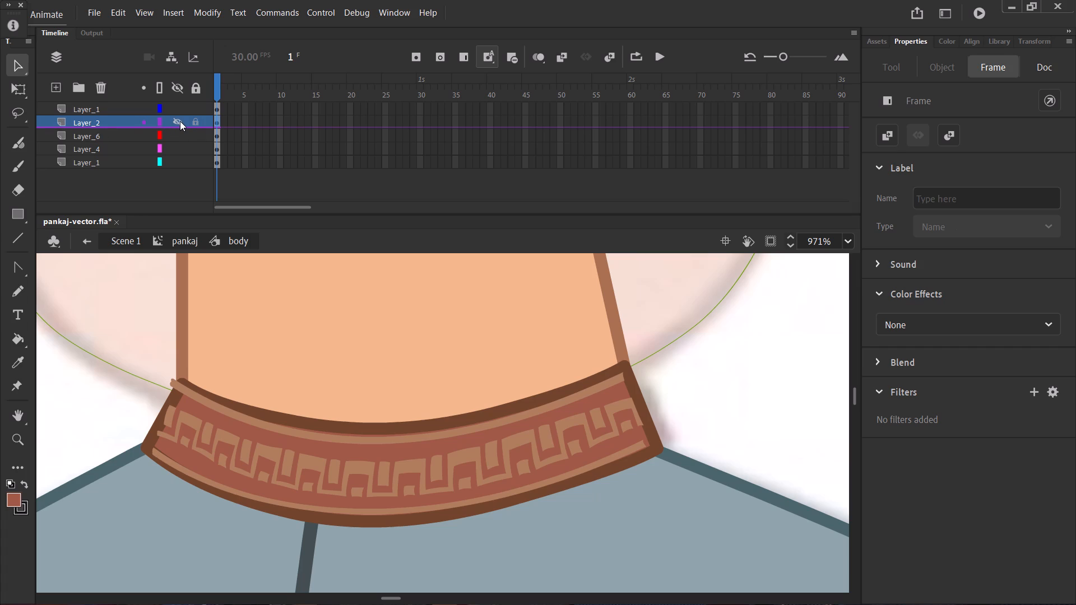
key("ctrl+z")
left_click(177, 117)
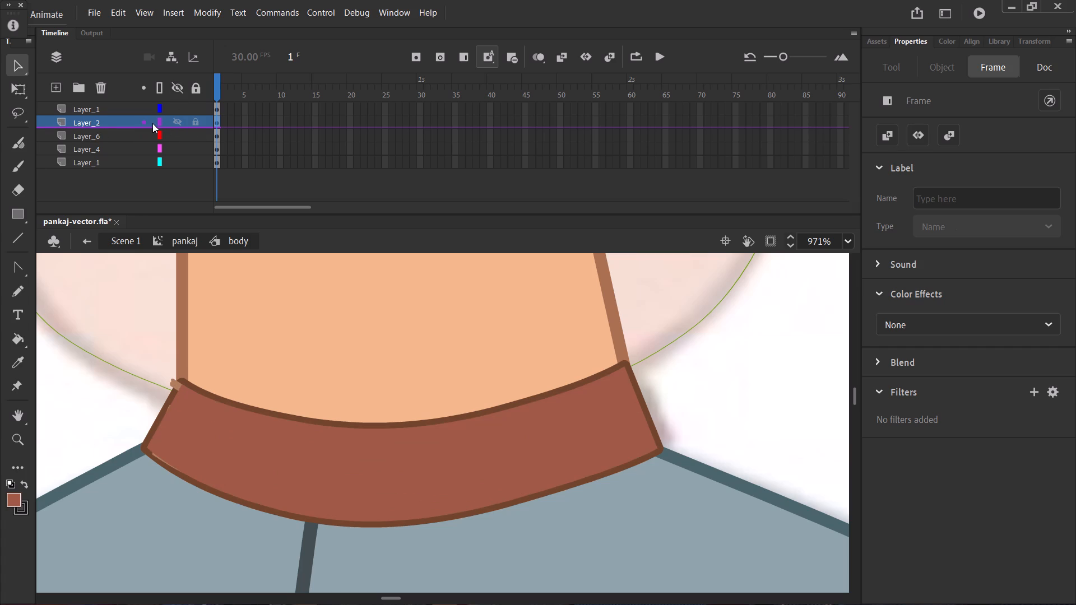
left_click(121, 136)
left_click(179, 134)
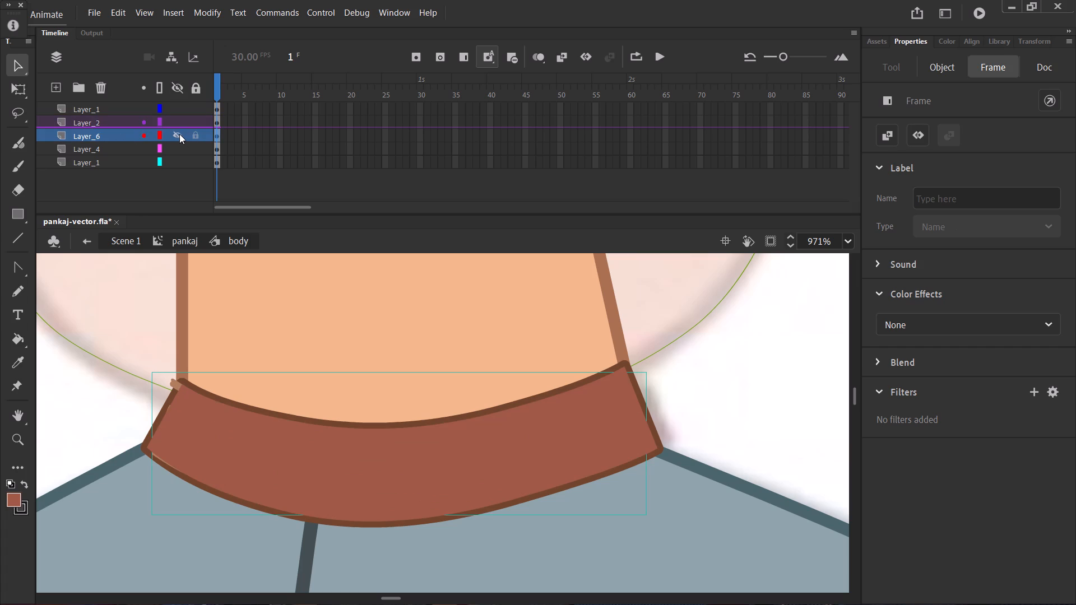
left_click(179, 133)
Group the collar fill on Layer_2 and convert the layer into a mask for Layer_6.
left_click(106, 118)
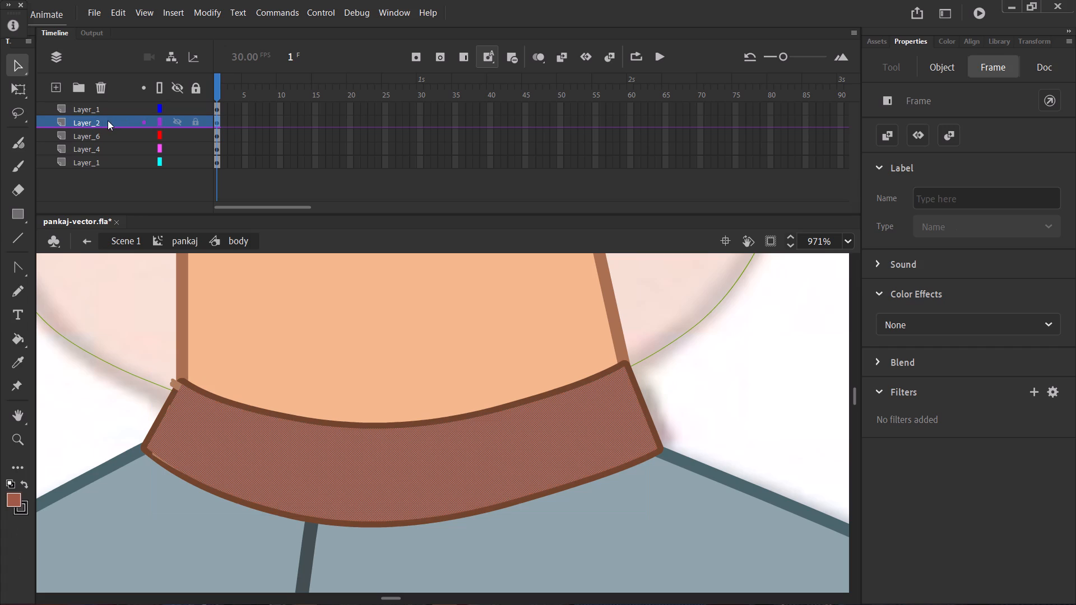
key("ctrl+g")
right_click(108, 120)
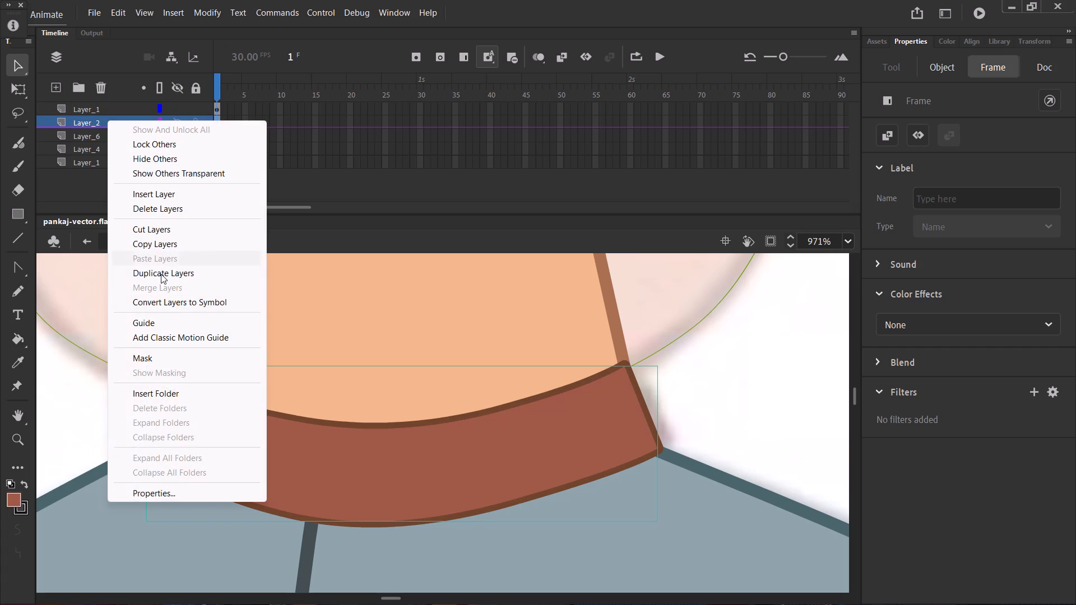
left_click(170, 359)
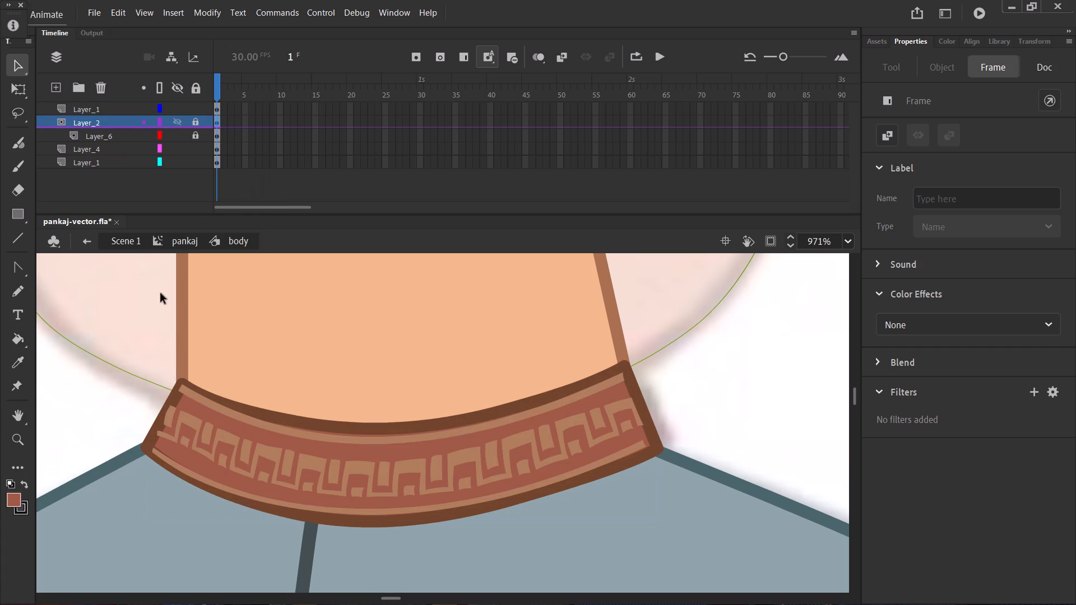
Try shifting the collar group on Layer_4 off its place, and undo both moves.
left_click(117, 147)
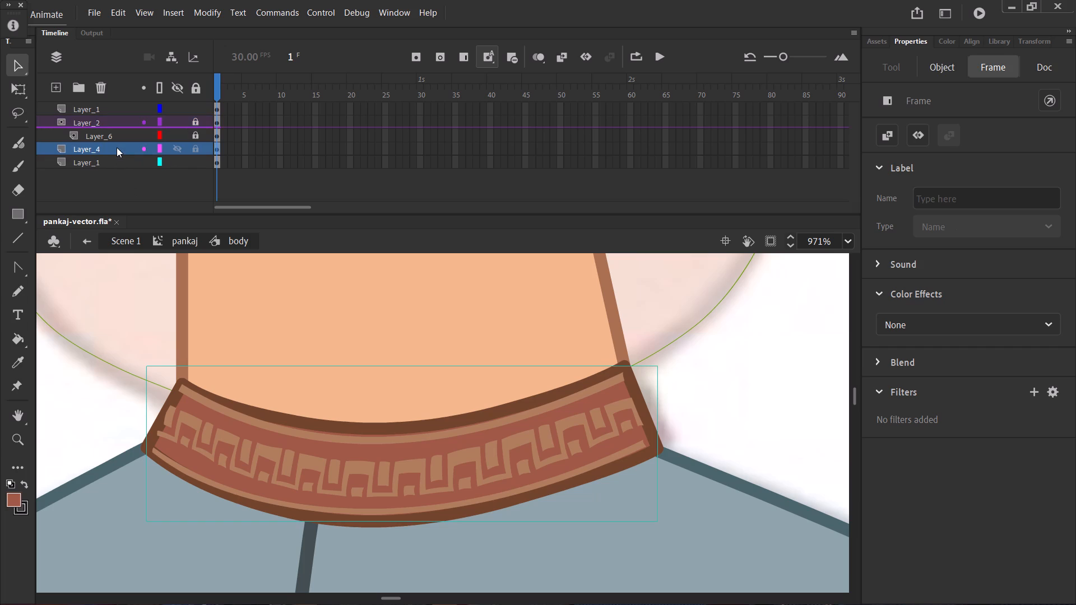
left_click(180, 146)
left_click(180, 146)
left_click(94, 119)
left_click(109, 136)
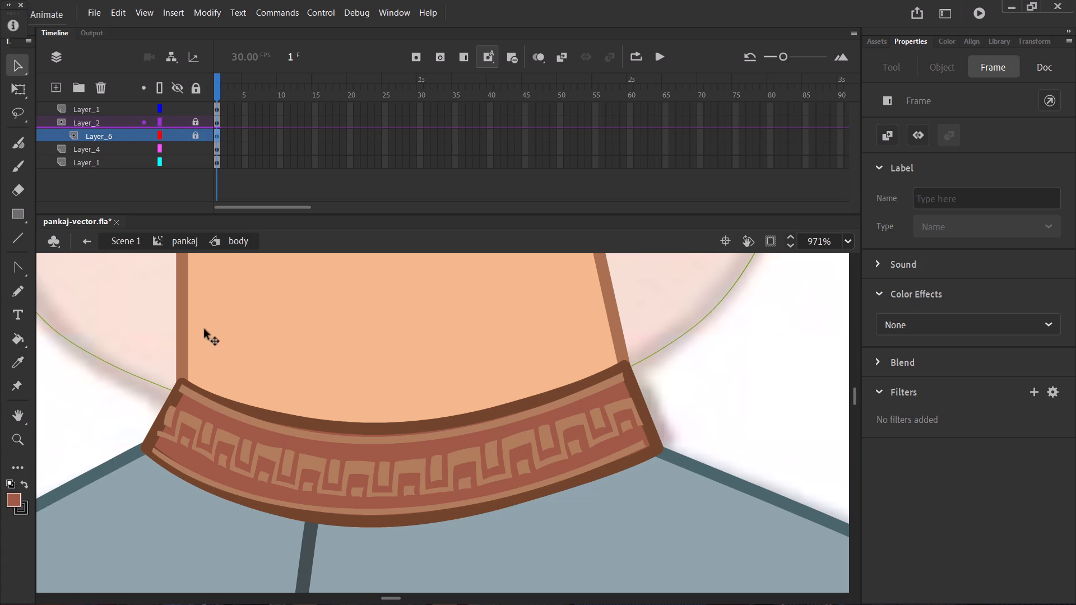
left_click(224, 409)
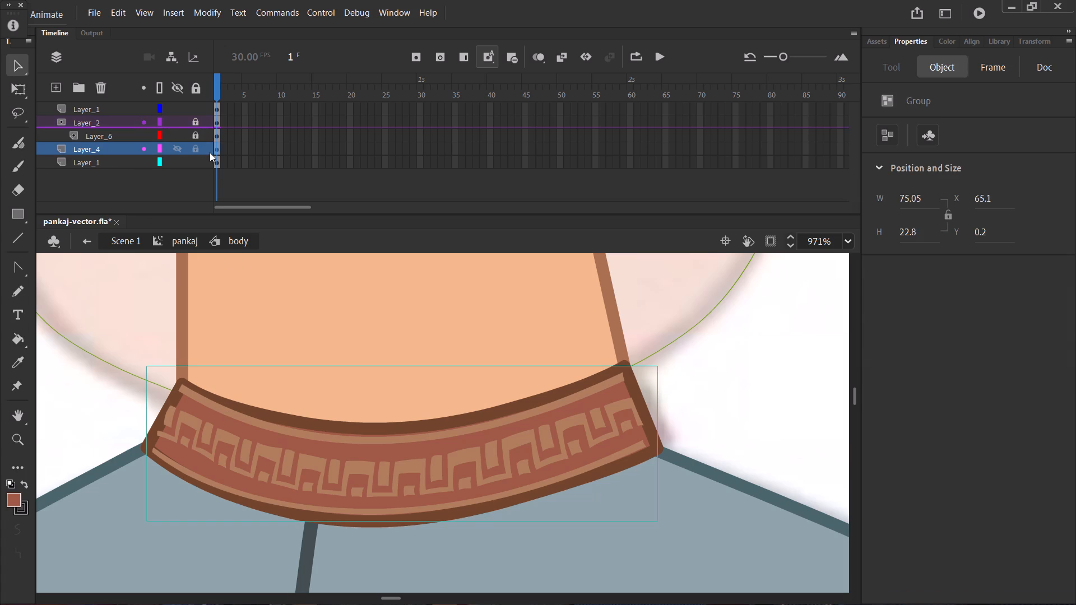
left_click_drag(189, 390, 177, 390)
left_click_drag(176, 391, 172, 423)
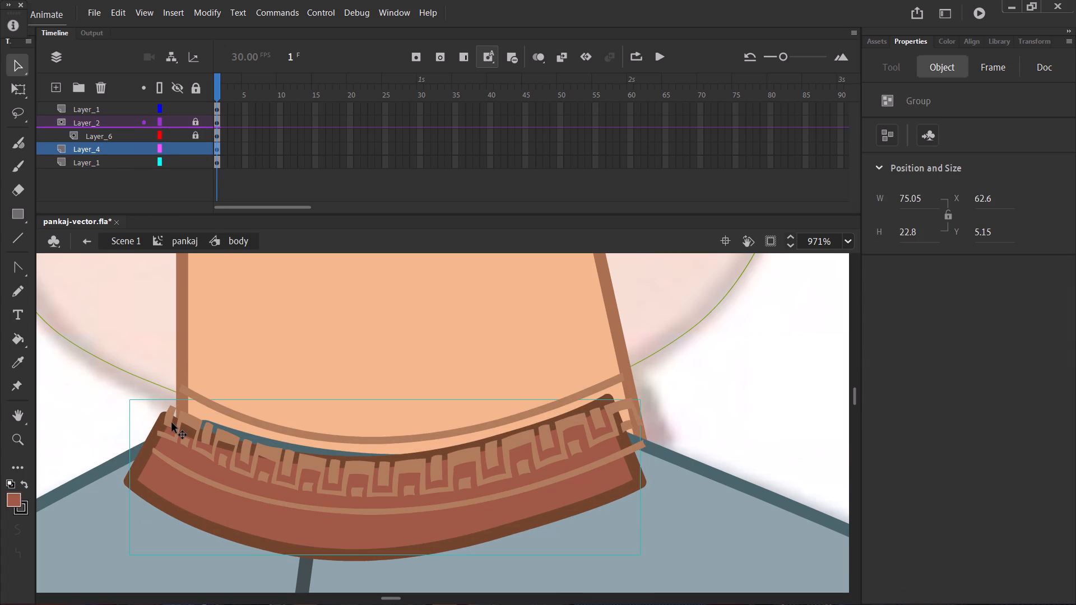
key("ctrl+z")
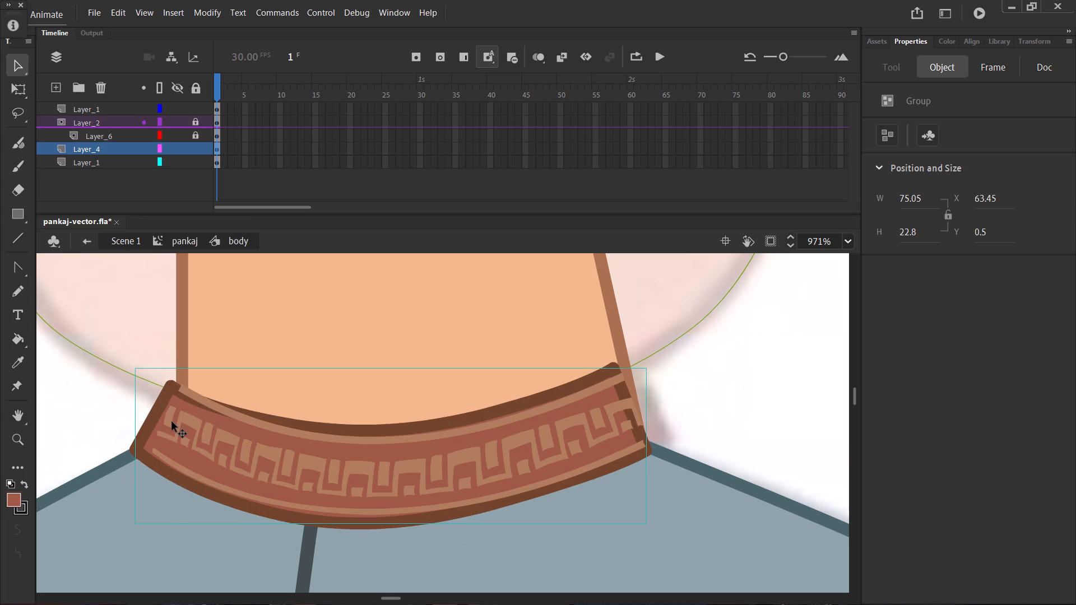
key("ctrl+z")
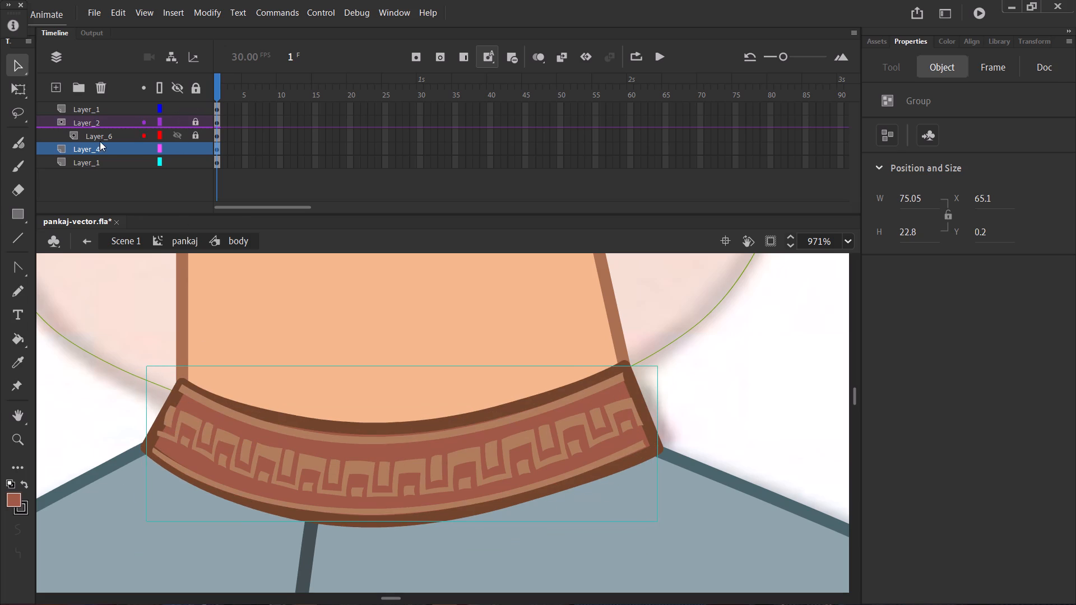
Unlock Layer_2 and Layer_6, select the Greek key strip on Layer_6, and hide Layer_2.
left_click(101, 141)
left_click(179, 135)
left_click(179, 135)
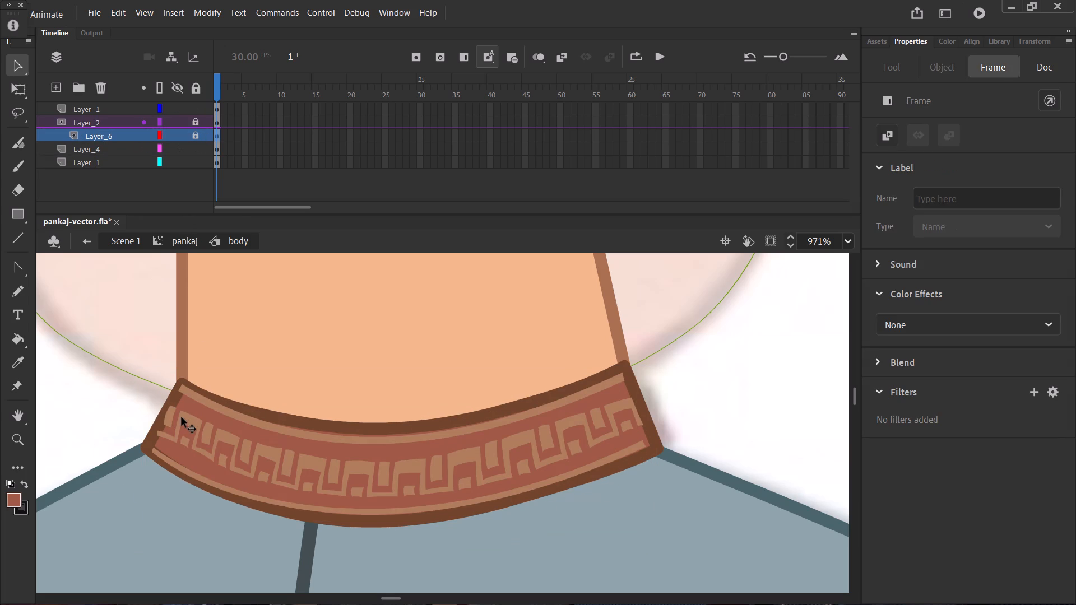
left_click(183, 415)
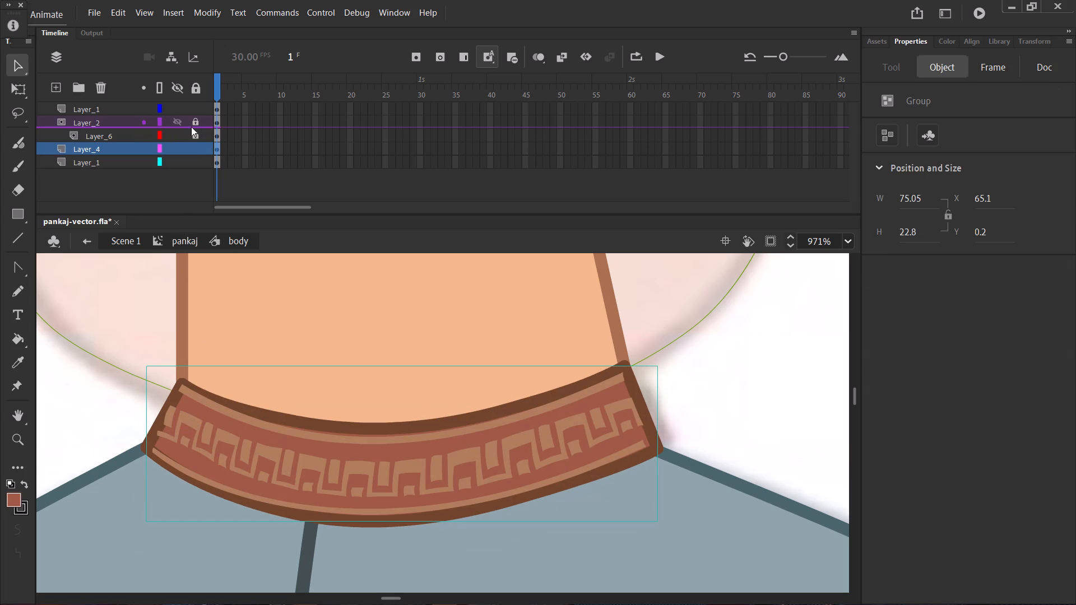
left_click(191, 127)
left_click(197, 132)
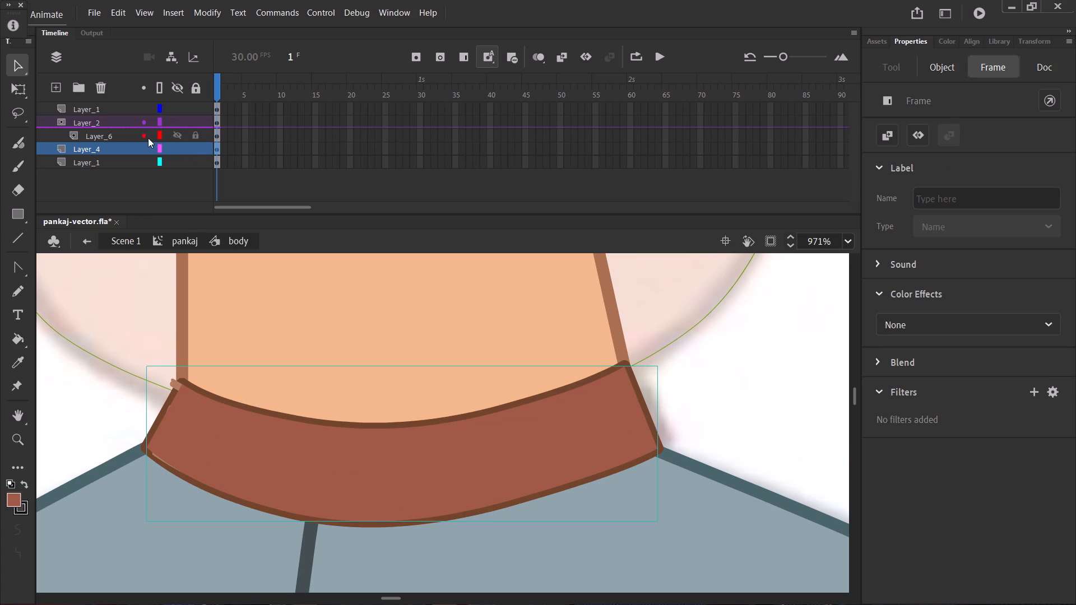
left_click(125, 137)
left_click(179, 118)
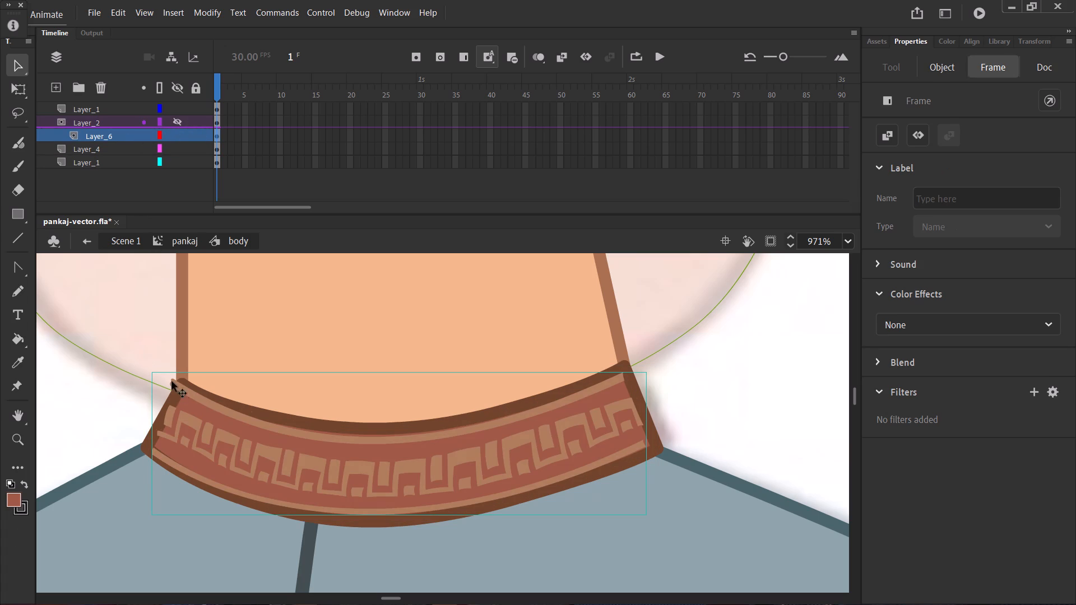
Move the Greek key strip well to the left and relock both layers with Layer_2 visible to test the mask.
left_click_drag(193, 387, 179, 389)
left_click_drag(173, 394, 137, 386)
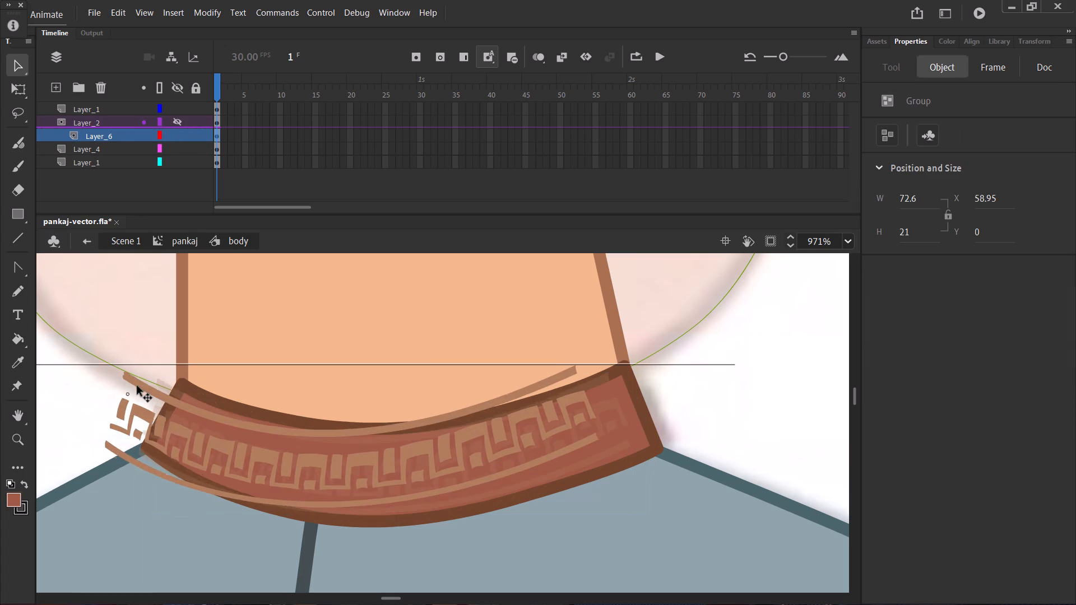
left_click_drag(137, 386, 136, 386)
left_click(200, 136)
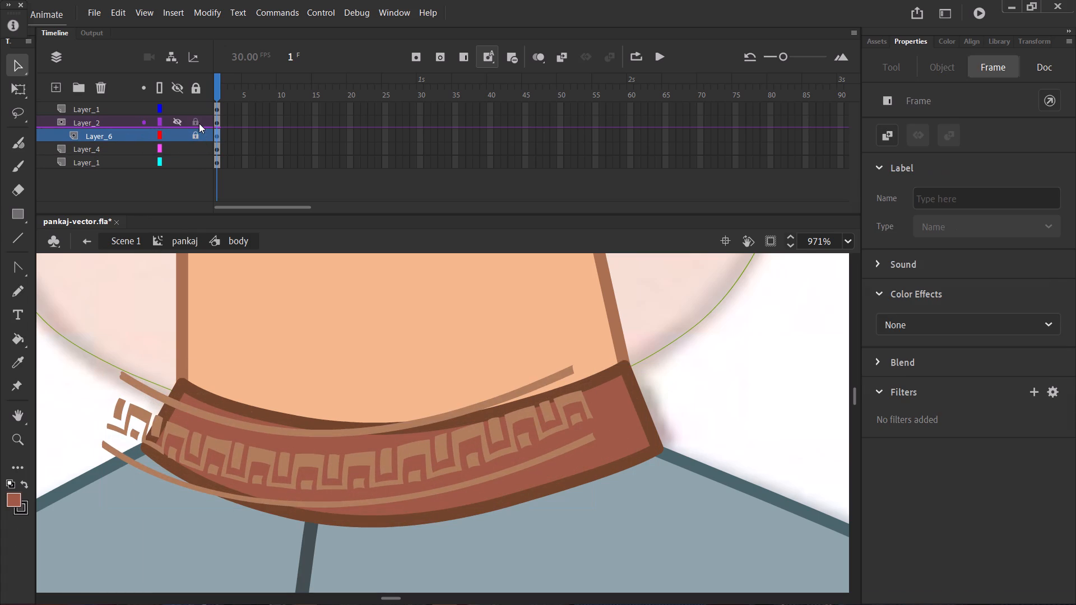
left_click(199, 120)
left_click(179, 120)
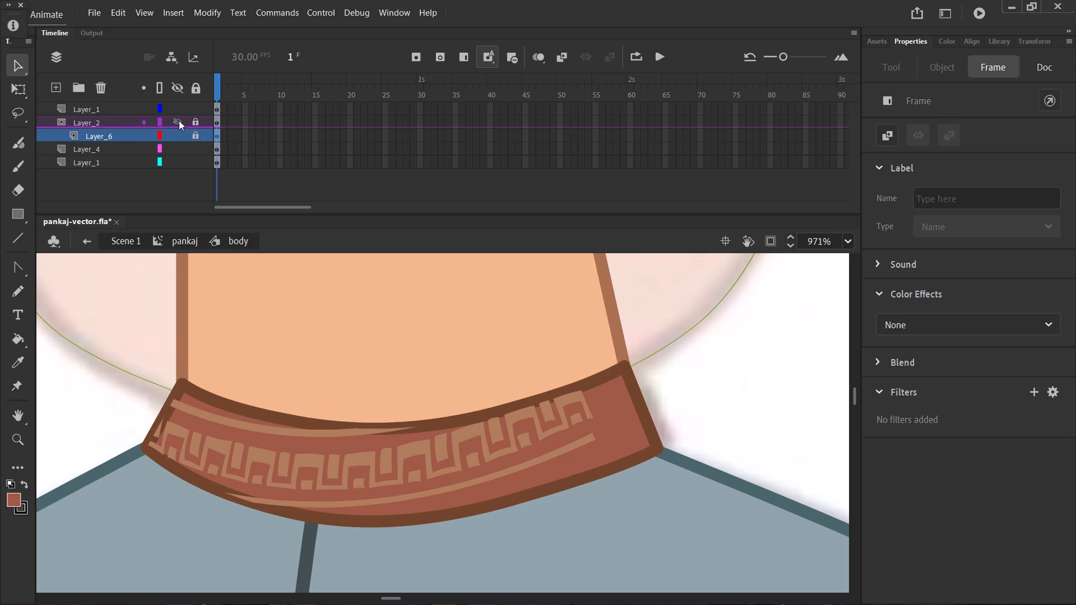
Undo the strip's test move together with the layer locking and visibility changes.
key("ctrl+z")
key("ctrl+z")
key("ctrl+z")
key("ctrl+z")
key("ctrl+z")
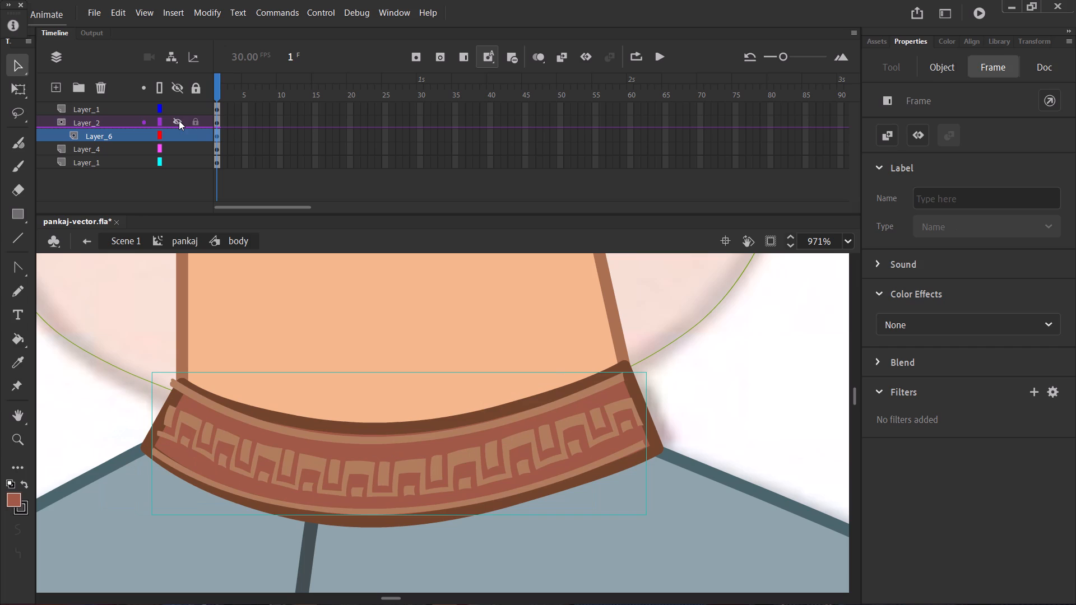
Lock Layer_2 and Layer_6 and show Layer_2 to preview the masked strip.
left_click(198, 122)
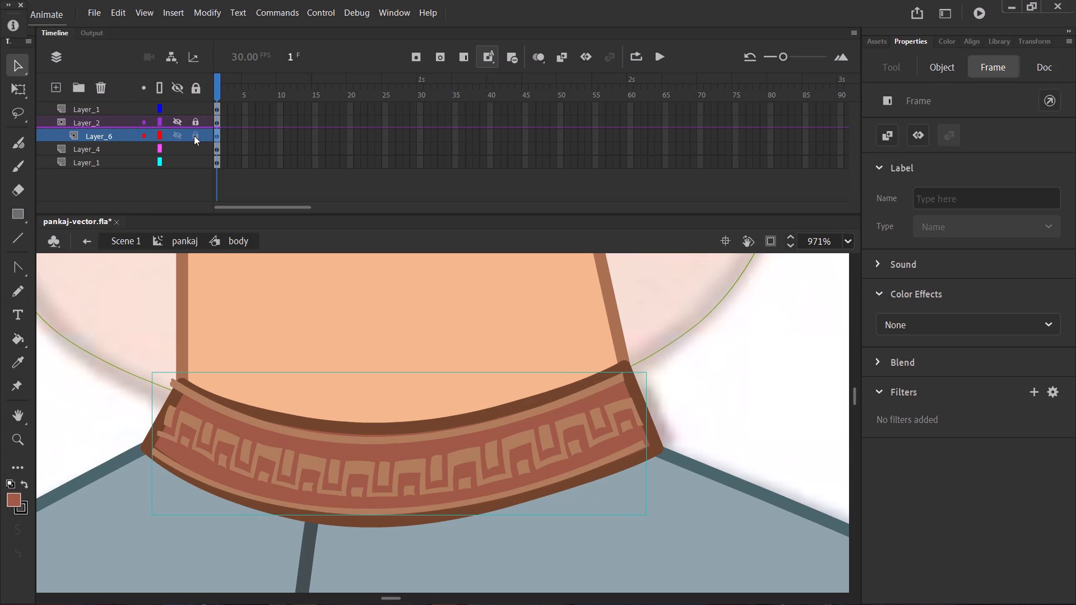
left_click(194, 136)
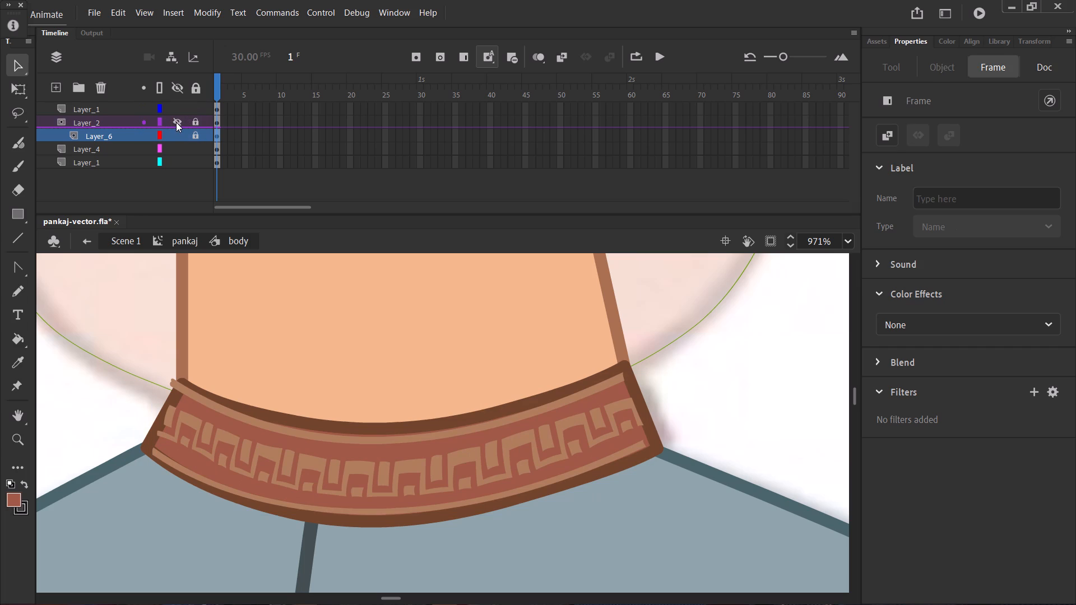
left_click(176, 122)
Unlock both layers, hide Layer_2, and nudge the Greek key strip on Layer_6 six steps to the right.
left_click(189, 133)
left_click(197, 117)
left_click(178, 123)
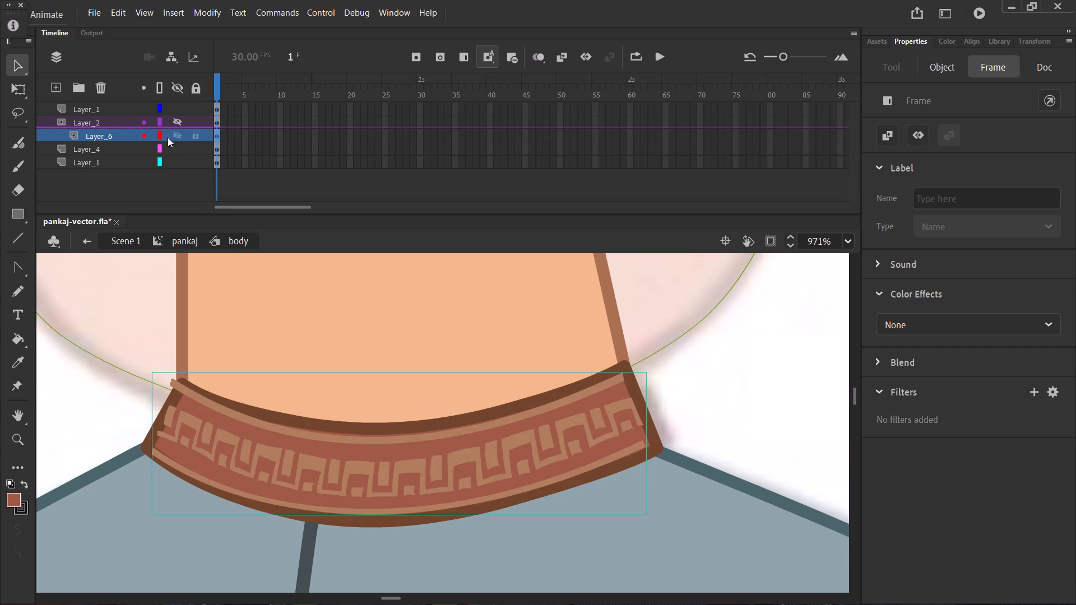
left_click(102, 136)
key("Right")
key("Right")
key("Right")
key("Right")
key("Right")
key("Right")
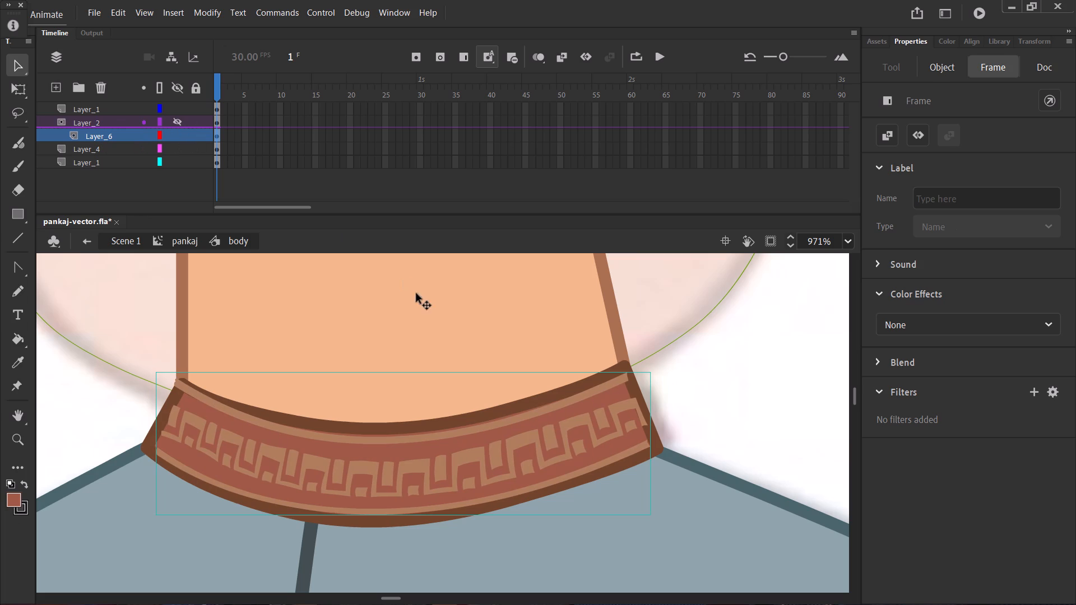
left_click(741, 416)
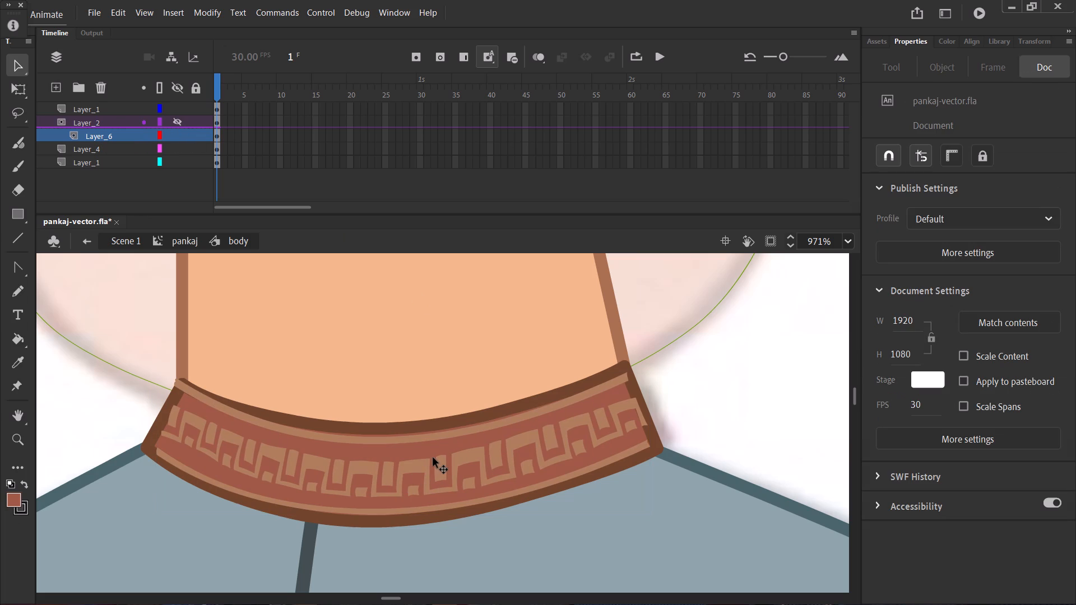
Open the Greek key group, select the whole strip, and reshape its left end with an envelope to follow the collar's slanted edge.
double_click(415, 469)
left_click(405, 471)
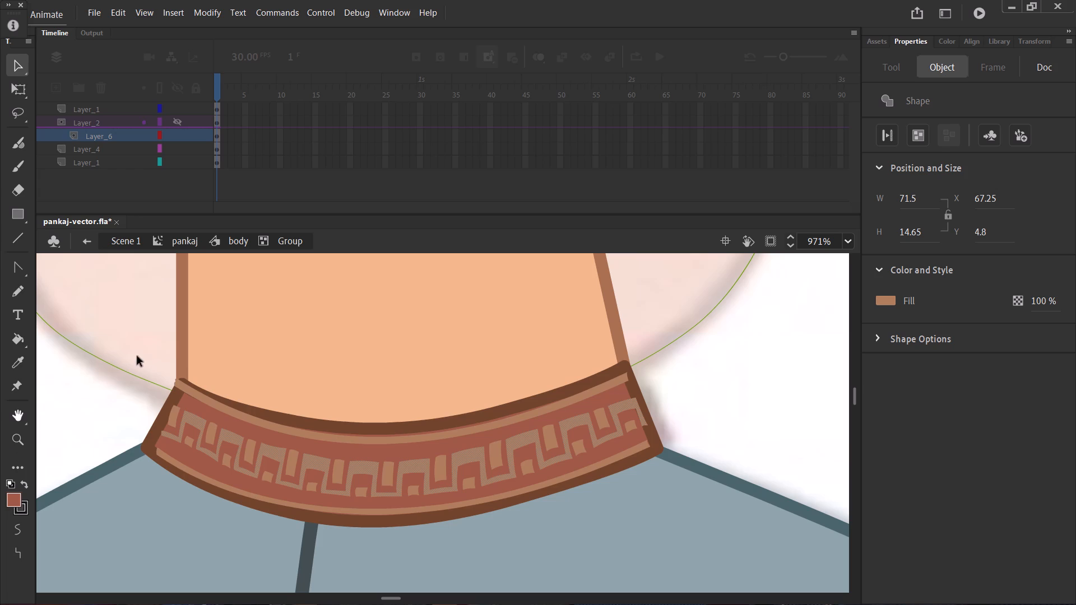
left_click_drag(124, 365, 765, 551)
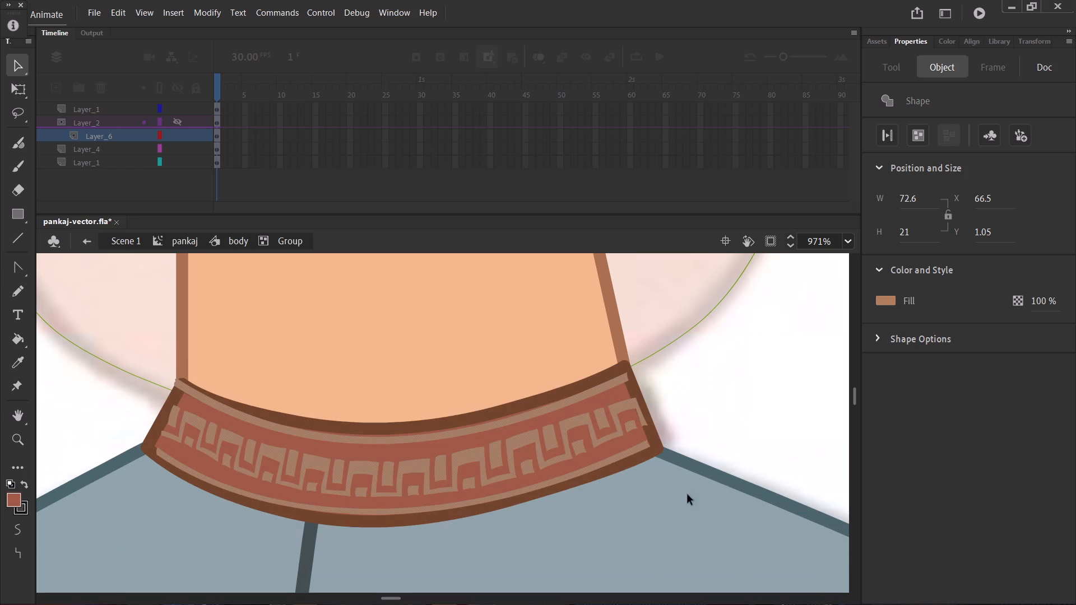
right_click(505, 494)
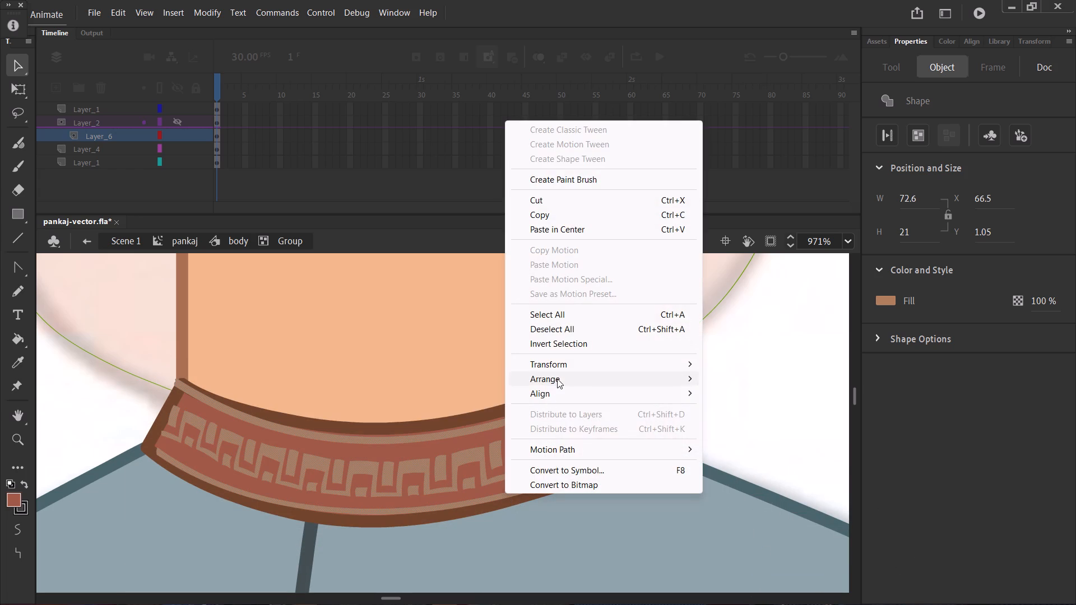
left_click(746, 397)
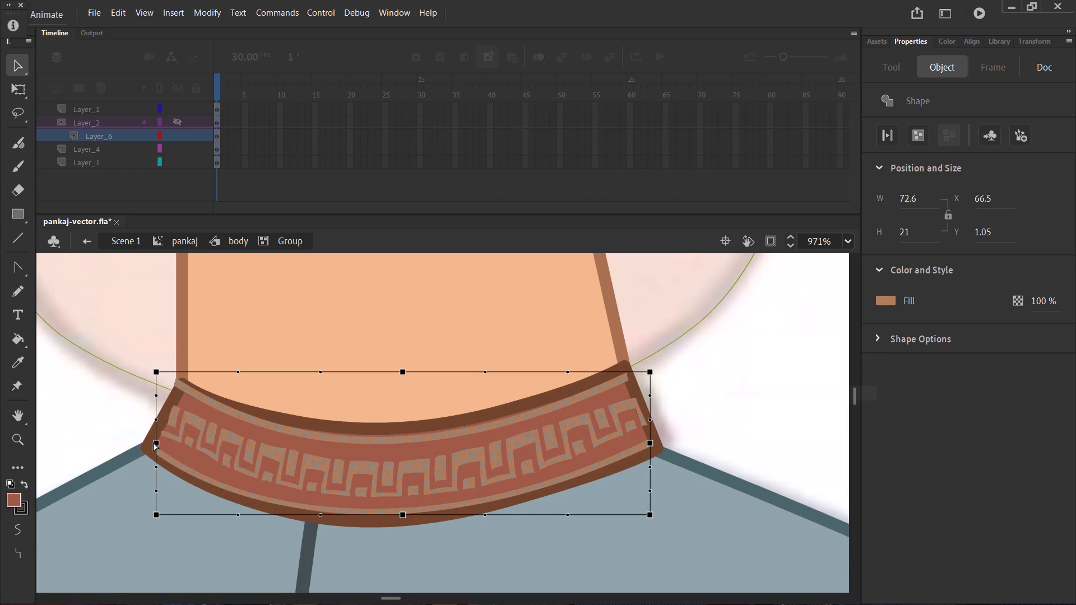
left_click(154, 443)
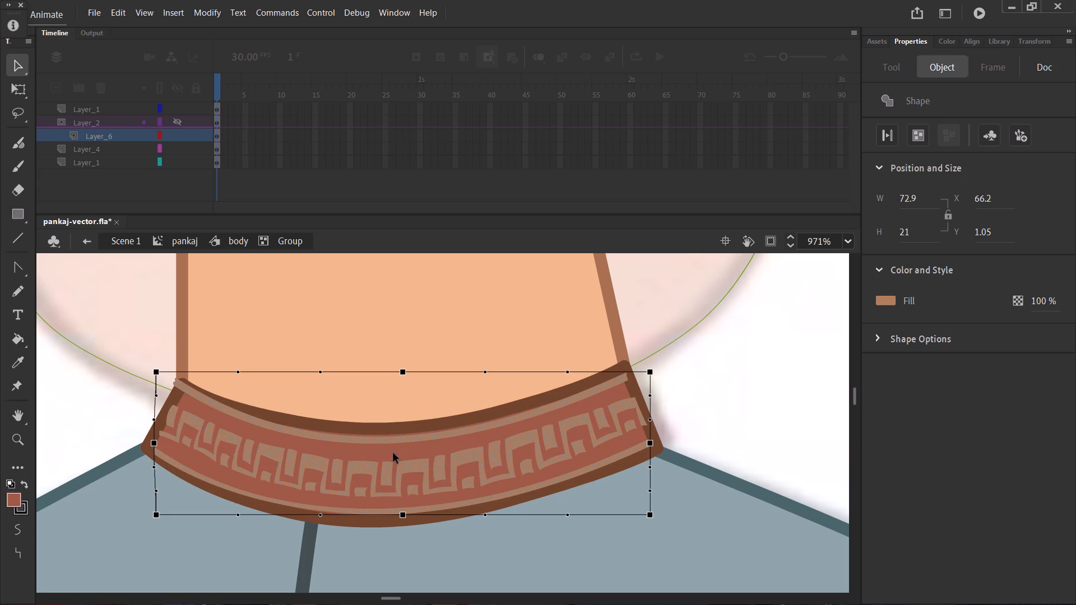
left_click_drag(155, 467, 155, 466)
left_click_drag(155, 466, 156, 461)
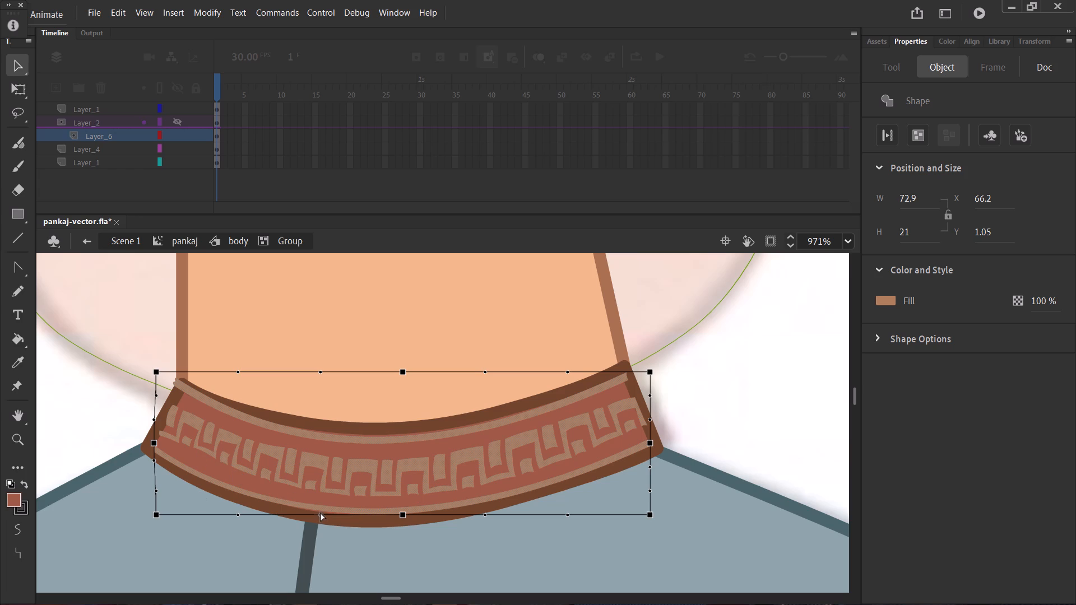
left_click_drag(321, 515, 313, 522)
left_click(155, 512)
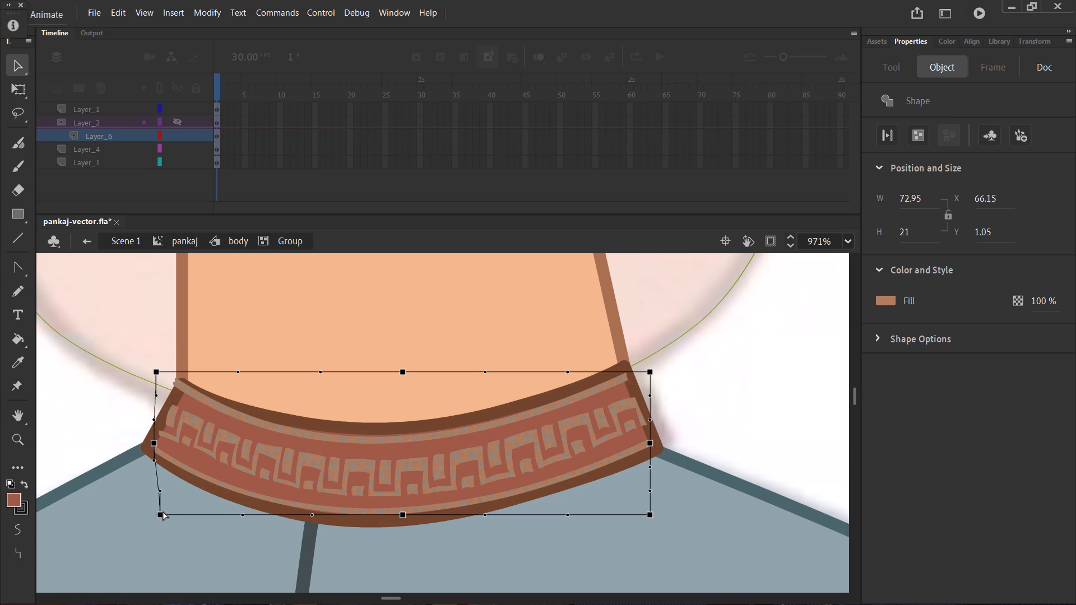
left_click(155, 442)
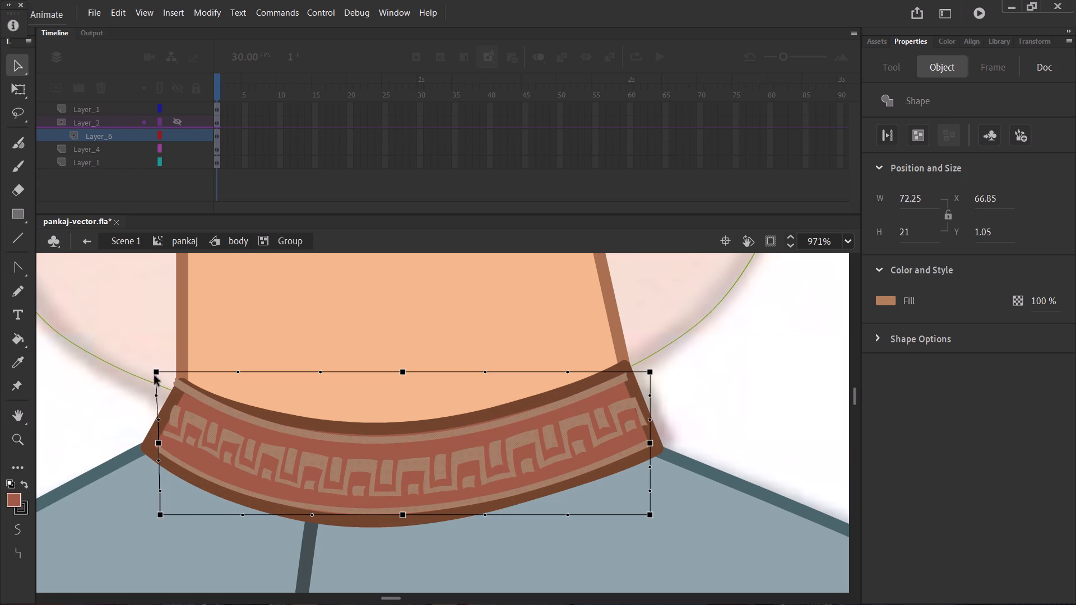
left_click_drag(156, 371, 163, 383)
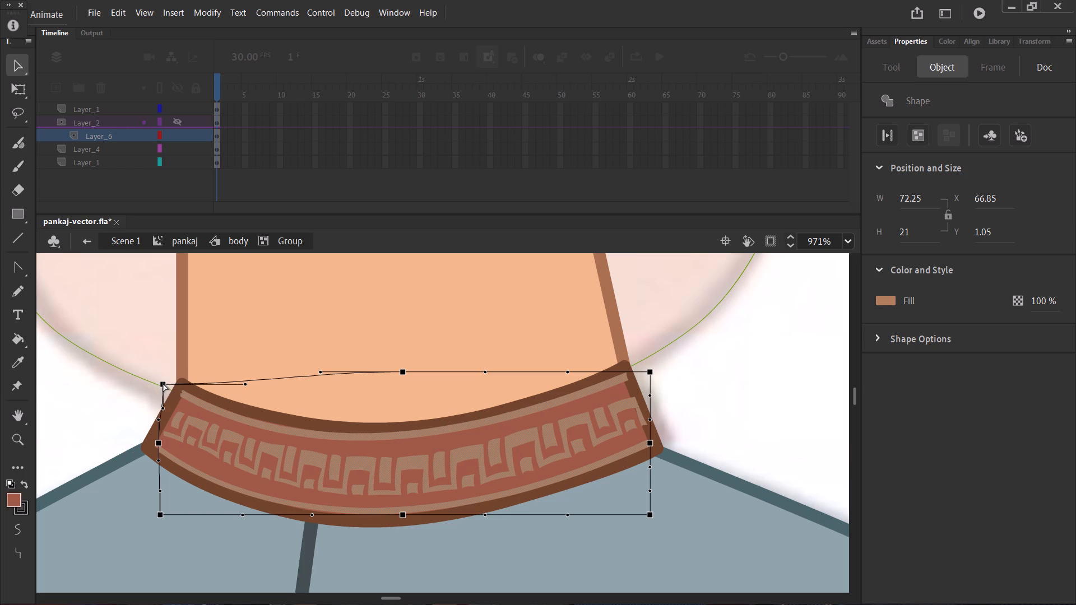
Shift the envelope's bottom midpoint slightly left, and nudge the whole strip by a net one step down and one step left.
left_click(404, 514)
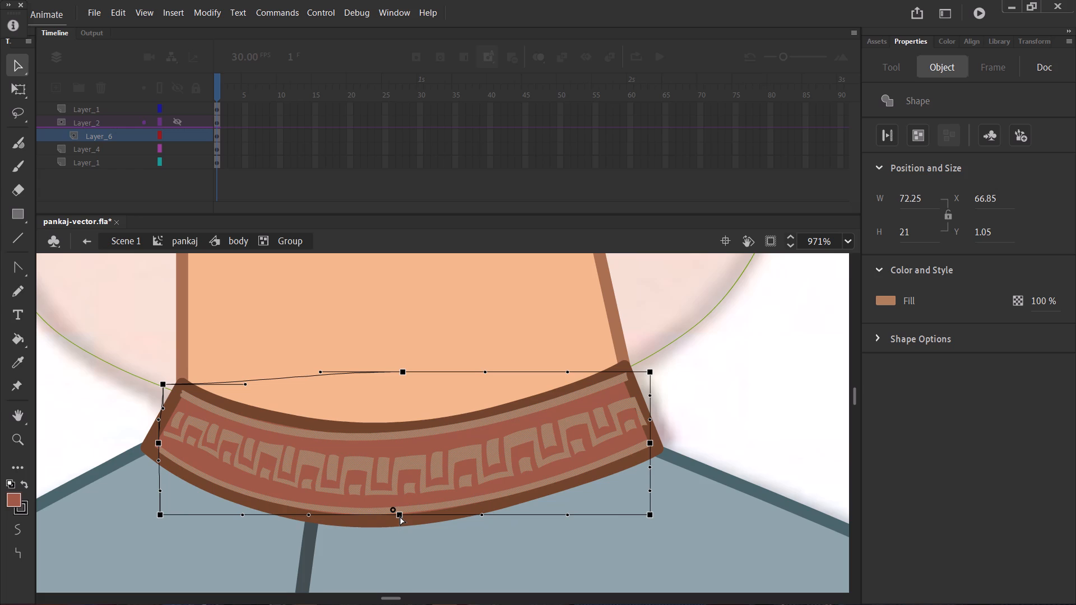
key("Down")
key("Down")
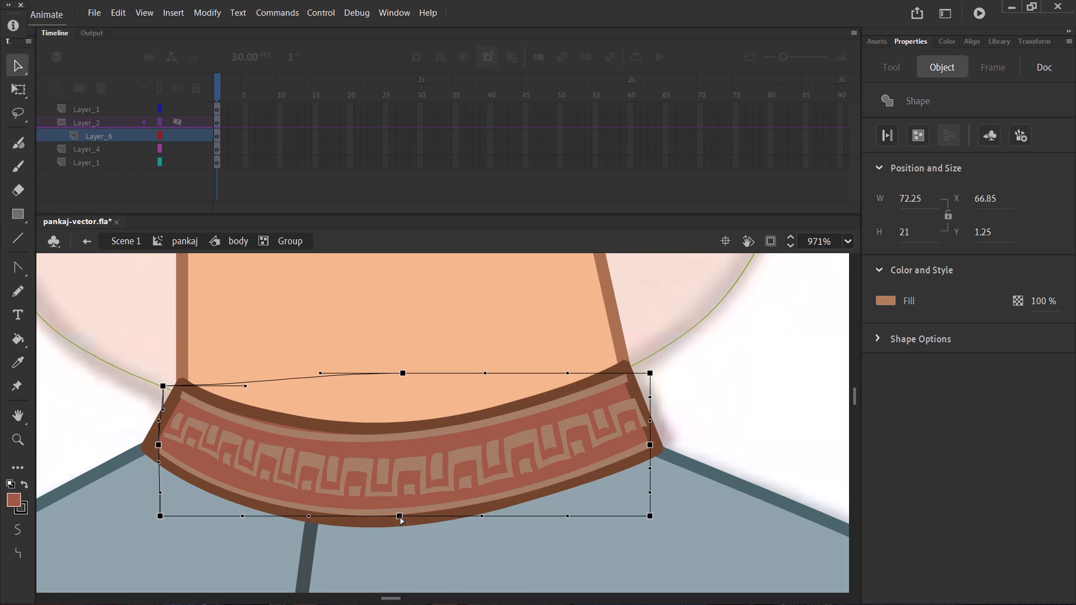
key("Up")
key("Left")
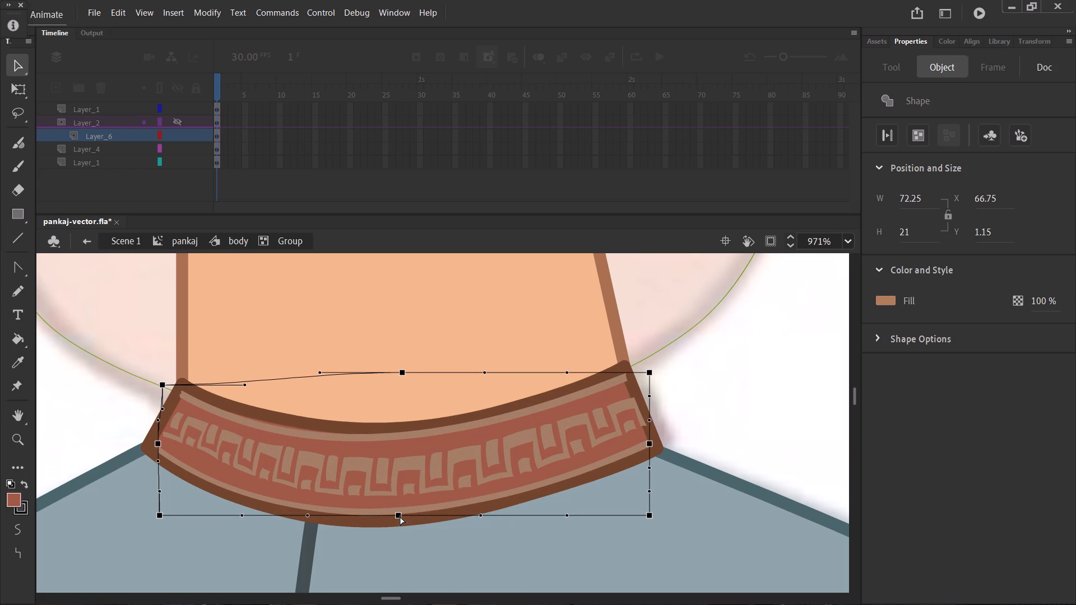
key("Left")
key("Left")
key("Right")
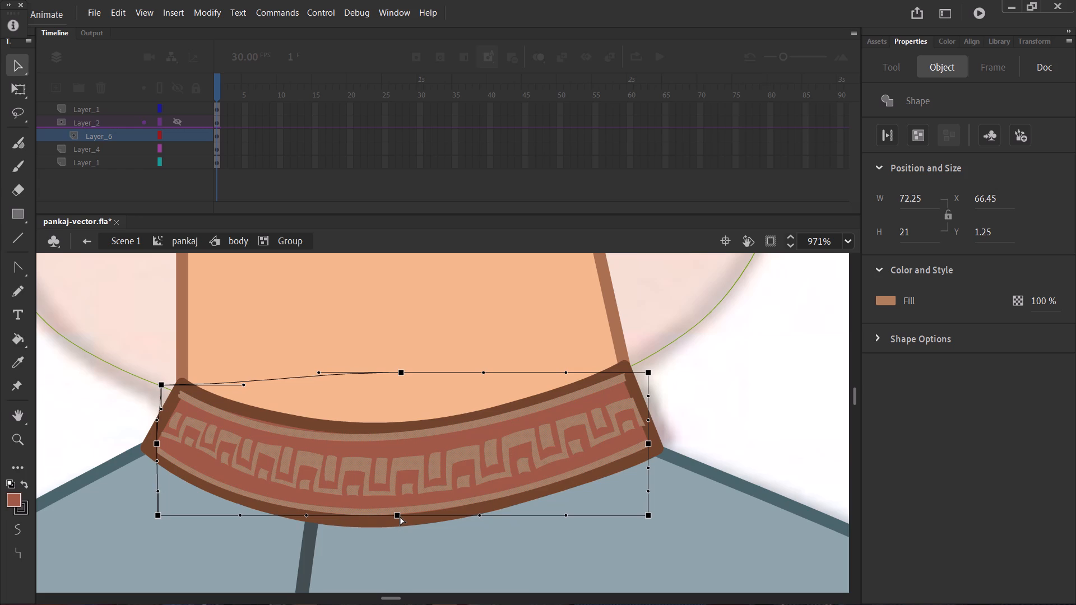
key("Right")
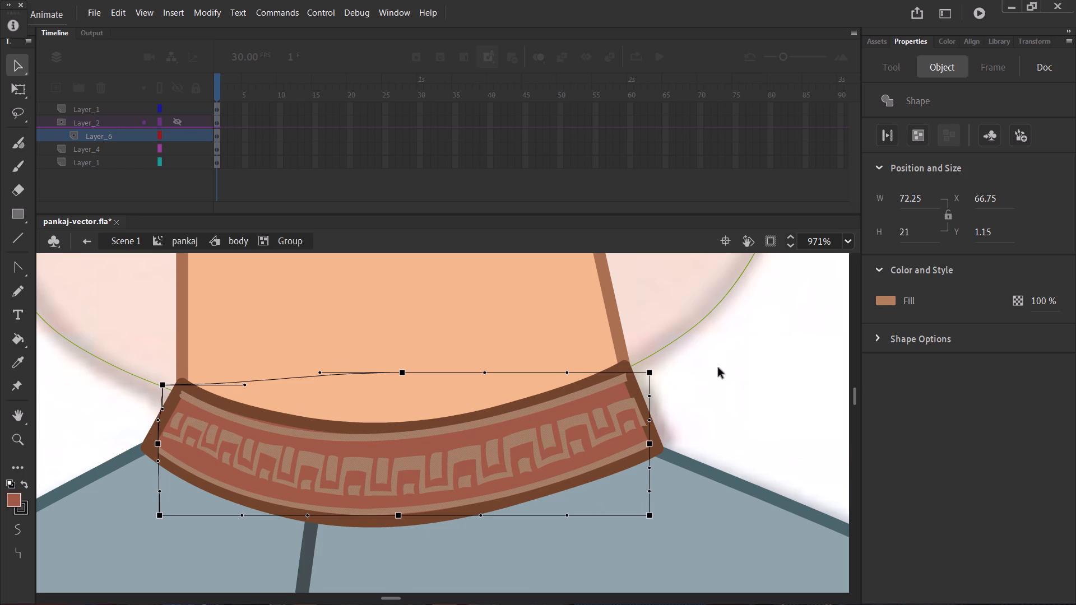
left_click(718, 367)
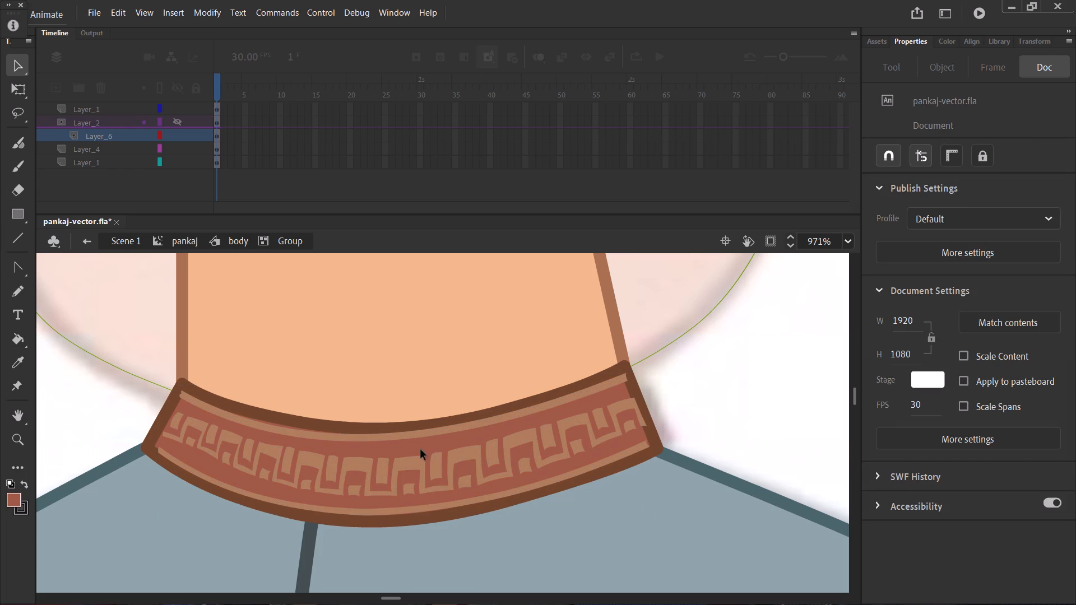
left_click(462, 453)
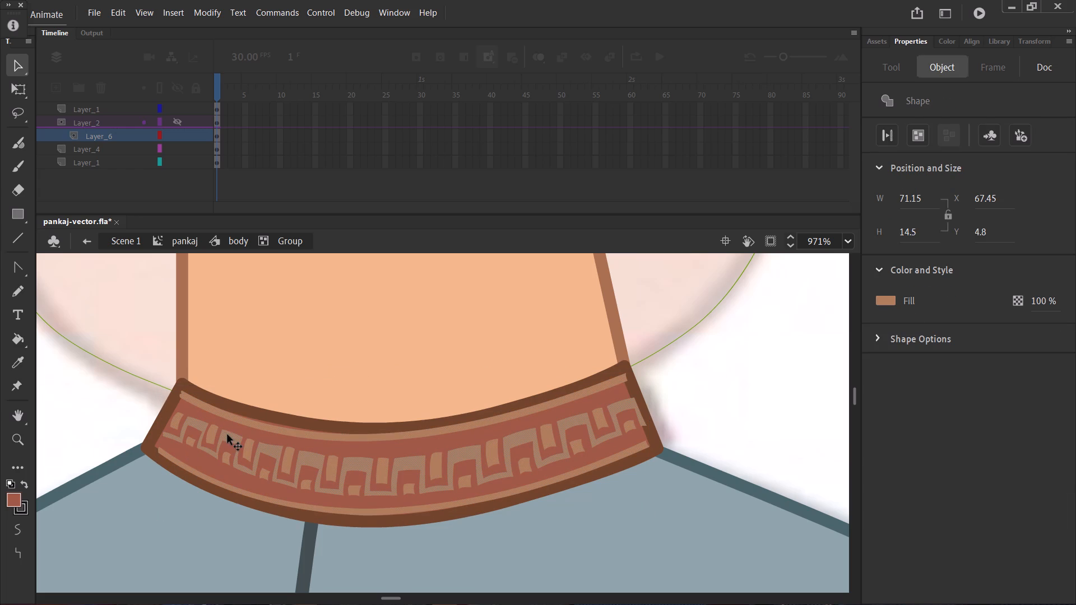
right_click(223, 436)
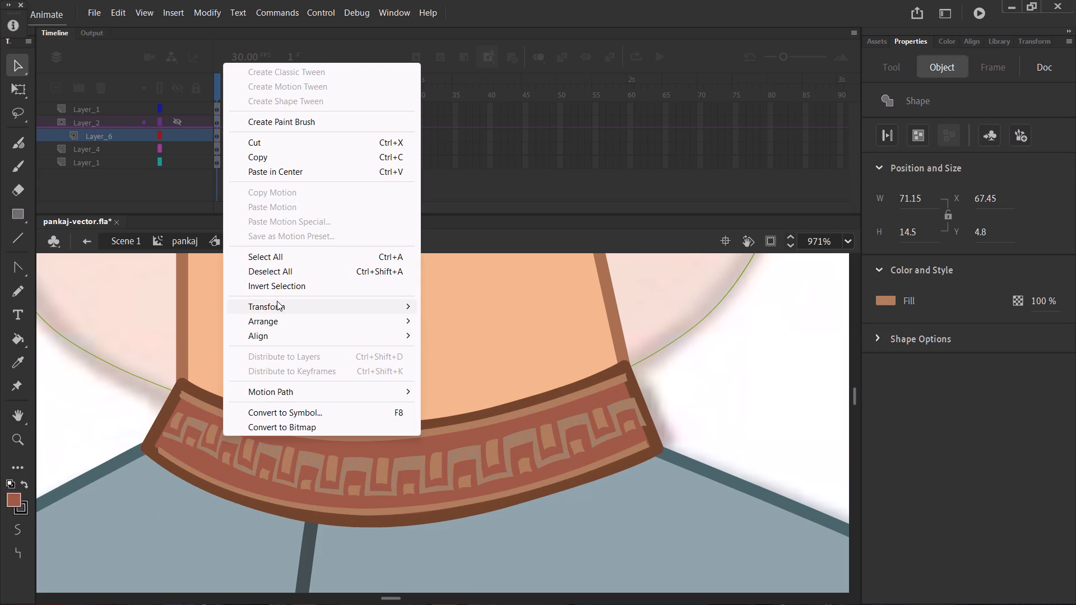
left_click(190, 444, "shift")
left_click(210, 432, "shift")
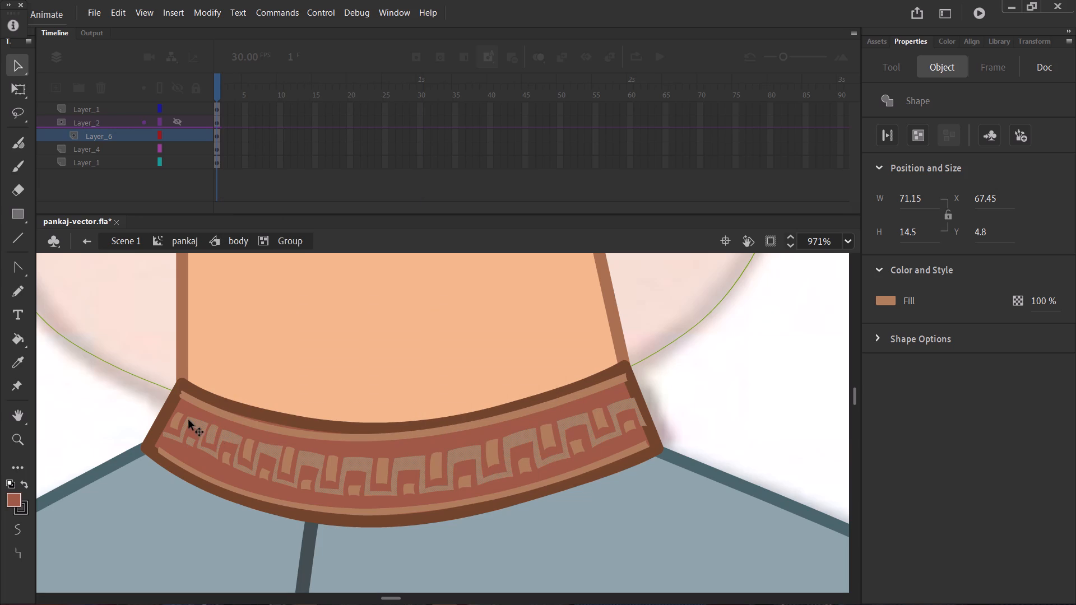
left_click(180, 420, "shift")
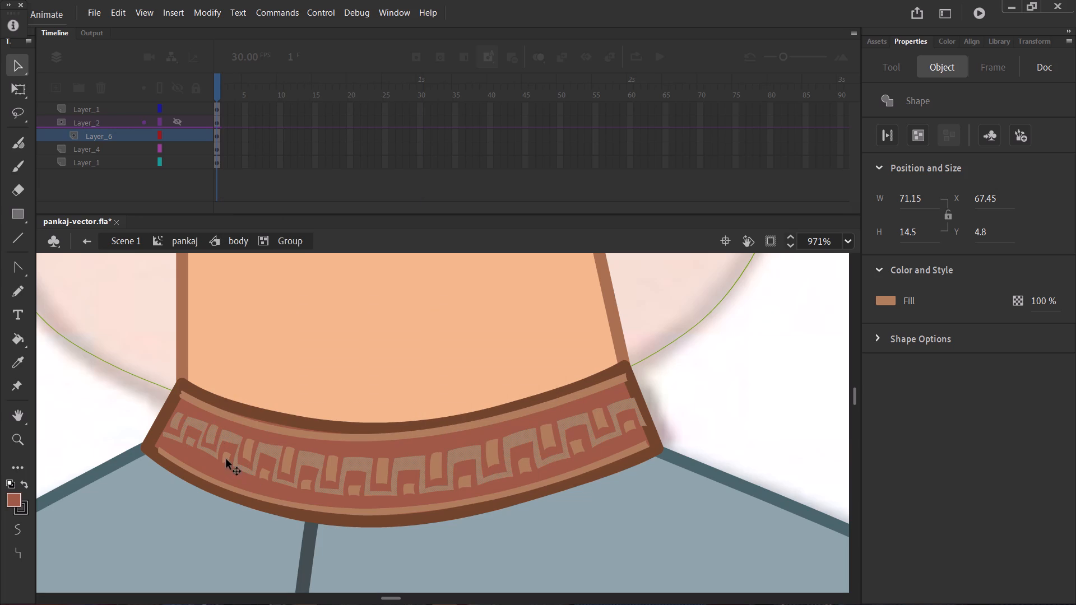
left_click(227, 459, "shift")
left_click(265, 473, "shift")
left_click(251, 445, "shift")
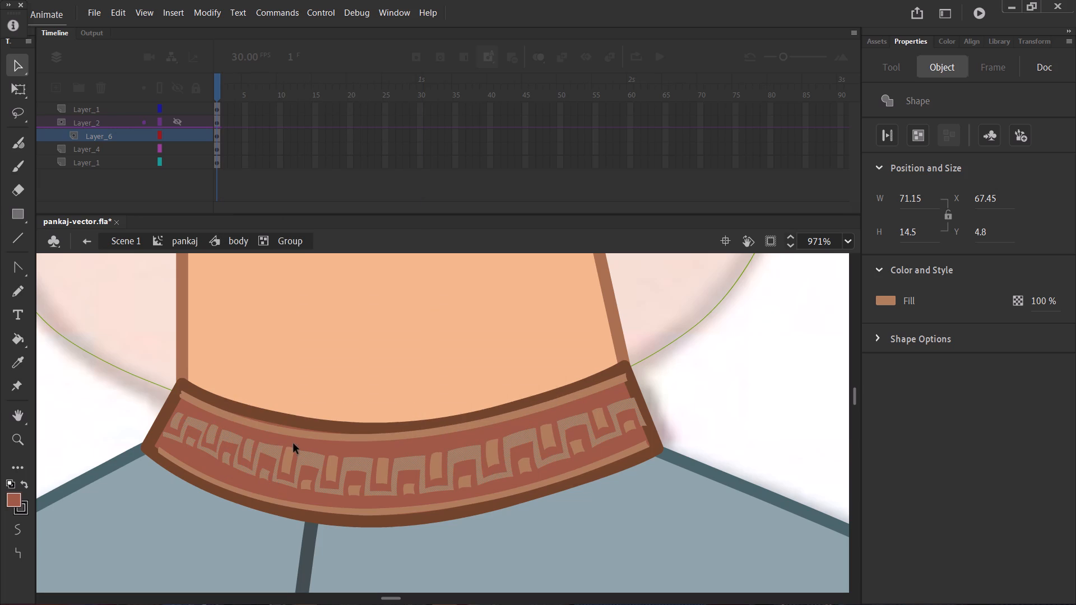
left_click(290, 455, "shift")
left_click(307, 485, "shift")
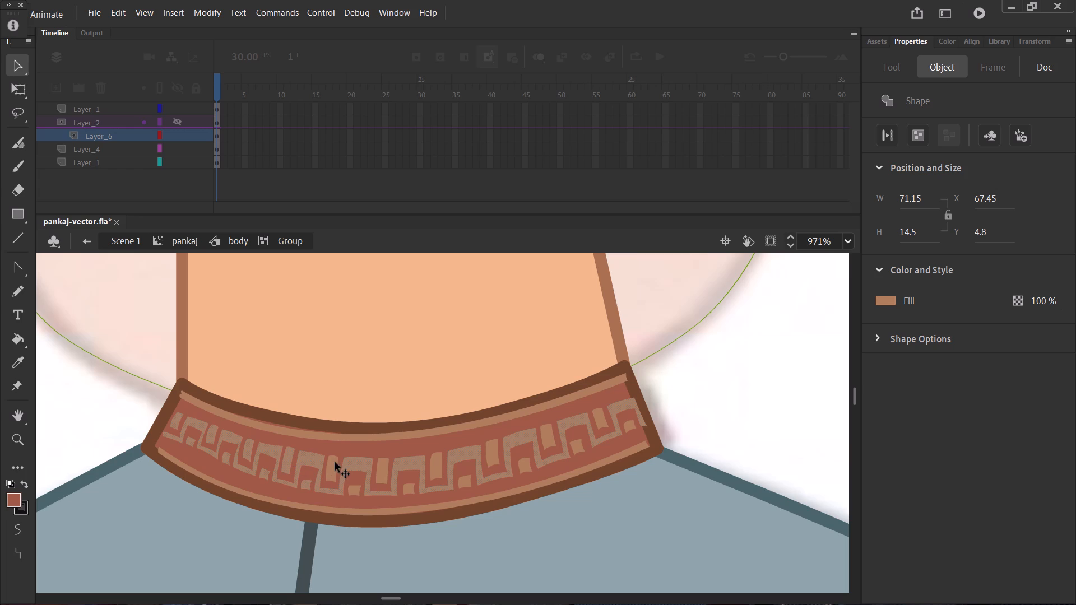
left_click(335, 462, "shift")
Select the Greek key motif without its two border bands, adjust its left side with an envelope, and undo the last midpoint pull.
left_click_drag(710, 337, 120, 536)
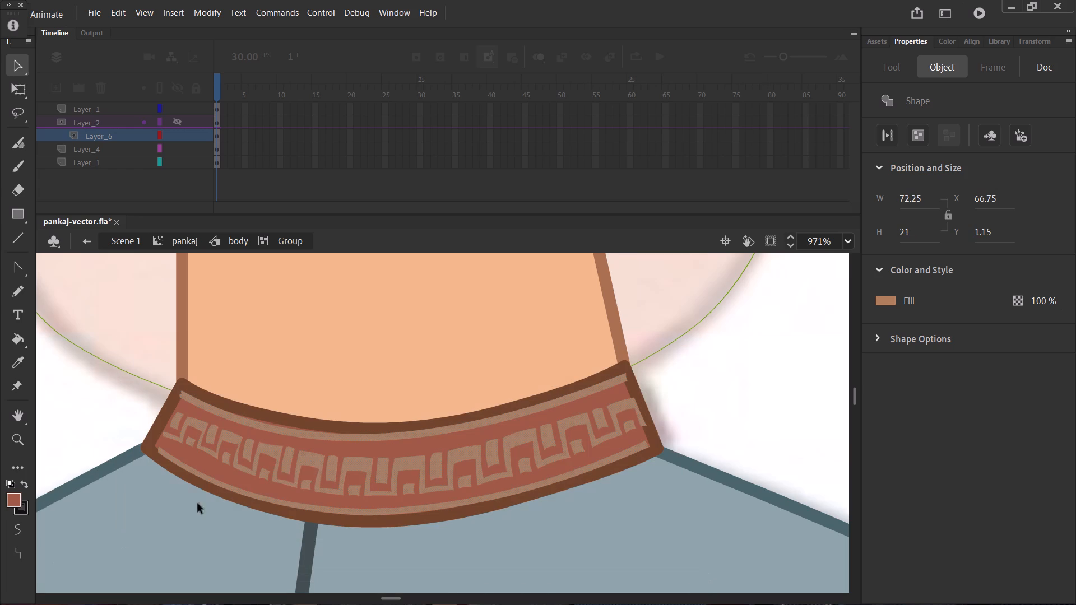
left_click(346, 441, "shift")
left_click(329, 510, "shift")
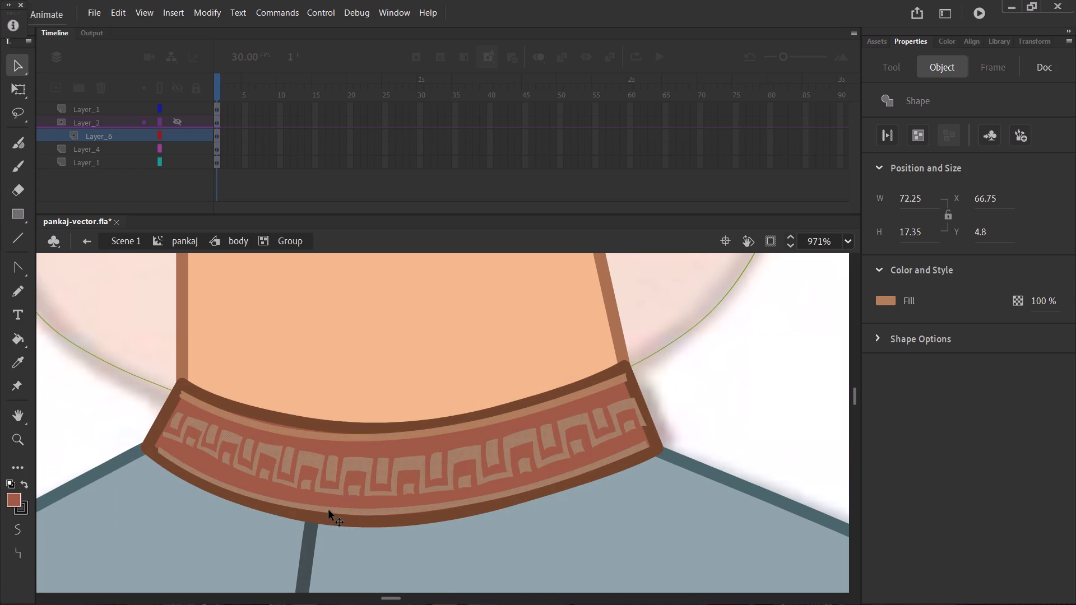
right_click(358, 465)
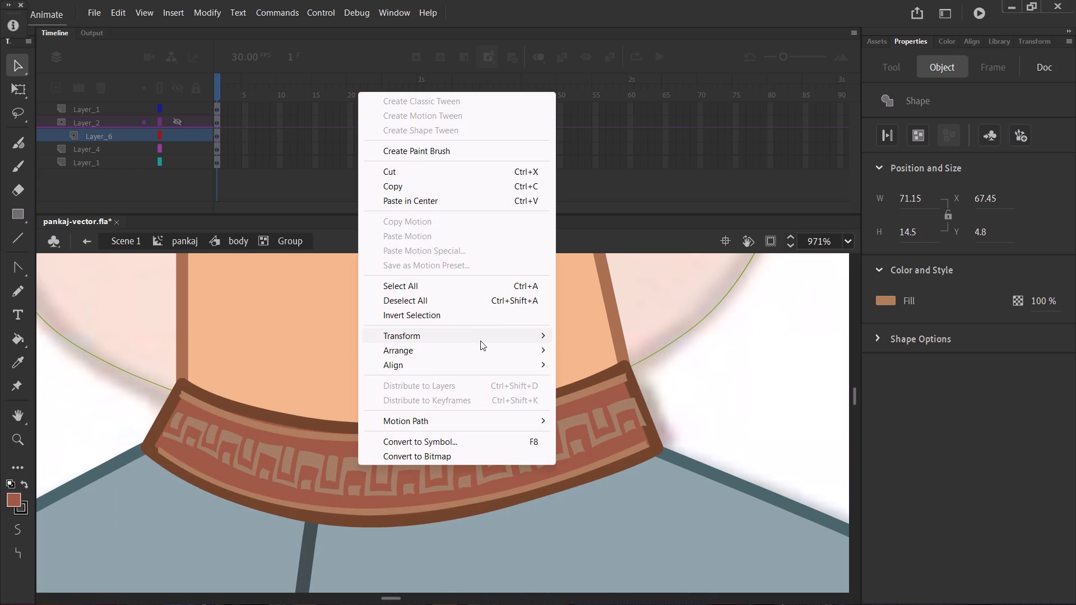
left_click(600, 360)
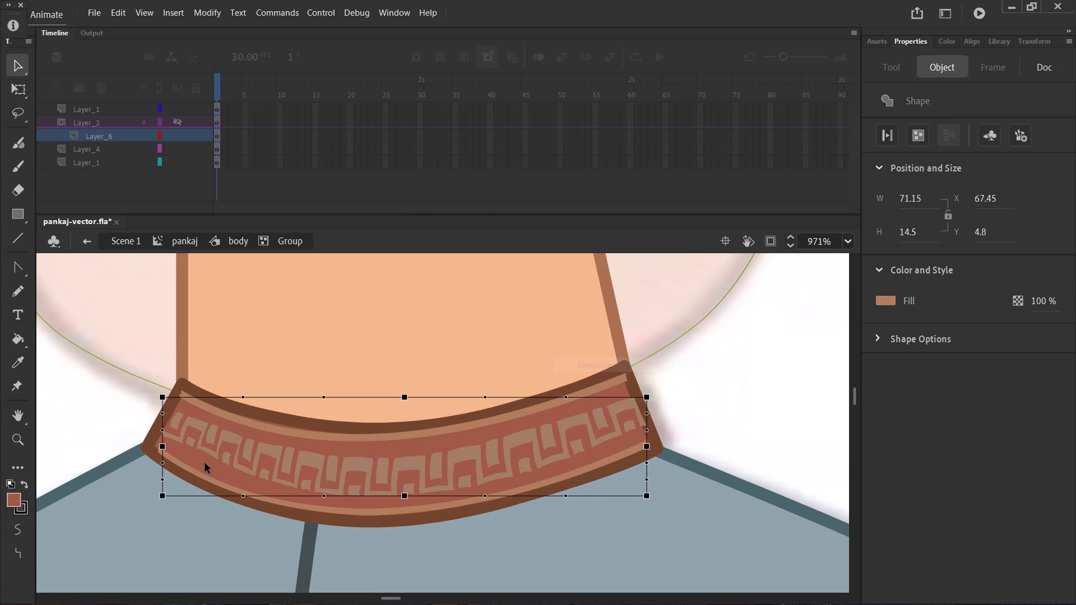
left_click_drag(164, 464, 162, 476)
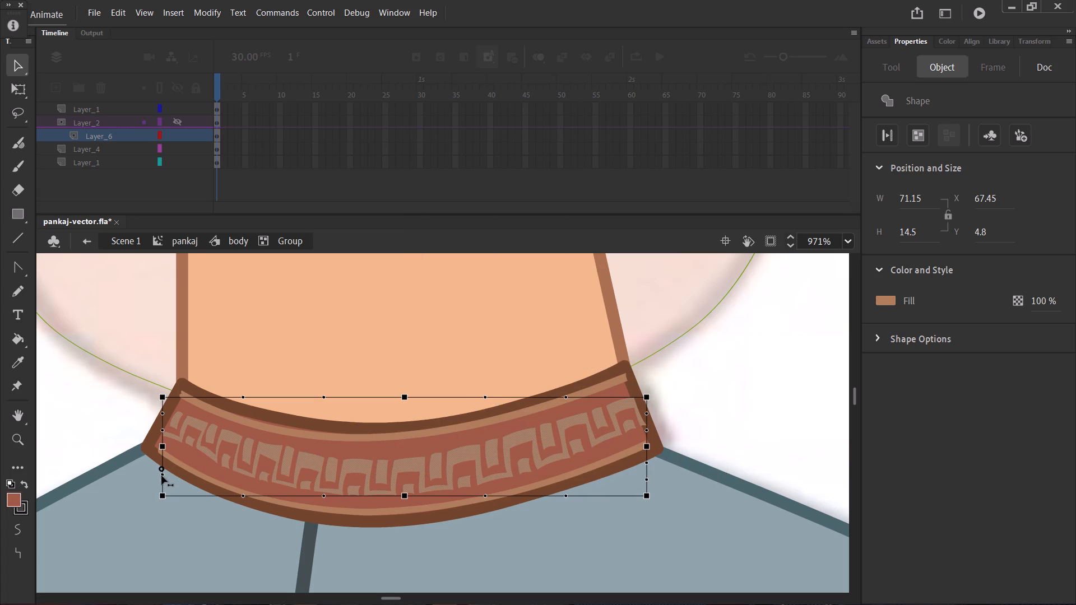
left_click_drag(162, 476, 163, 476)
left_click_drag(163, 446, 160, 454)
key("ctrl+z")
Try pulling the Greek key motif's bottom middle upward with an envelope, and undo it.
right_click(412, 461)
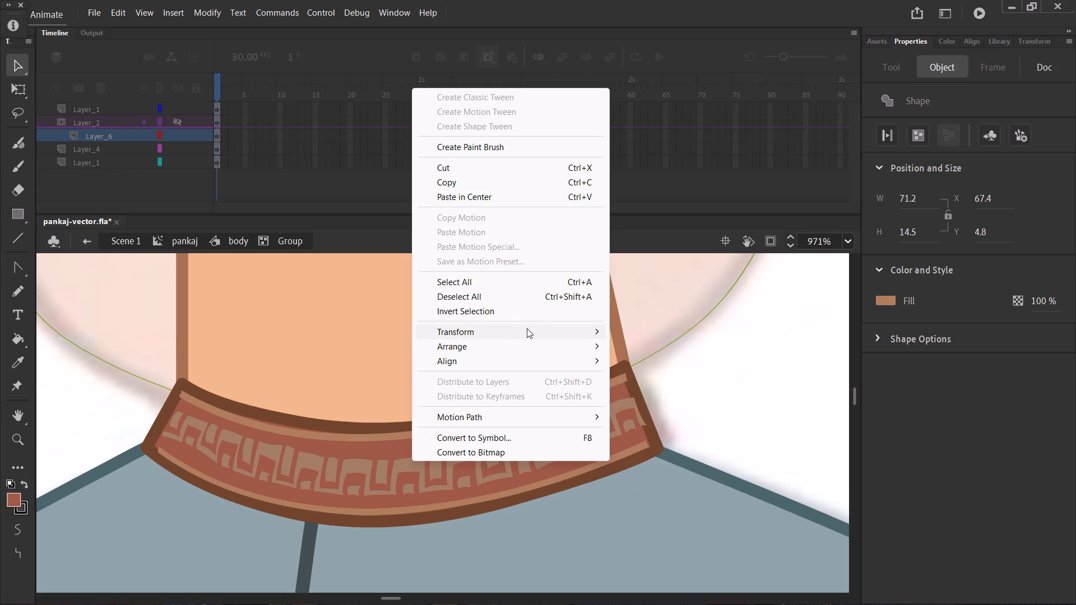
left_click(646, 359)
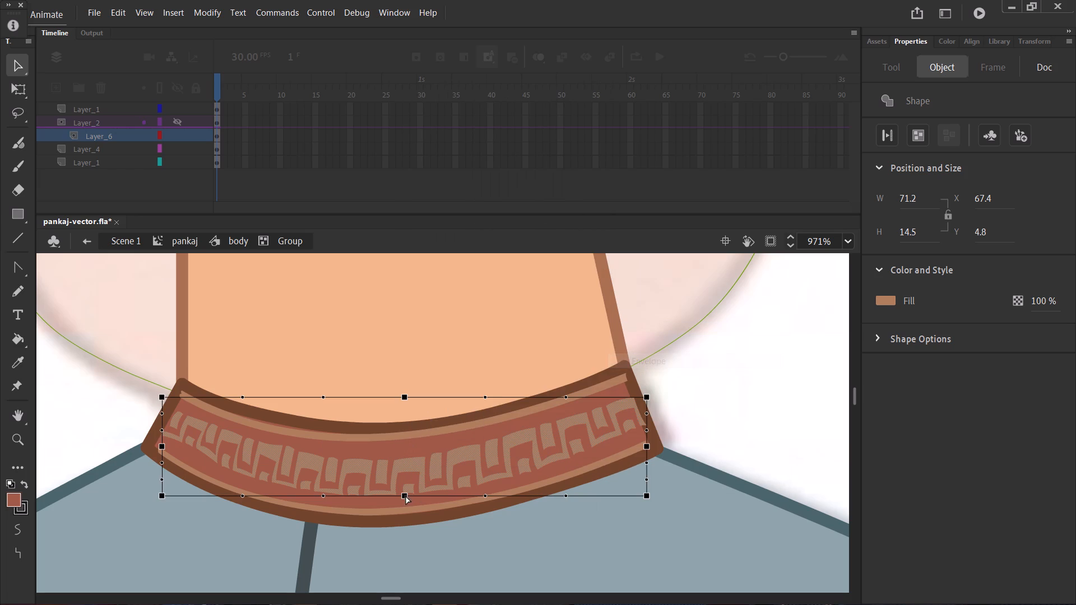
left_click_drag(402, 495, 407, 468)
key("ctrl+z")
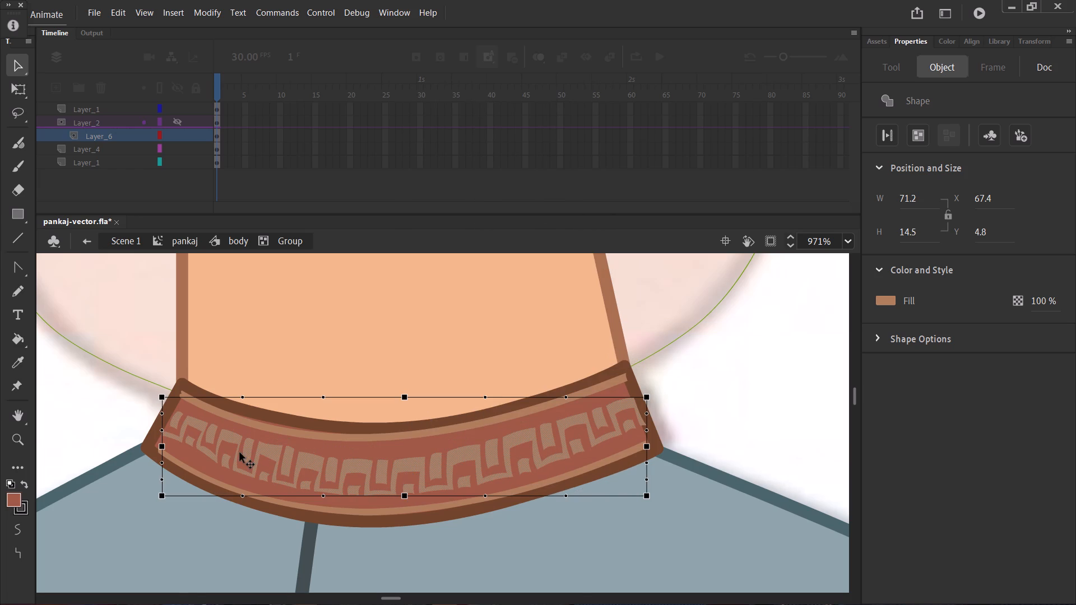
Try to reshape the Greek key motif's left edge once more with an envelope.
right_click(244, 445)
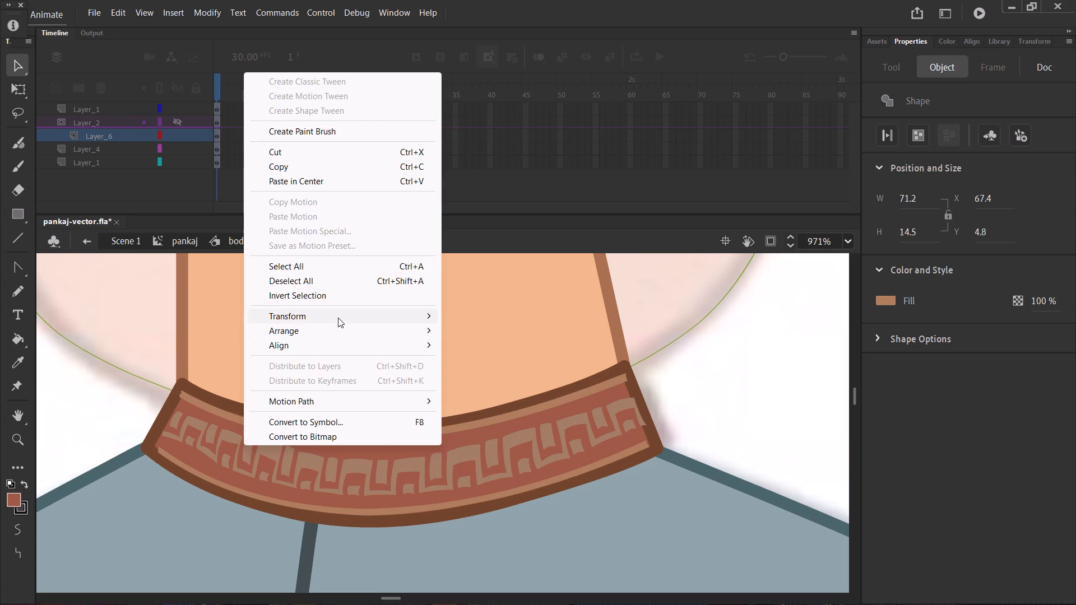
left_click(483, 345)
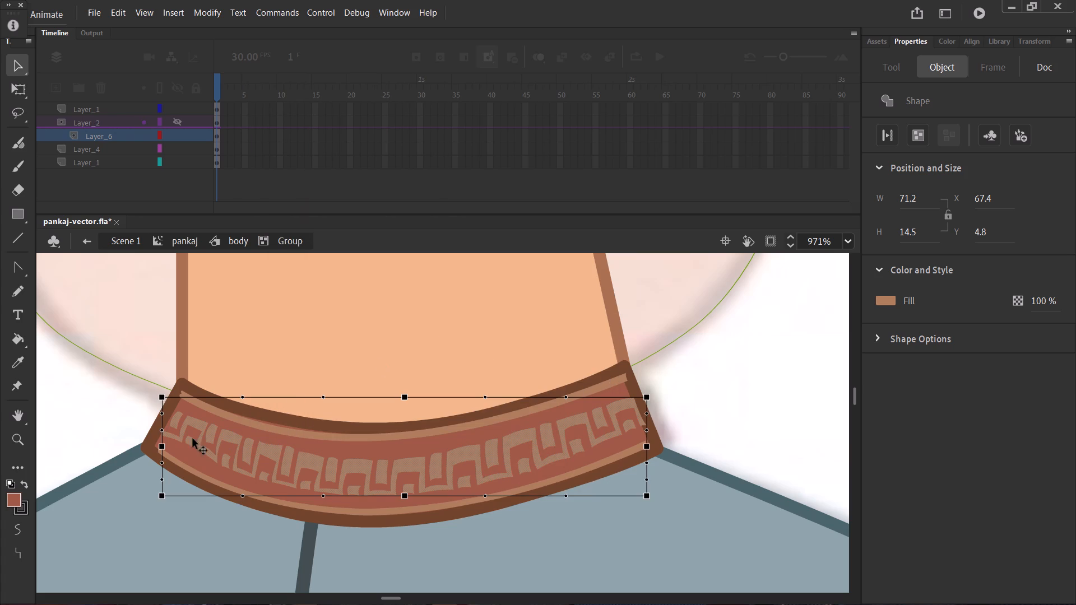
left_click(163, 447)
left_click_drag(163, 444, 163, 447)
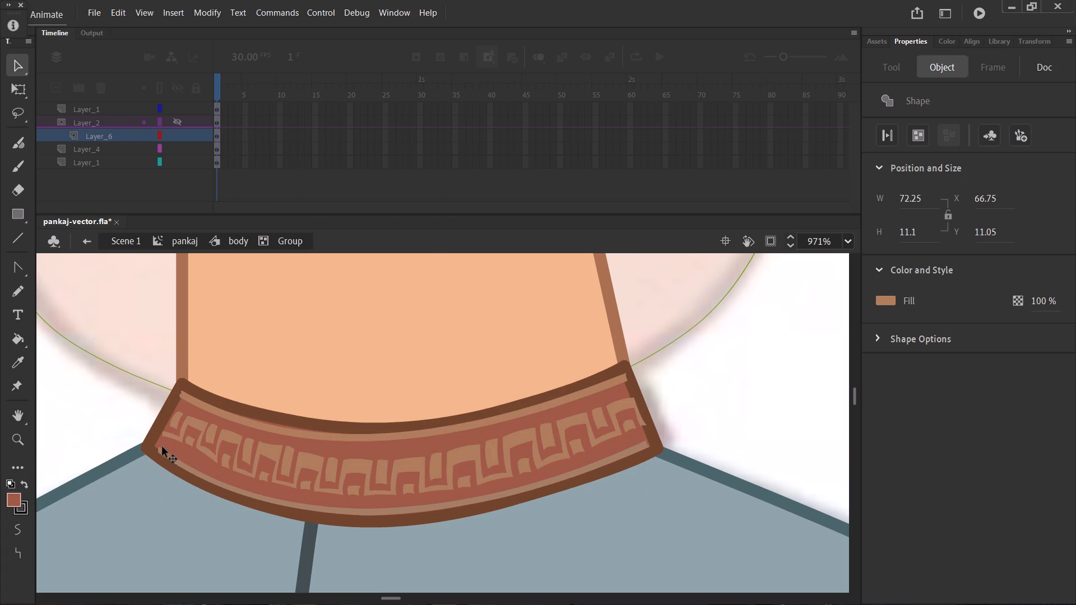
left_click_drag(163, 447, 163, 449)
Exit to the body symbol and lock mask Layer_2 and Layer_6 so the collar pattern is masked.
left_click(241, 238)
left_click(178, 123)
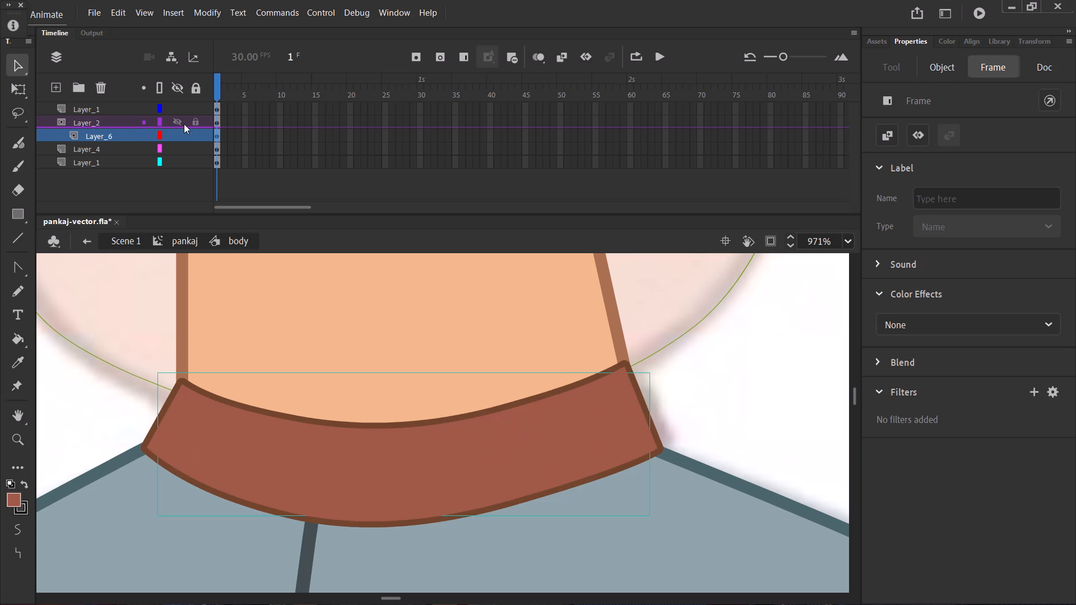
left_click(194, 122)
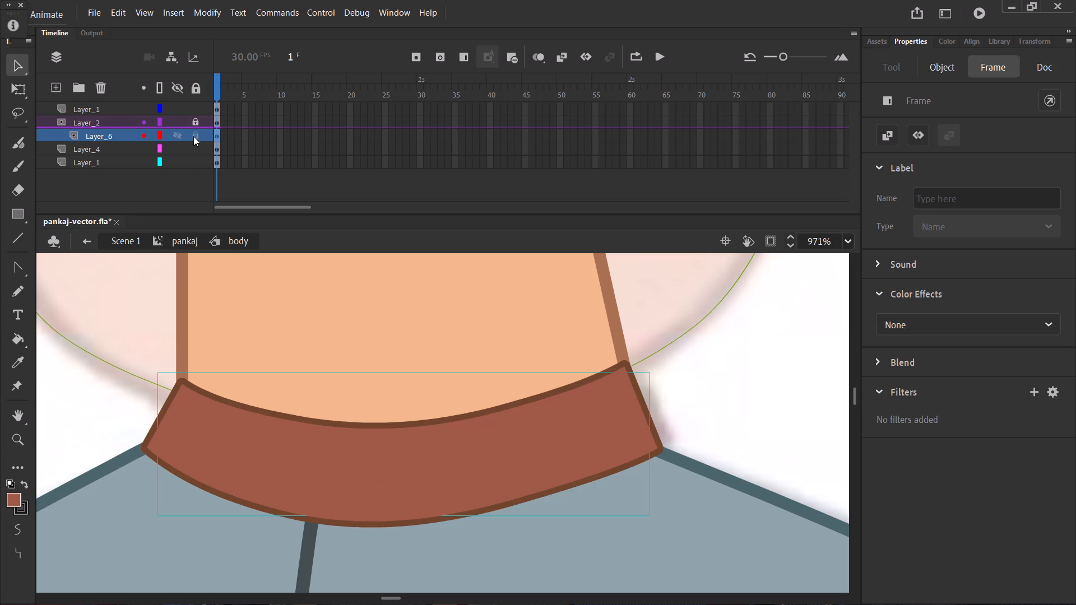
left_click(196, 132)
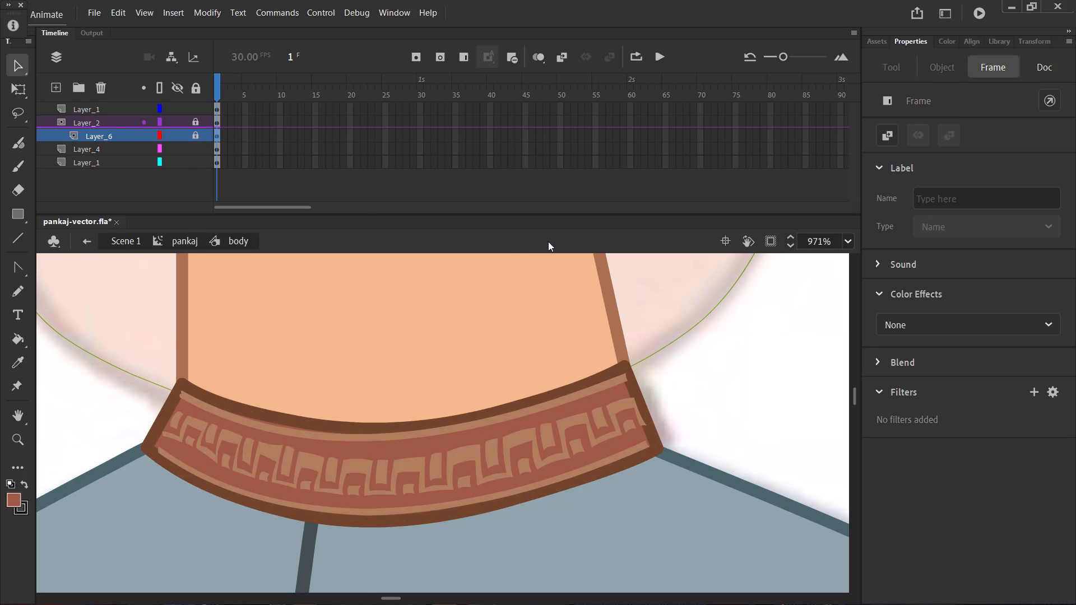
Return to Scene 1 and check the whole Pankaj character, from head to legs, against the reference drawing.
left_click(119, 238)
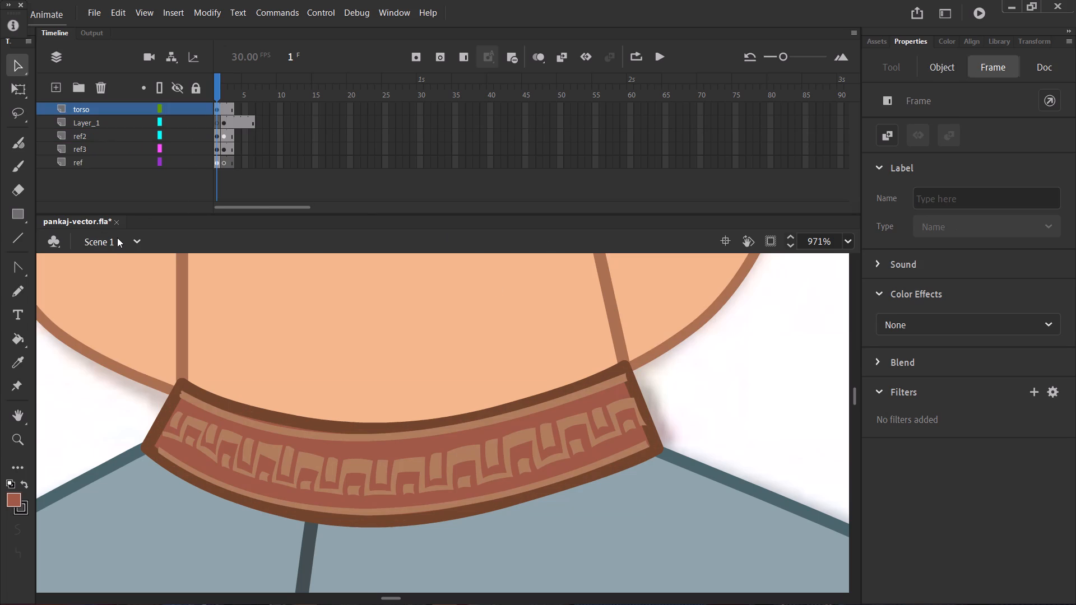
key("ctrl+minus")
key("ctrl+minus")
key("ctrl+minus")
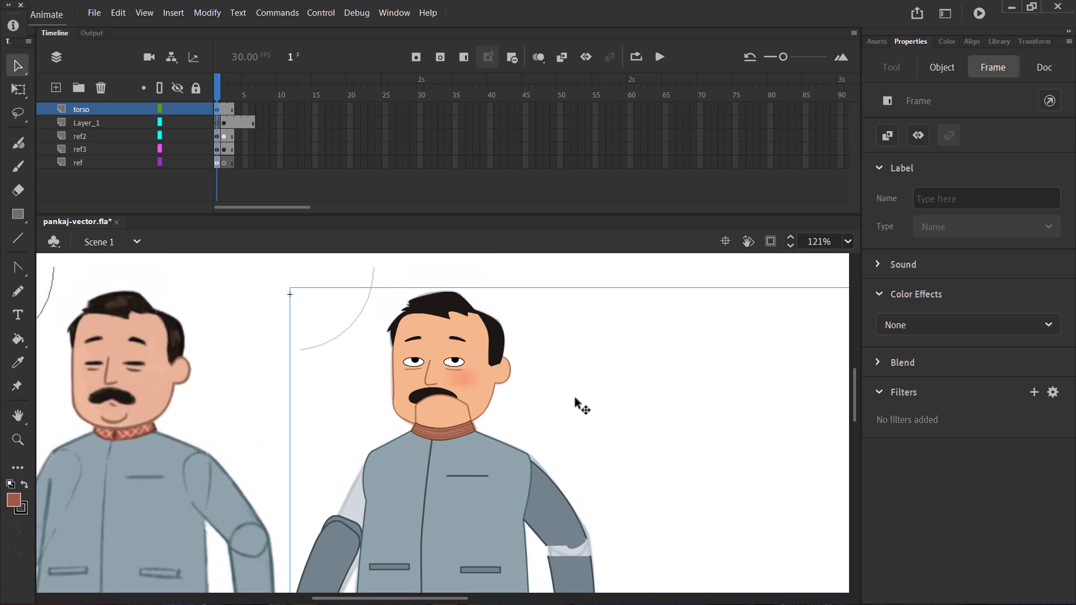
left_click(569, 399)
scroll(568, 399, "down", 4)
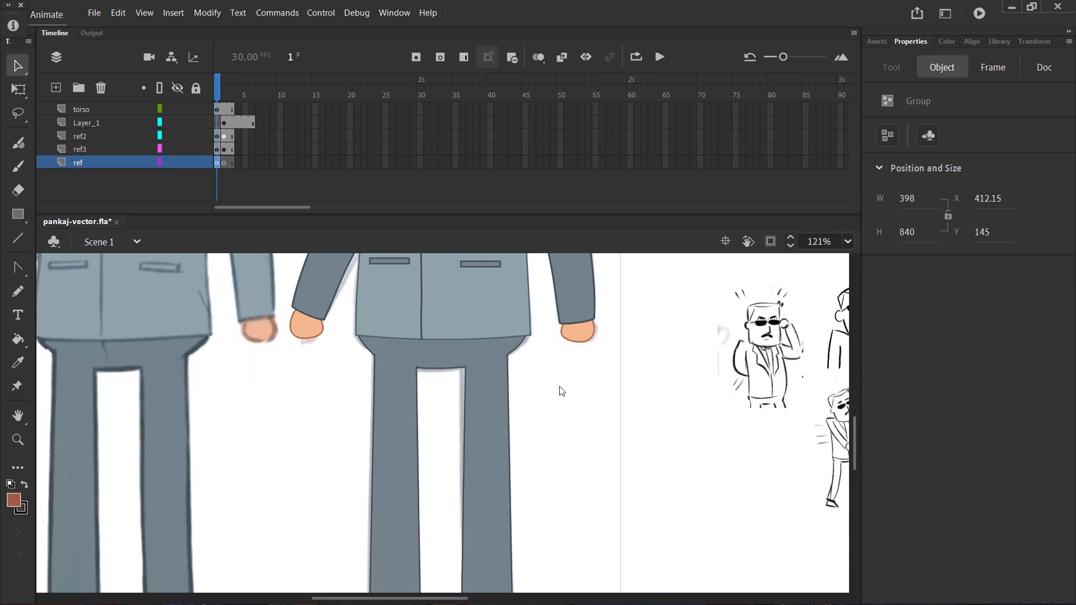
scroll(559, 385, "up", 4)
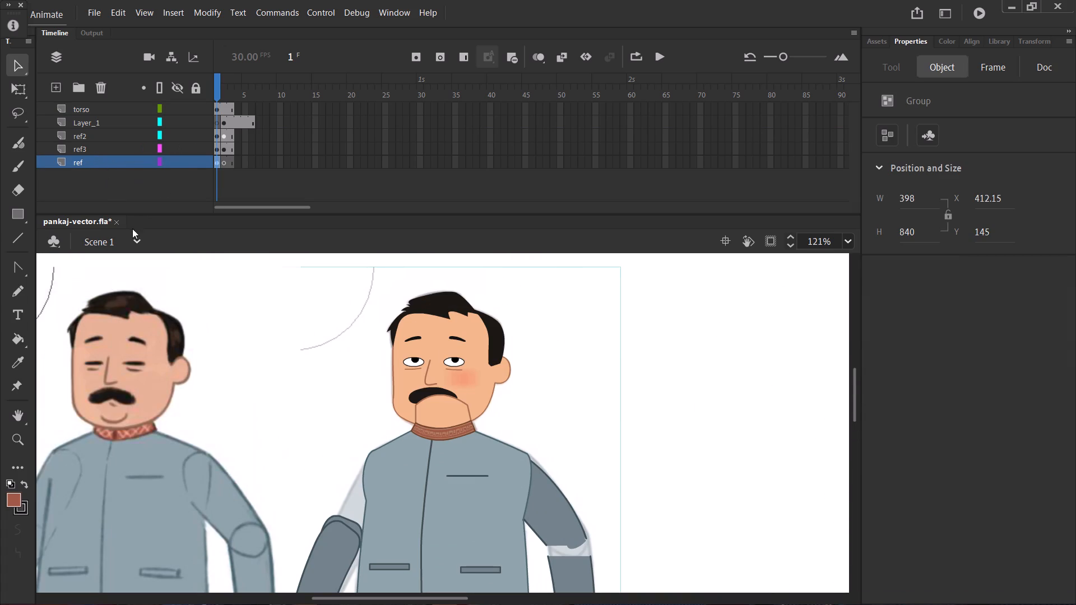
Inside the pankaj symbol, move the Symbol_1 head layer above the body layer, and return to Scene 1.
left_click(443, 480)
double_click(443, 480)
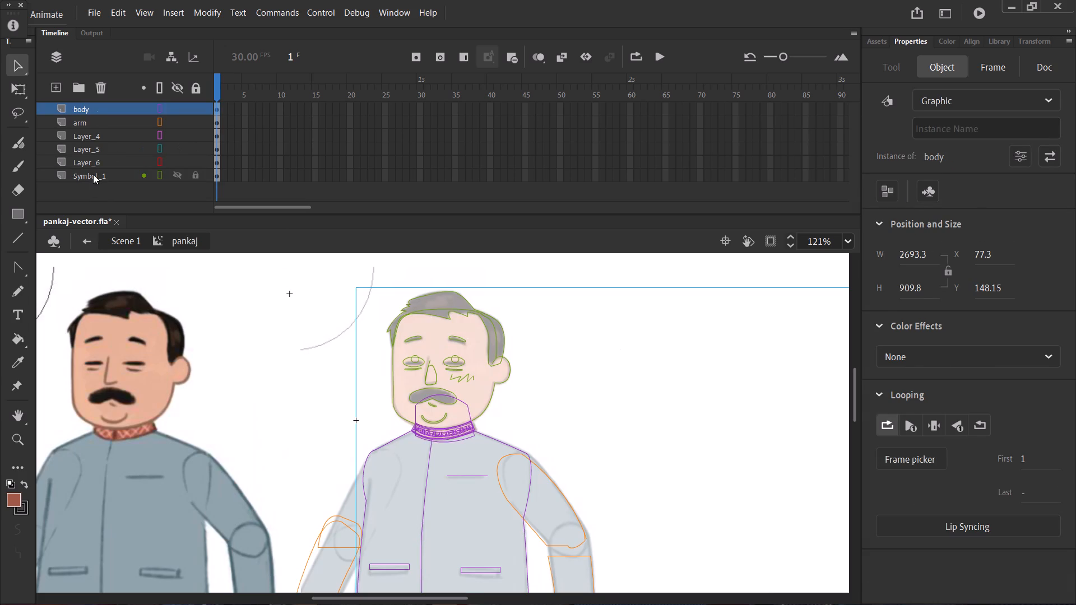
left_click(93, 174)
left_click_drag(93, 174, 93, 174)
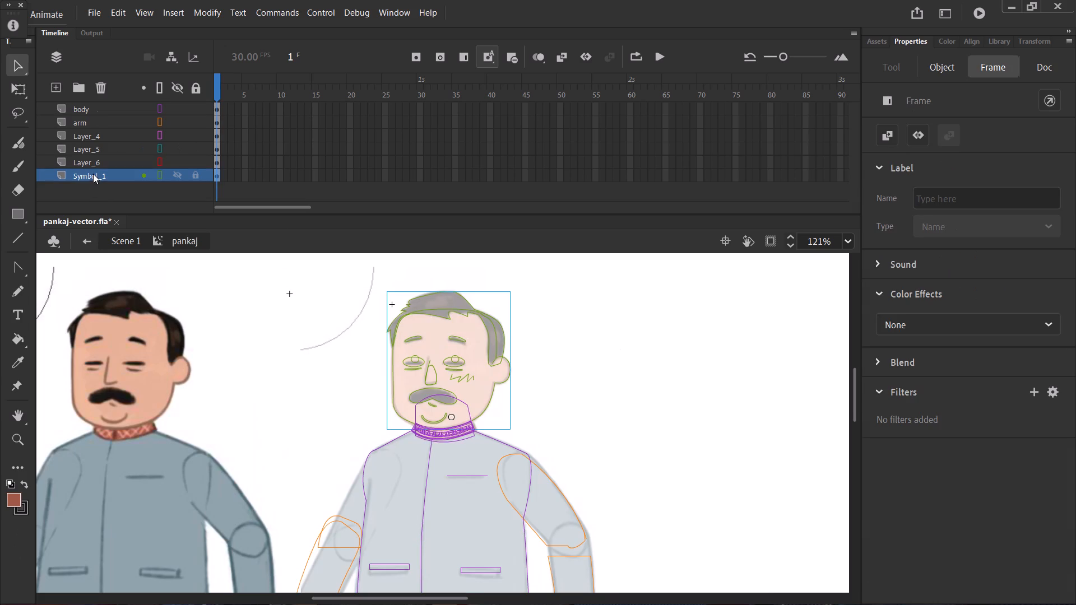
left_click_drag(93, 174, 95, 104)
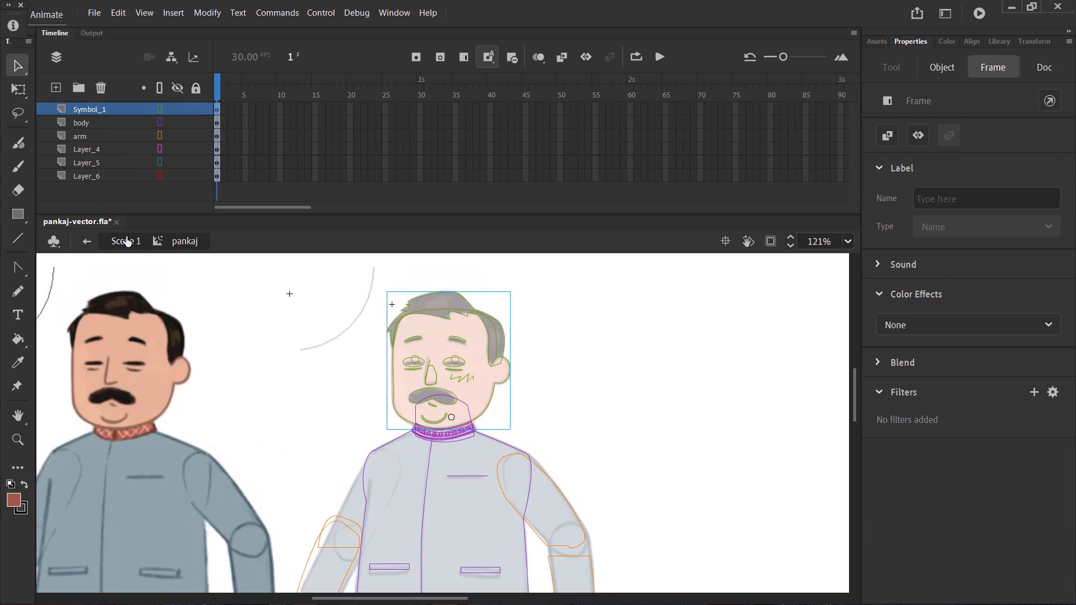
left_click(131, 246)
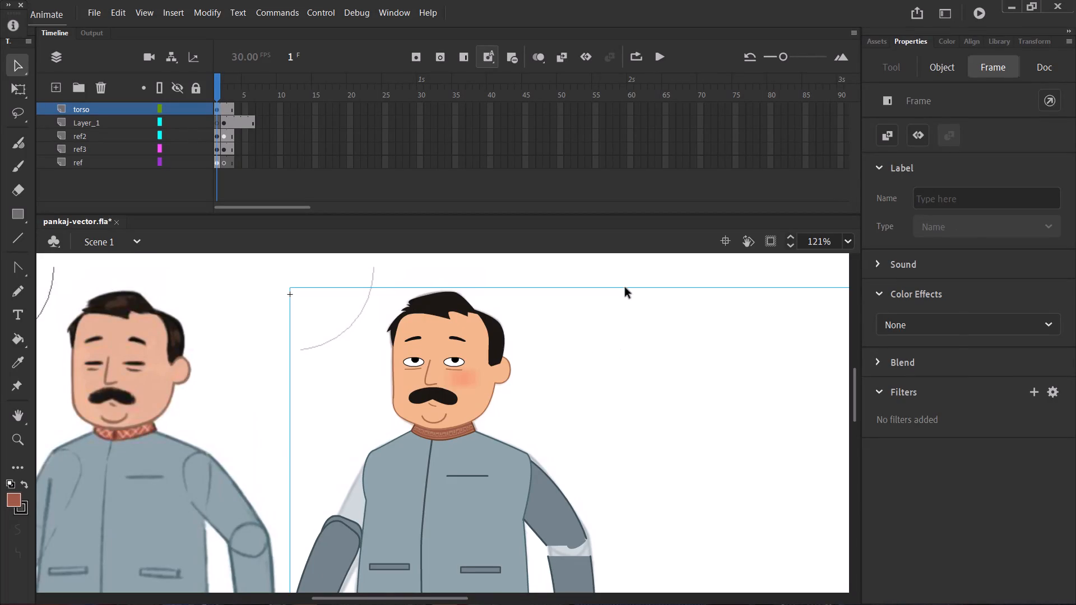
Examine the patterned collar under the chin up close and compare the full figure with the reference.
left_click(625, 272)
scroll(632, 305, "down", 2)
scroll(632, 306, "up", 2)
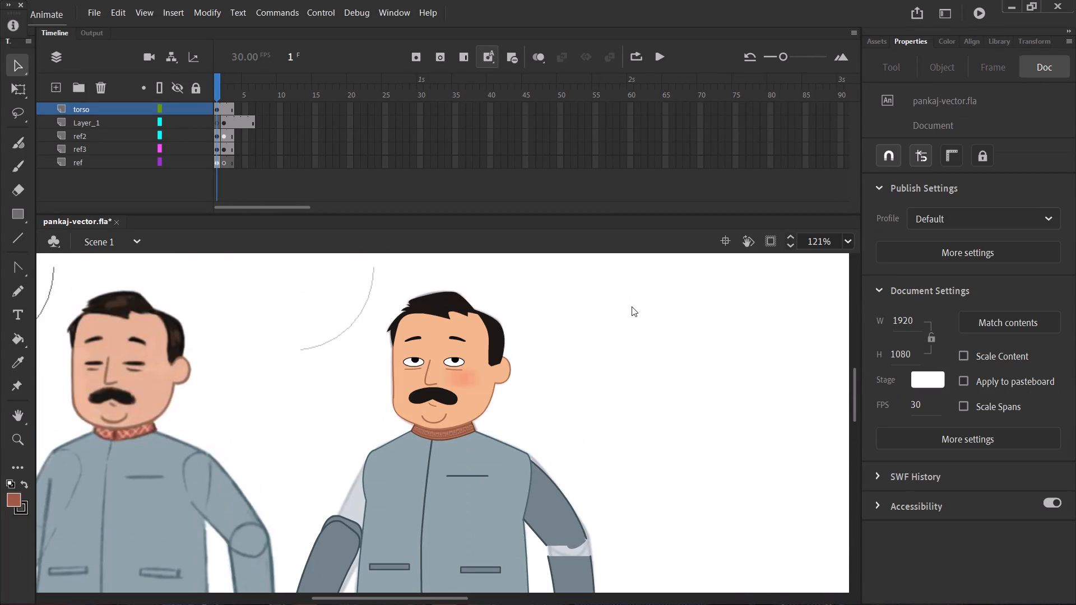
scroll(632, 306, "down", 1)
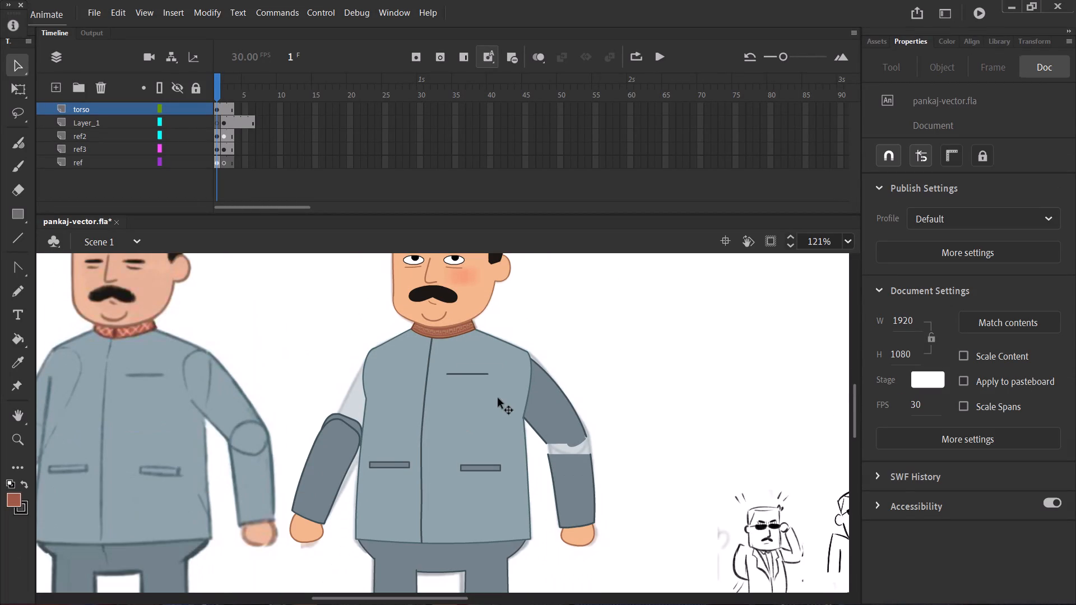
key("z")
left_click_drag(491, 302, 386, 361)
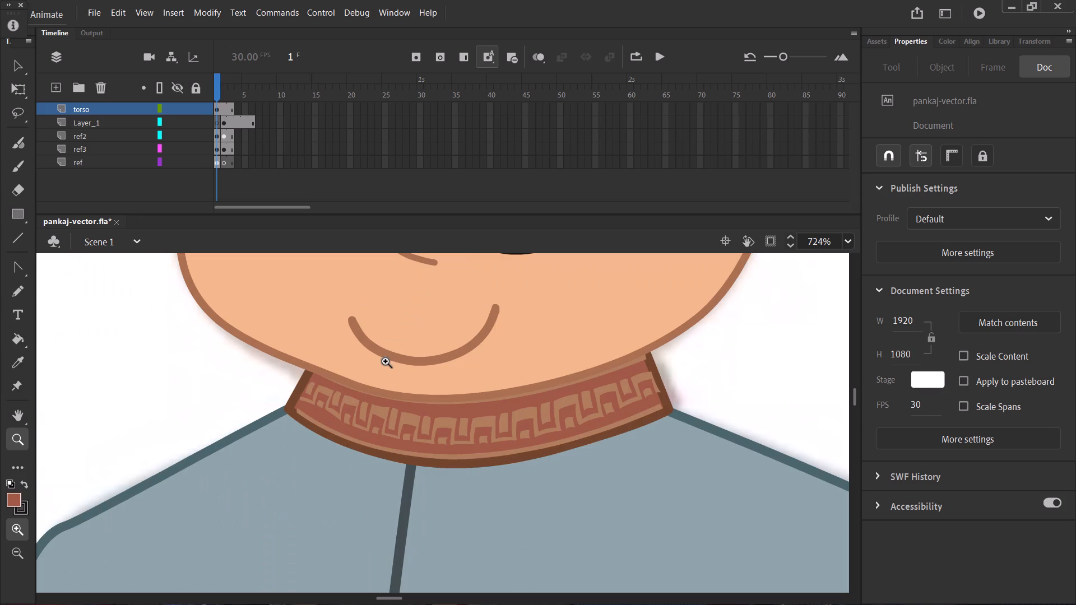
key("ctrl+minus")
key("ctrl+minus")
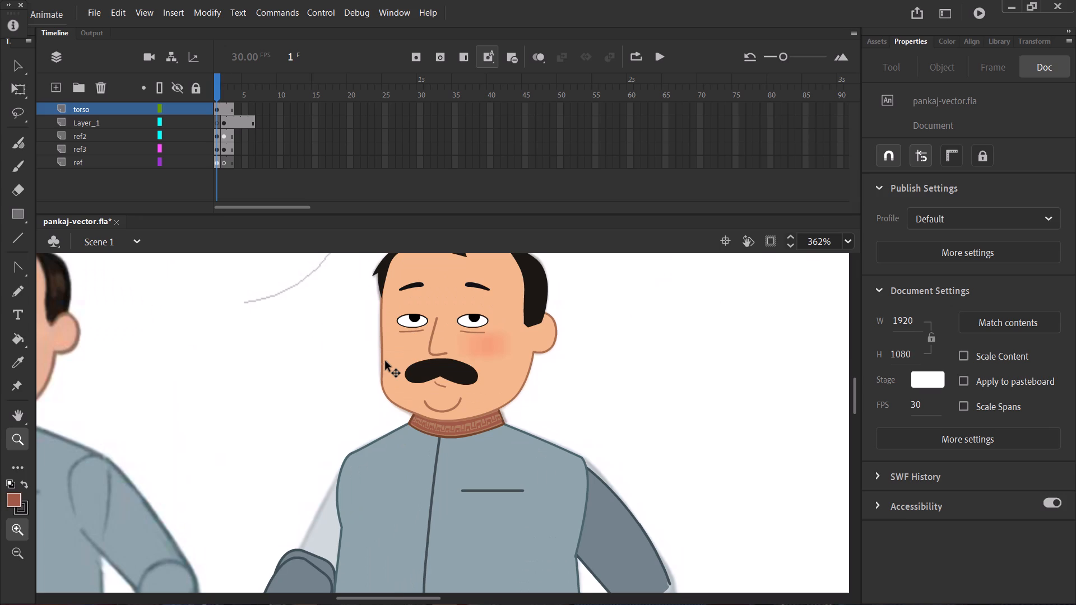
key("ctrl+minus")
key("ctrl+minus")
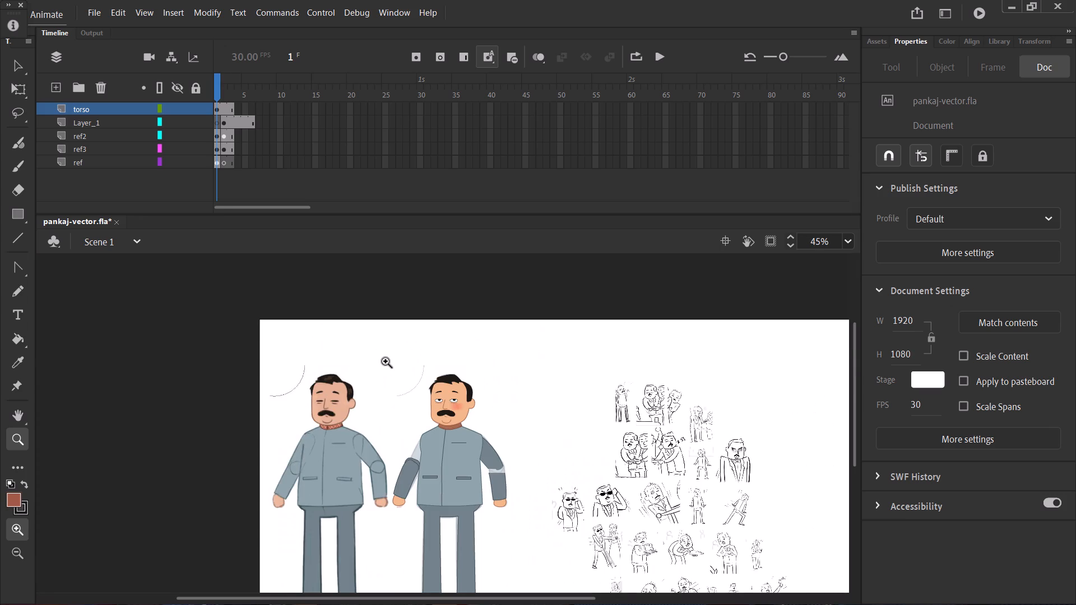
key("z")
left_click_drag(564, 391, 361, 533)
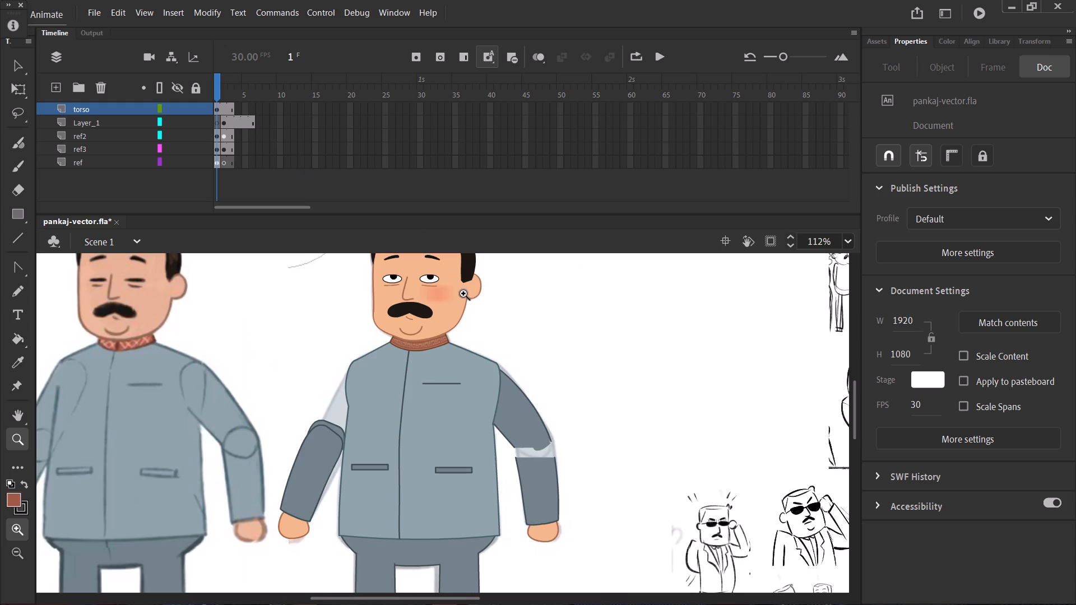
Inside the pankaj symbol, turn off outline view and break the arm symbol apart to layers.
key("v")
left_click(436, 398)
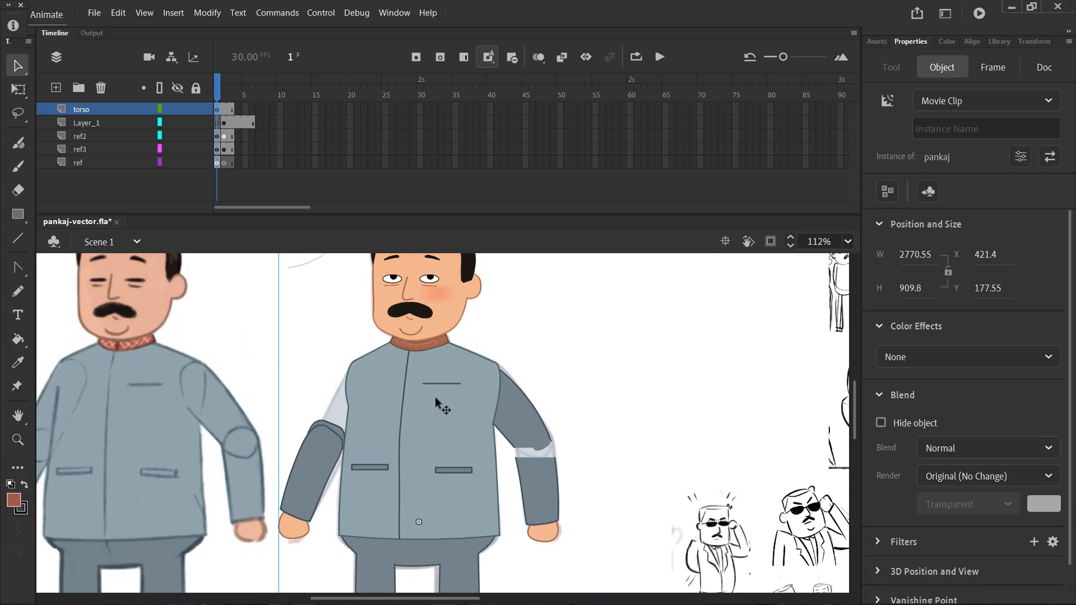
double_click(436, 398)
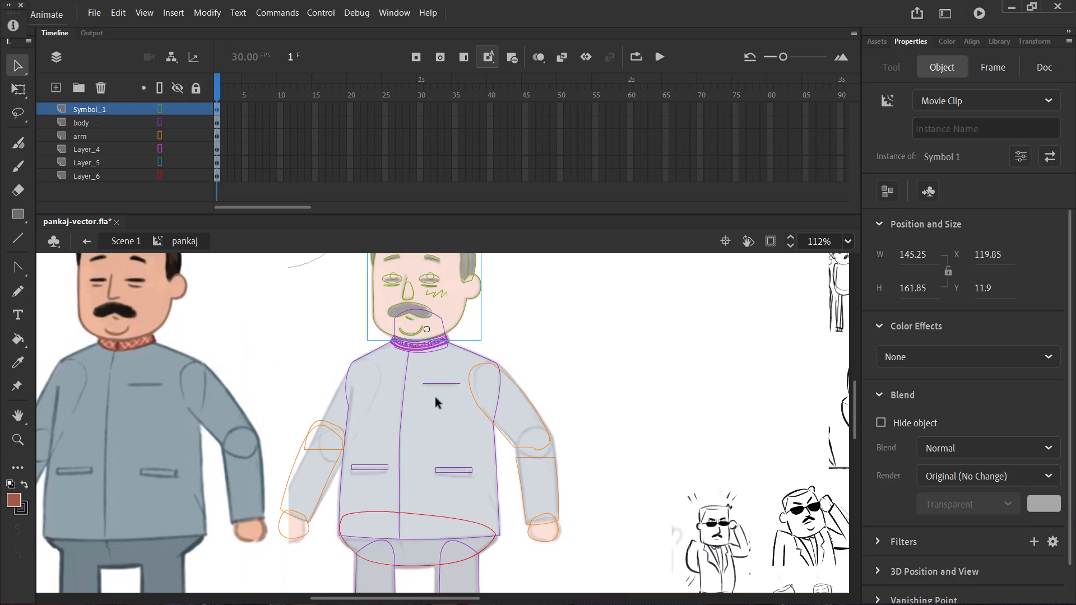
left_click(160, 84)
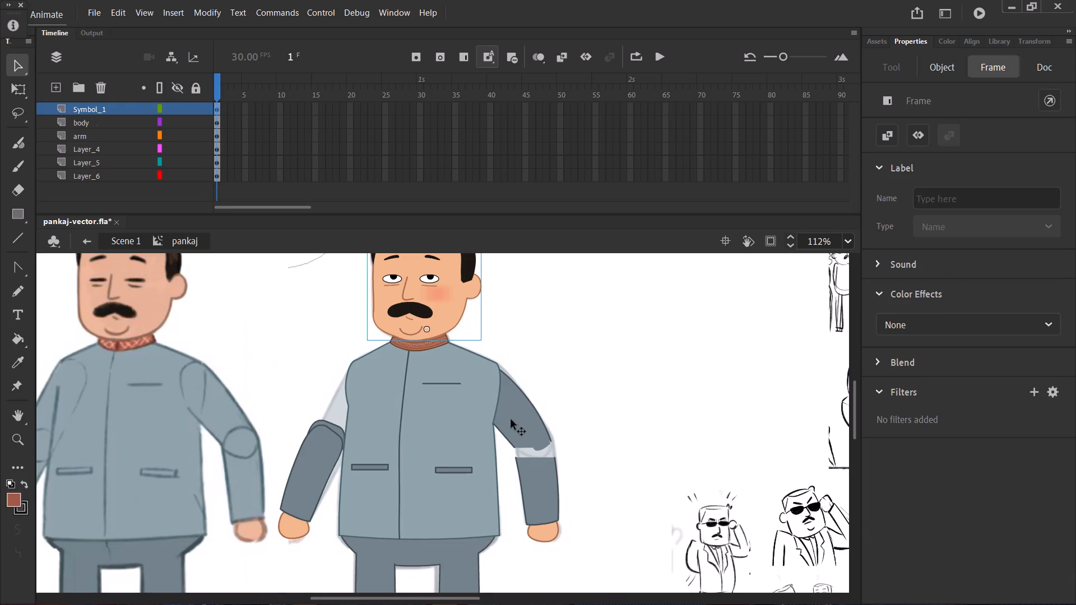
left_click(523, 419)
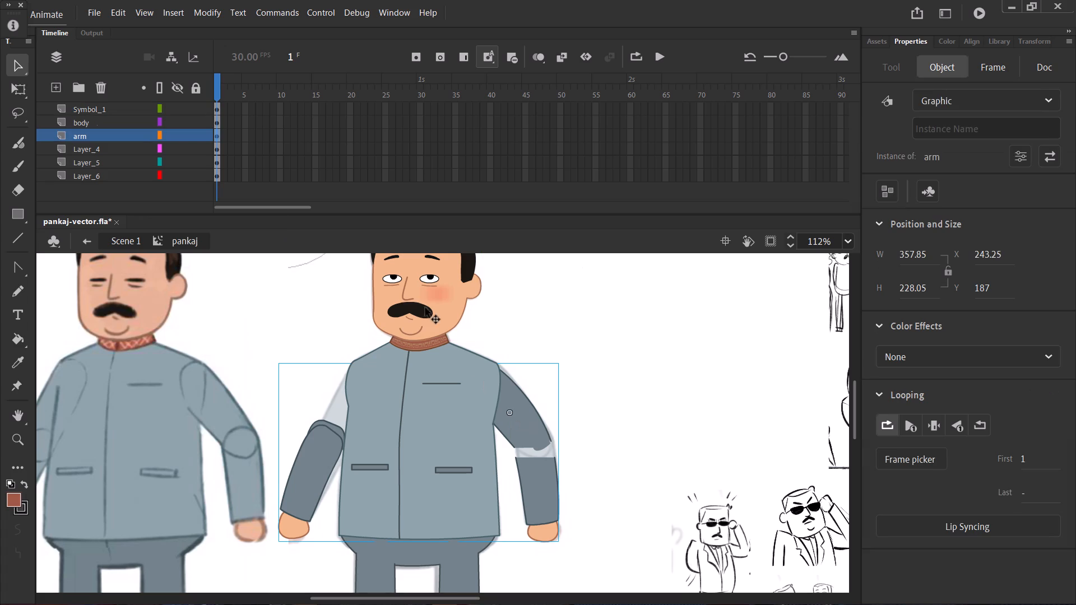
left_click(179, 132)
left_click(179, 132)
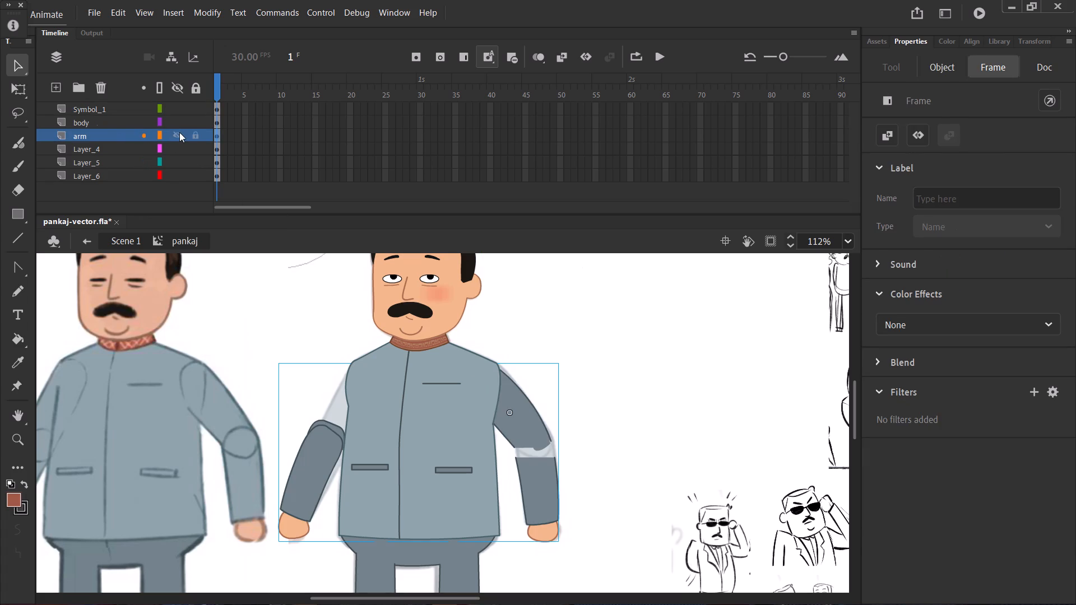
right_click(535, 427)
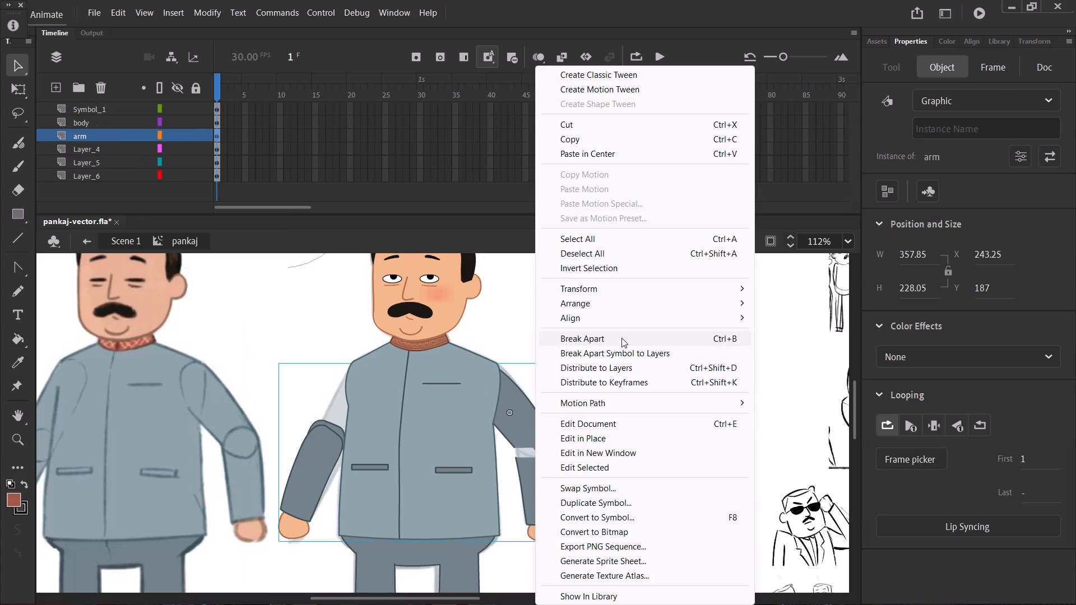
left_click(632, 359)
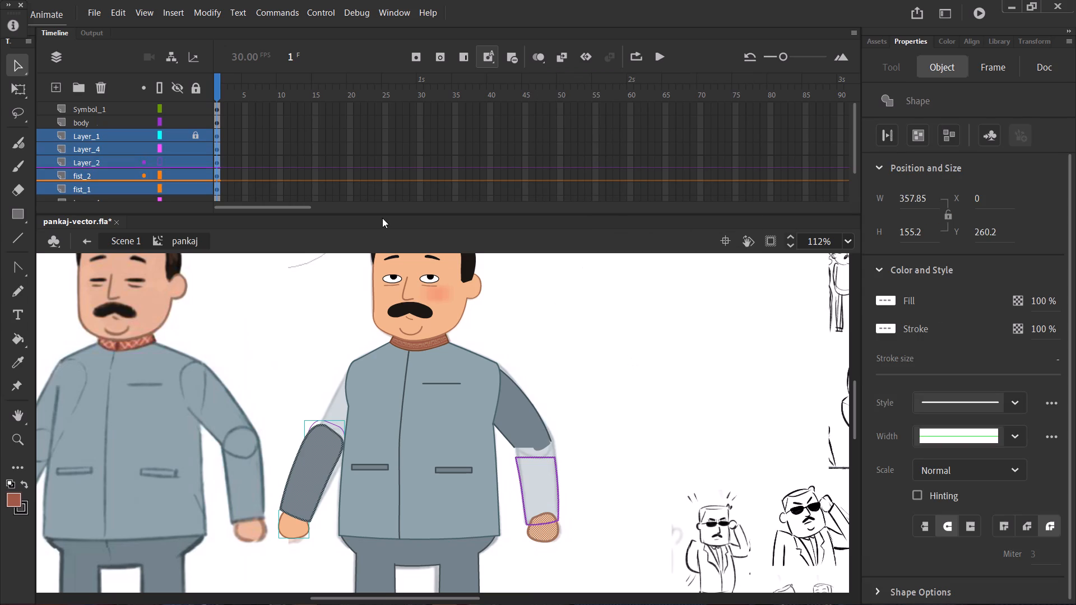
Select only Layer_1 among the separated arm layers and show all layers as outlines.
left_click(145, 161)
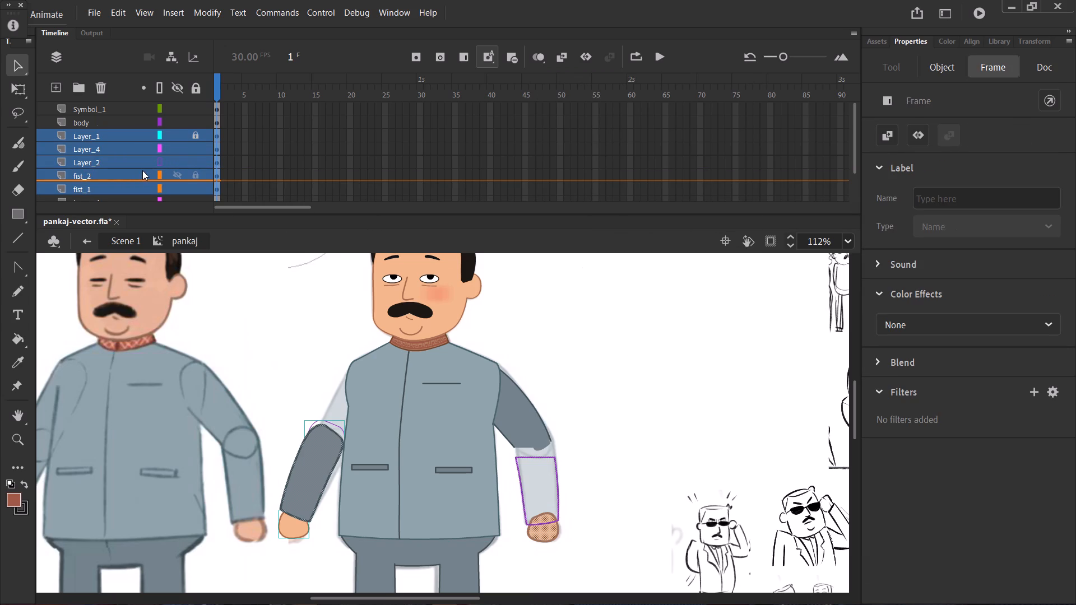
left_click(142, 171)
left_click(118, 151)
left_click(124, 141)
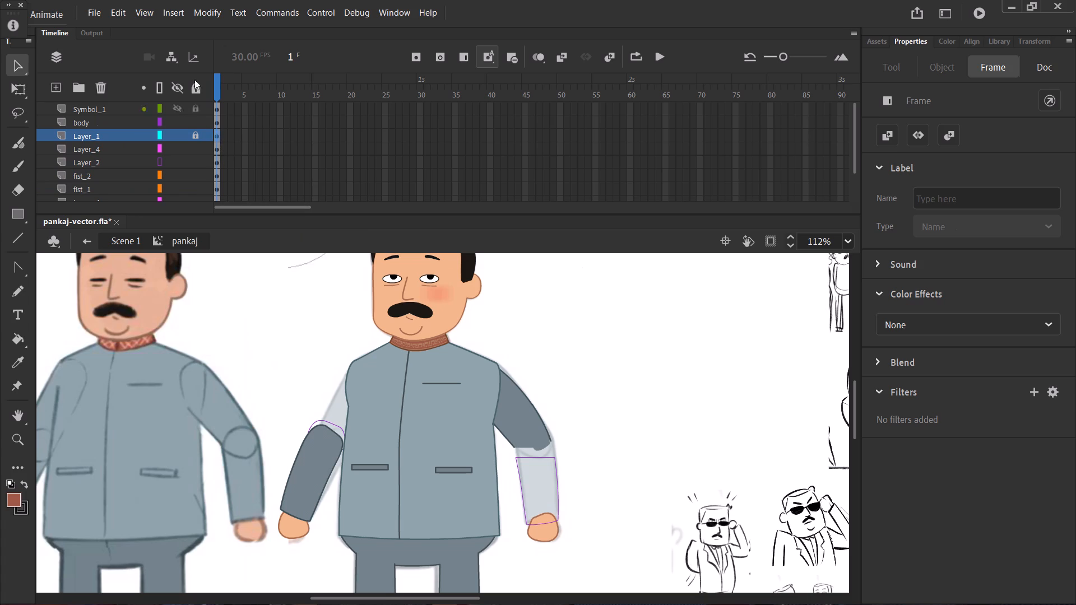
left_click(159, 86)
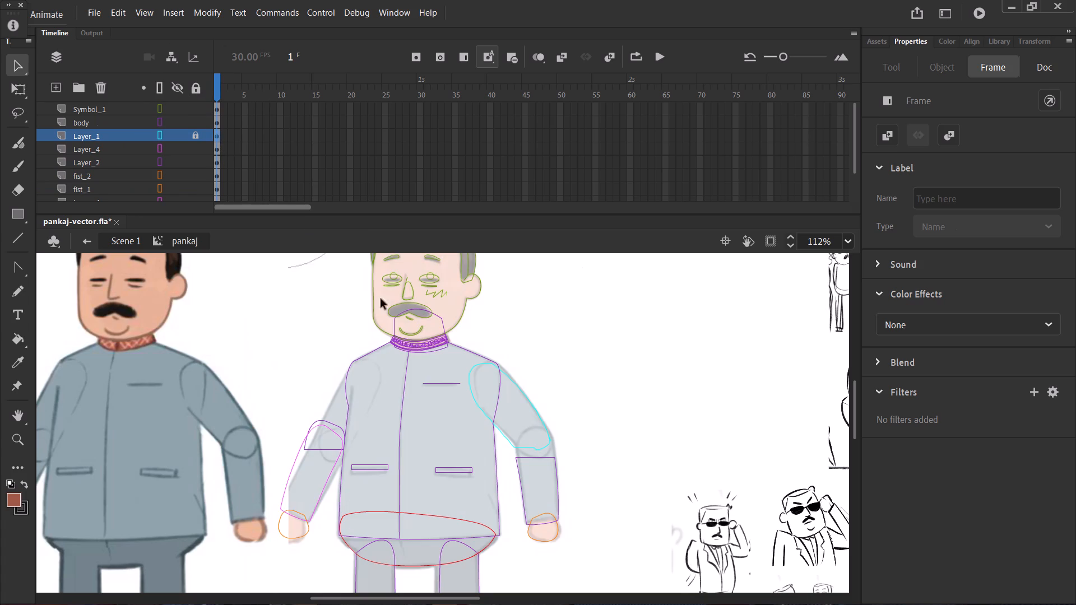
Unlock Layer_1, which holds the upper arm beside the jacket's breast pocket.
key("z")
left_click_drag(634, 324, 449, 530)
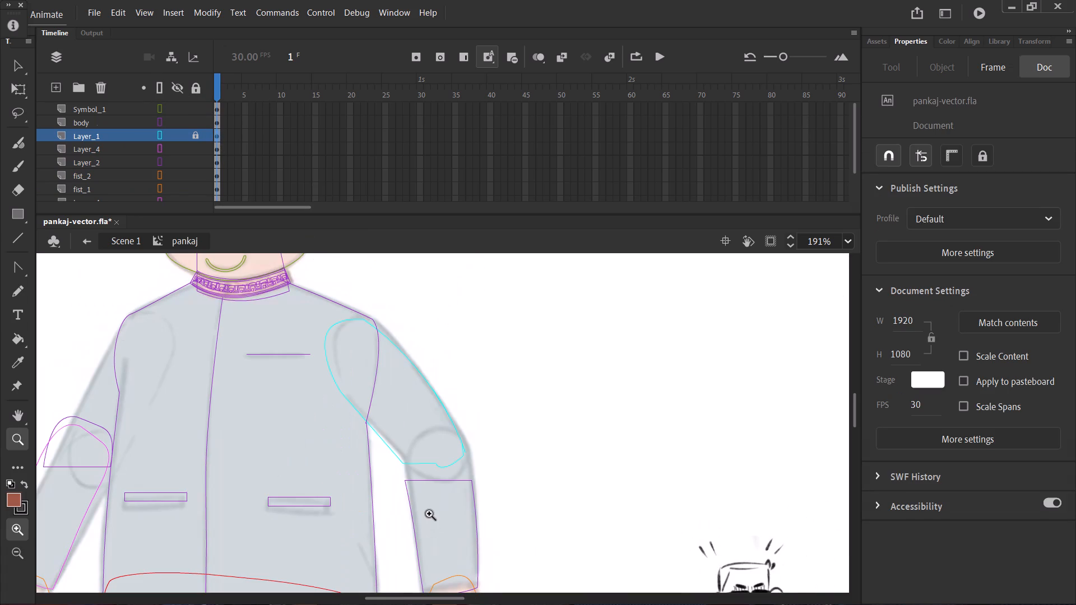
key("v")
left_click(428, 384)
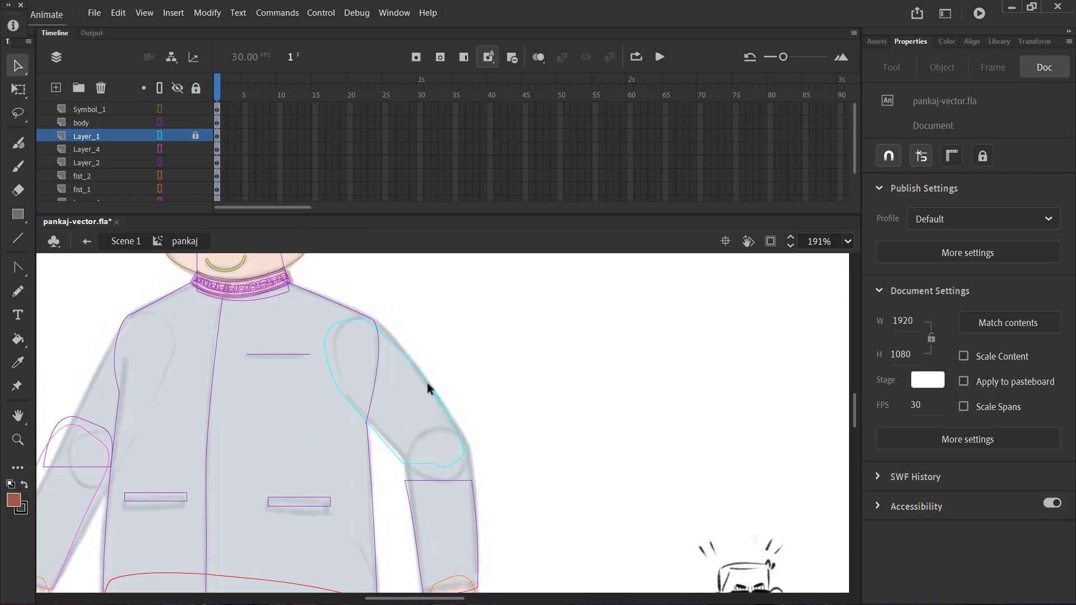
left_click_drag(428, 384, 471, 367)
left_click(429, 381)
left_click(423, 381)
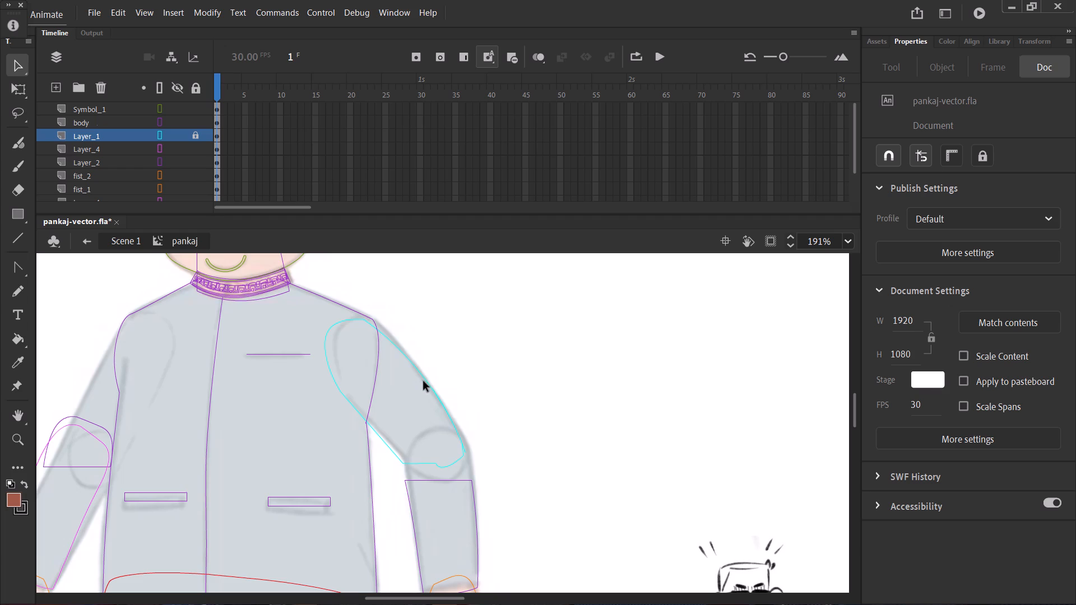
left_click(428, 381)
left_click(198, 130)
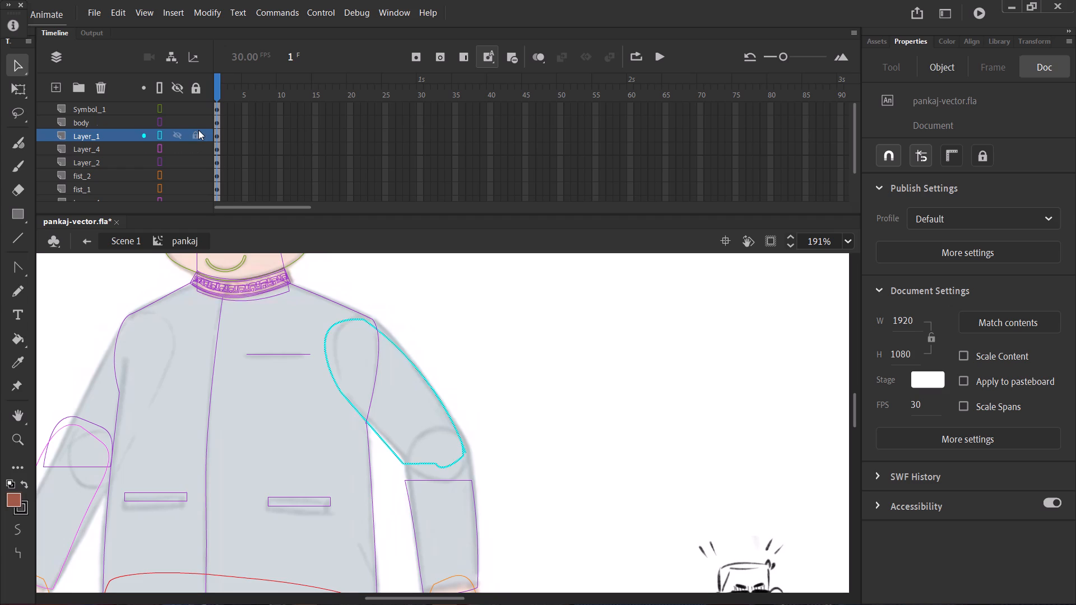
Try pulling the upper arm outline at the shoulder, and lock every layer except Layer_1.
left_click(417, 332)
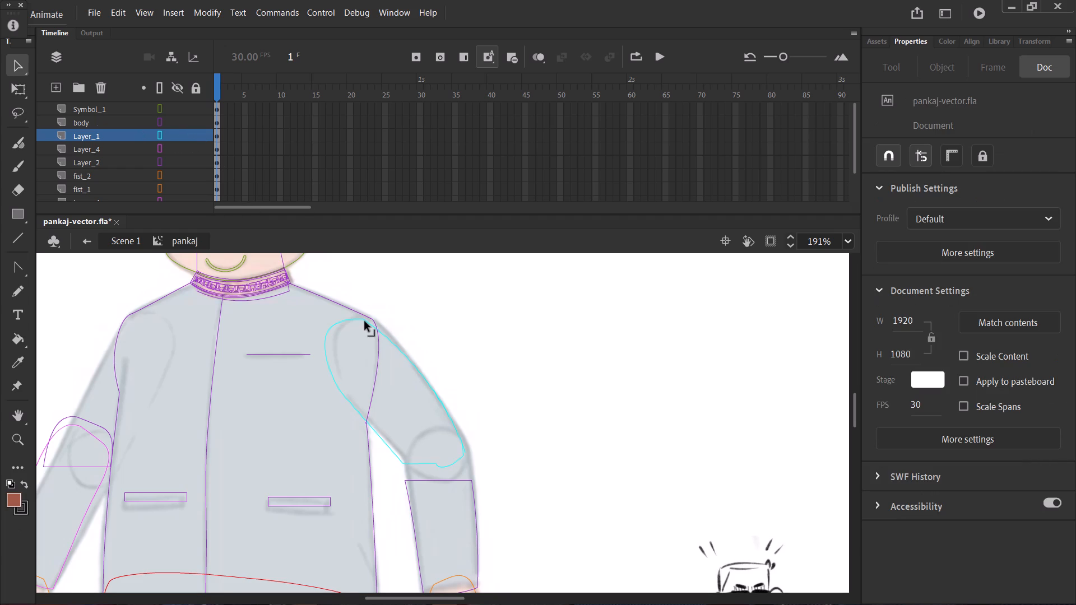
left_click_drag(366, 322, 376, 323)
left_click(199, 89)
left_click(193, 136)
key("z")
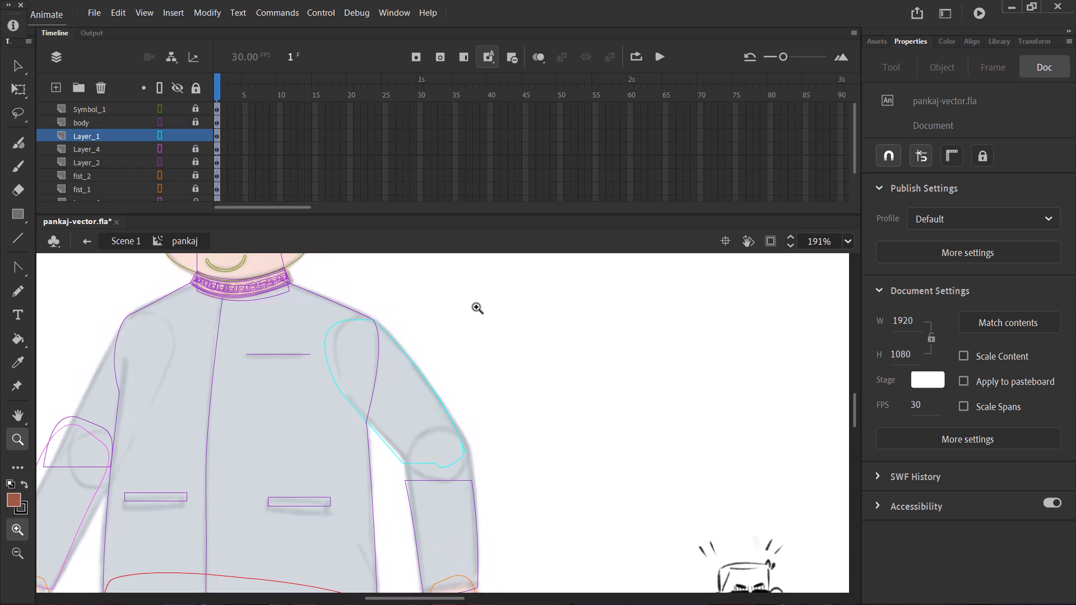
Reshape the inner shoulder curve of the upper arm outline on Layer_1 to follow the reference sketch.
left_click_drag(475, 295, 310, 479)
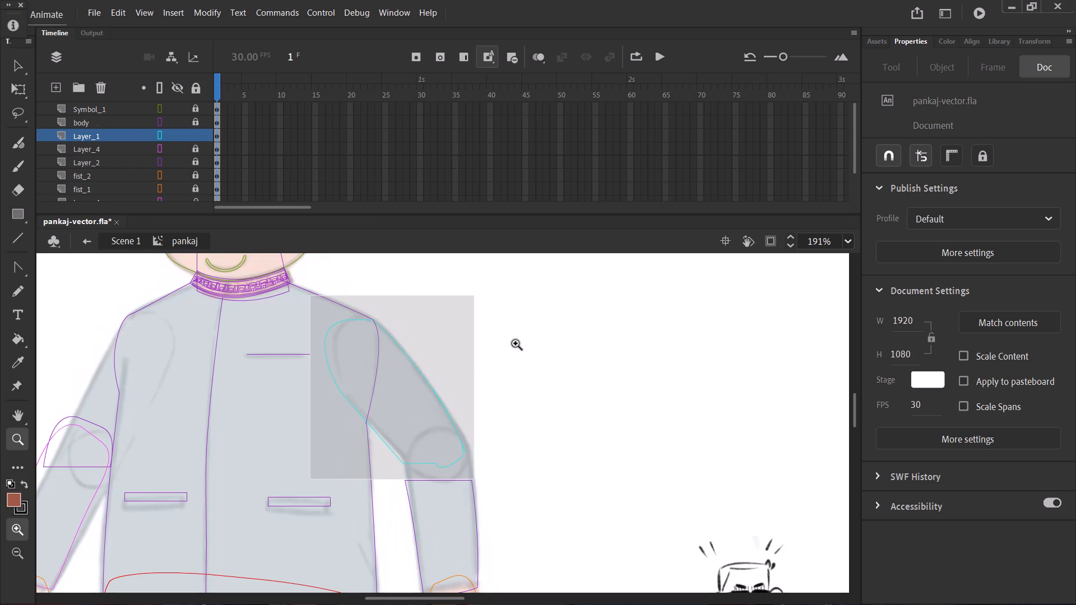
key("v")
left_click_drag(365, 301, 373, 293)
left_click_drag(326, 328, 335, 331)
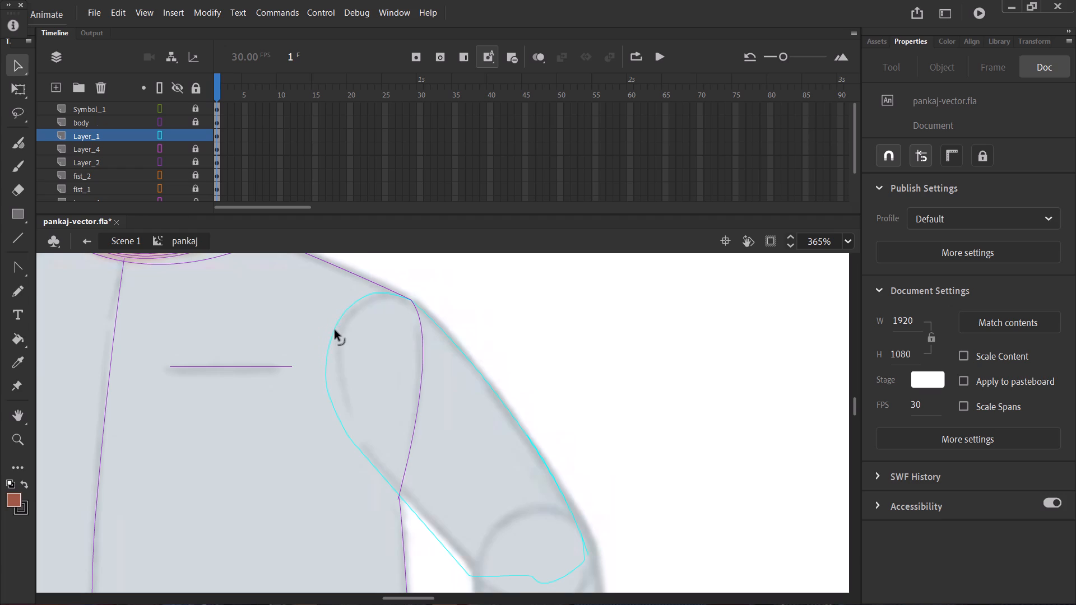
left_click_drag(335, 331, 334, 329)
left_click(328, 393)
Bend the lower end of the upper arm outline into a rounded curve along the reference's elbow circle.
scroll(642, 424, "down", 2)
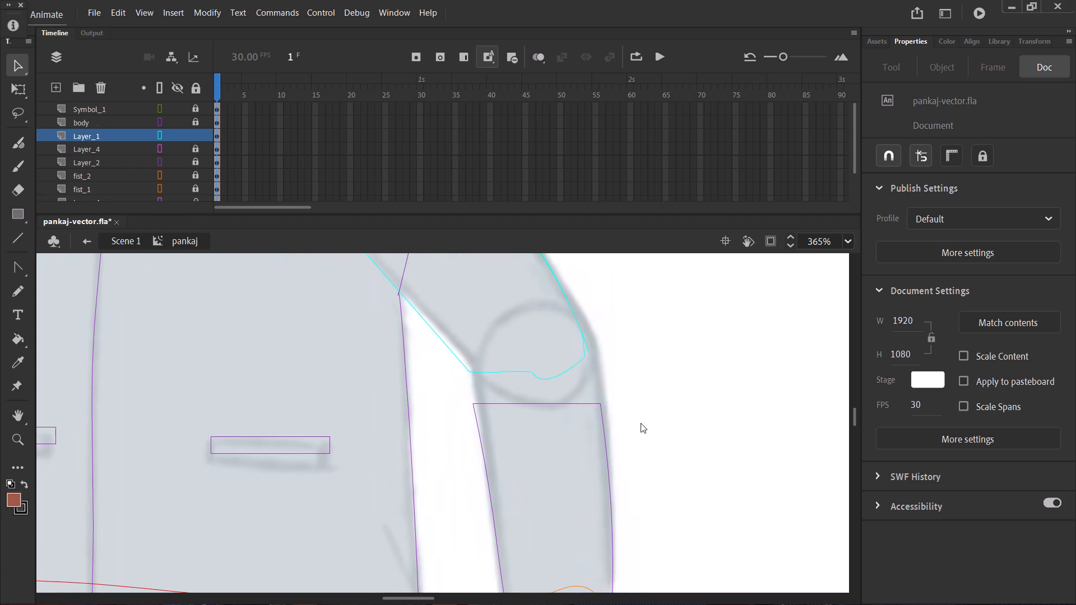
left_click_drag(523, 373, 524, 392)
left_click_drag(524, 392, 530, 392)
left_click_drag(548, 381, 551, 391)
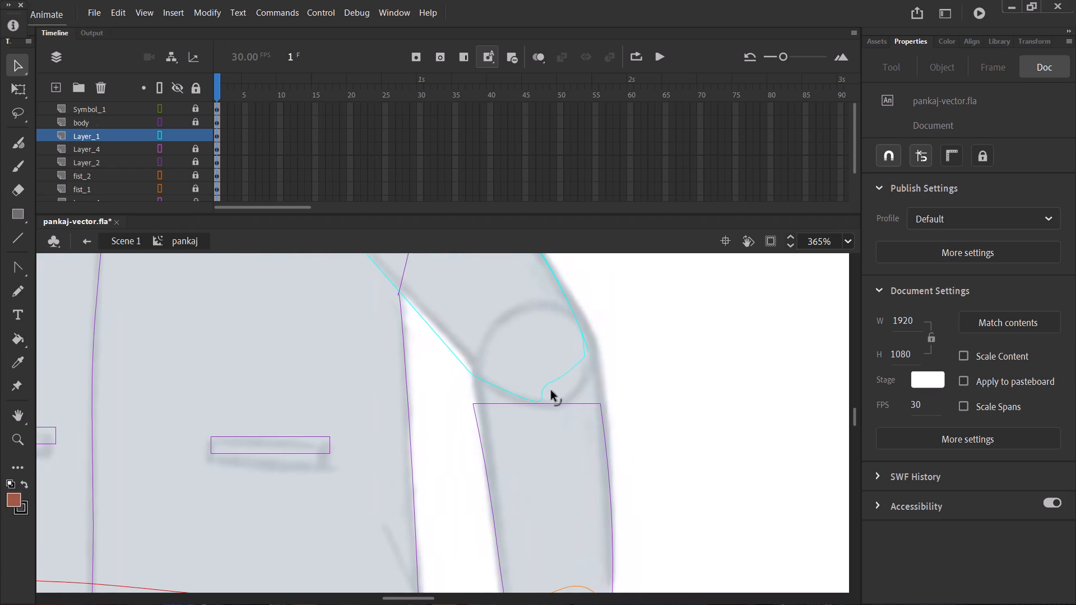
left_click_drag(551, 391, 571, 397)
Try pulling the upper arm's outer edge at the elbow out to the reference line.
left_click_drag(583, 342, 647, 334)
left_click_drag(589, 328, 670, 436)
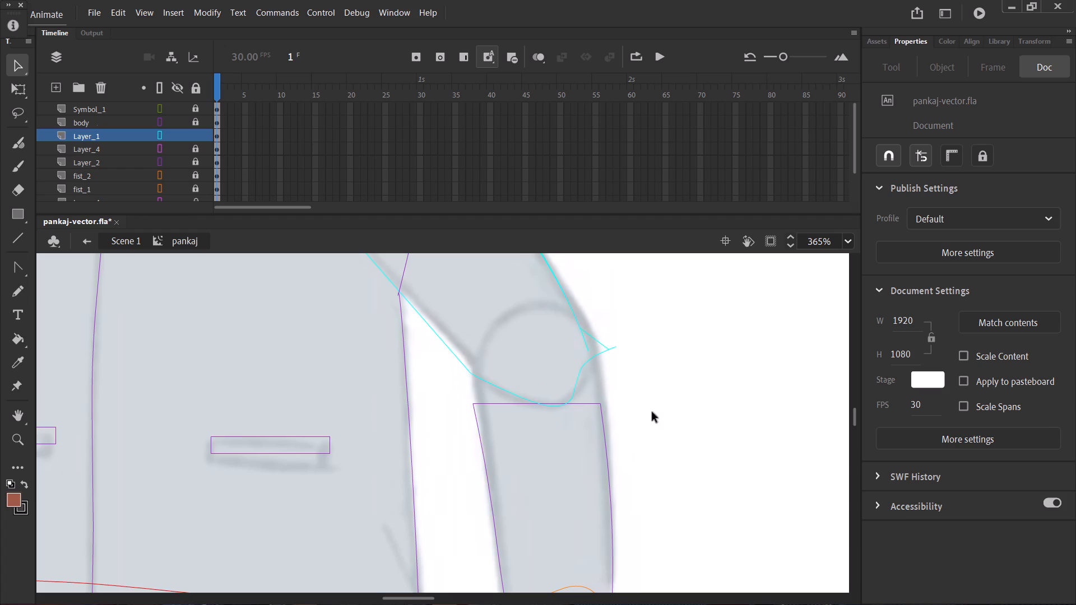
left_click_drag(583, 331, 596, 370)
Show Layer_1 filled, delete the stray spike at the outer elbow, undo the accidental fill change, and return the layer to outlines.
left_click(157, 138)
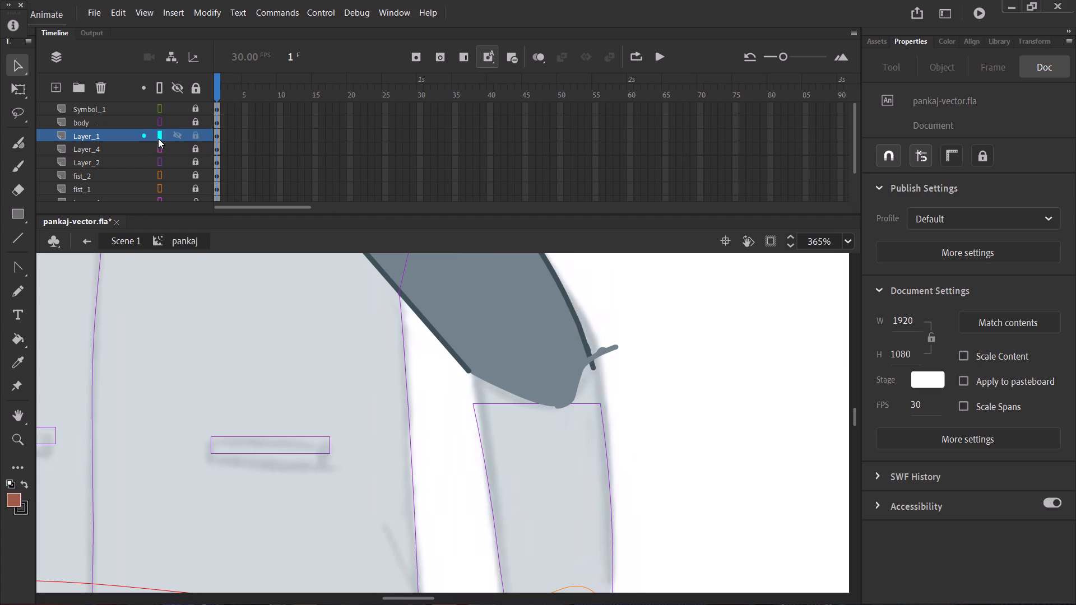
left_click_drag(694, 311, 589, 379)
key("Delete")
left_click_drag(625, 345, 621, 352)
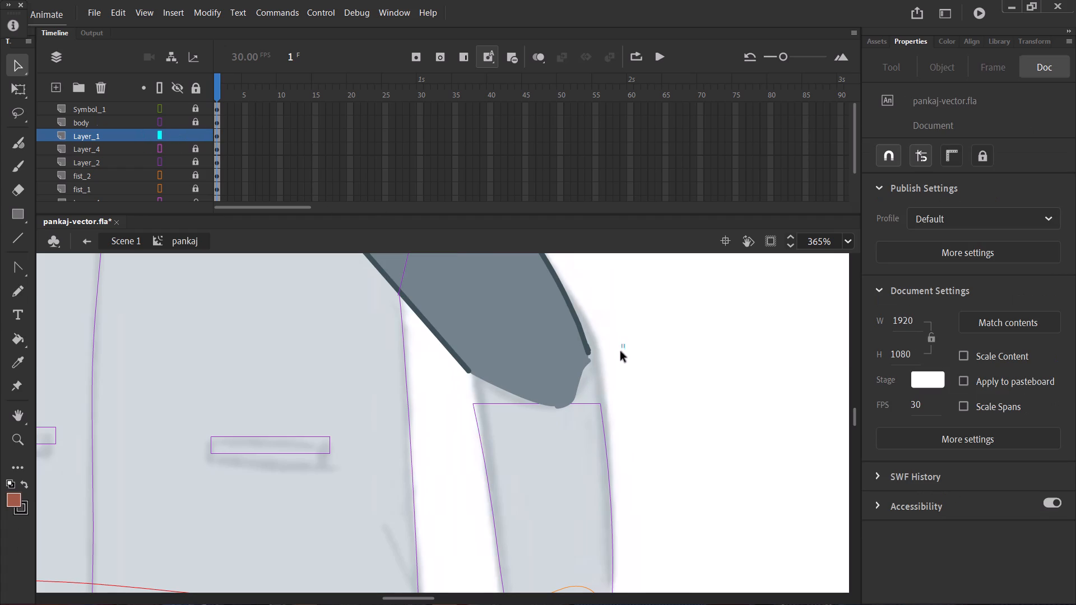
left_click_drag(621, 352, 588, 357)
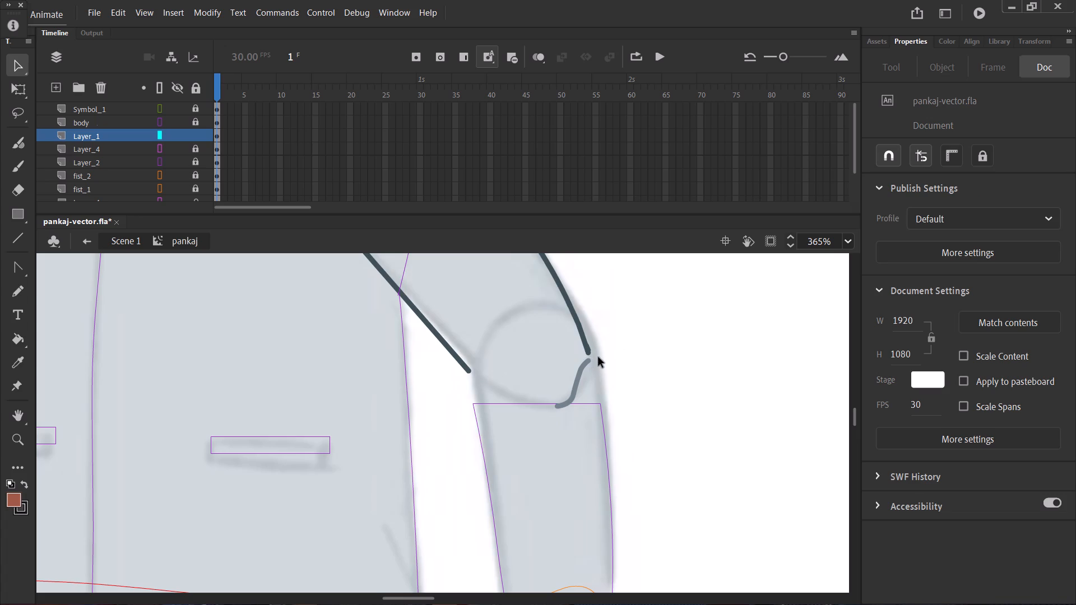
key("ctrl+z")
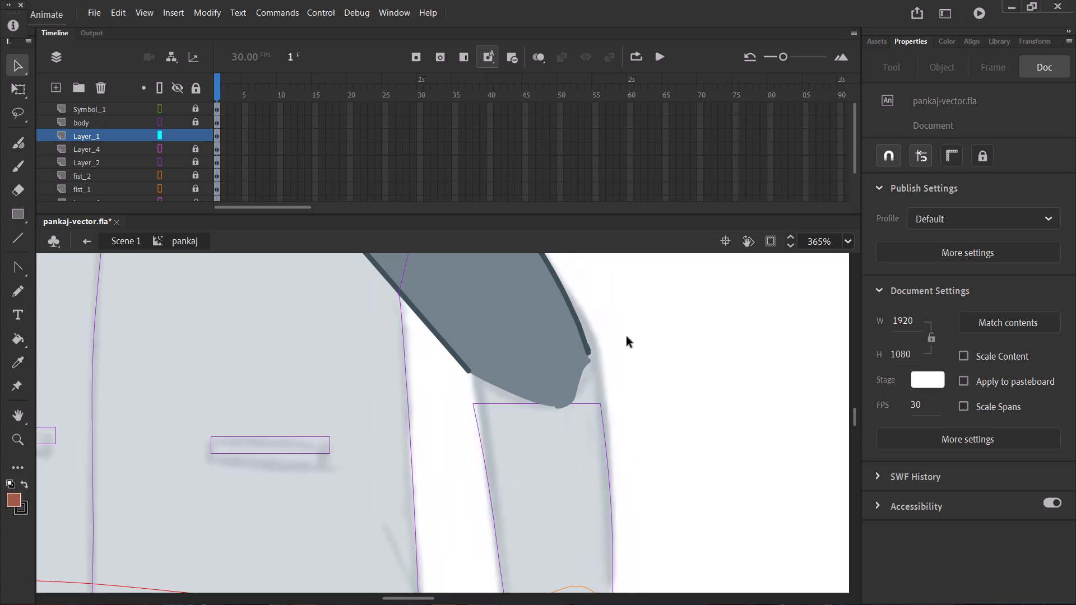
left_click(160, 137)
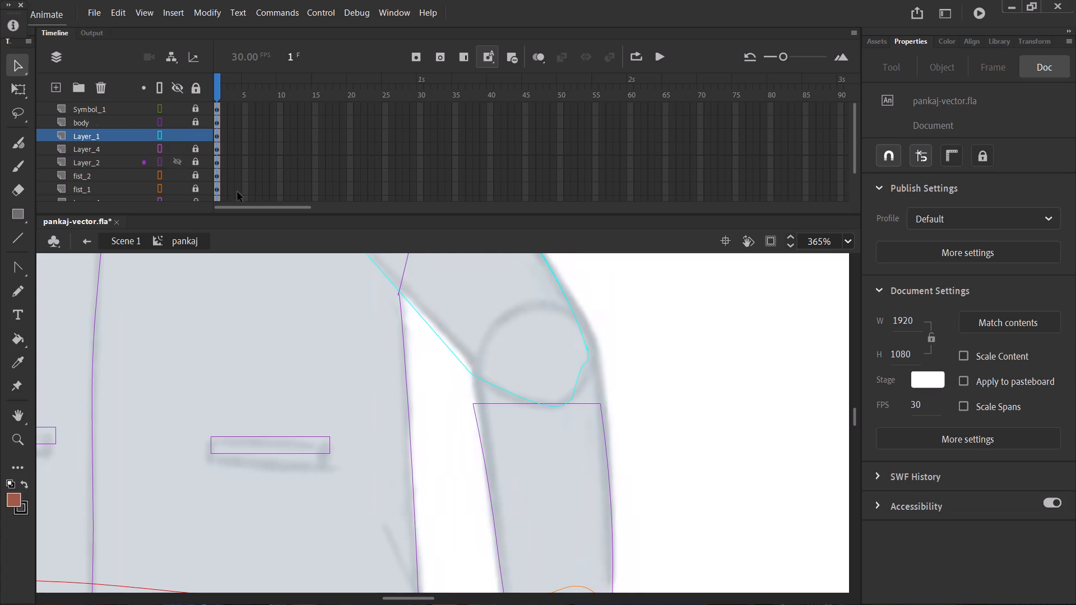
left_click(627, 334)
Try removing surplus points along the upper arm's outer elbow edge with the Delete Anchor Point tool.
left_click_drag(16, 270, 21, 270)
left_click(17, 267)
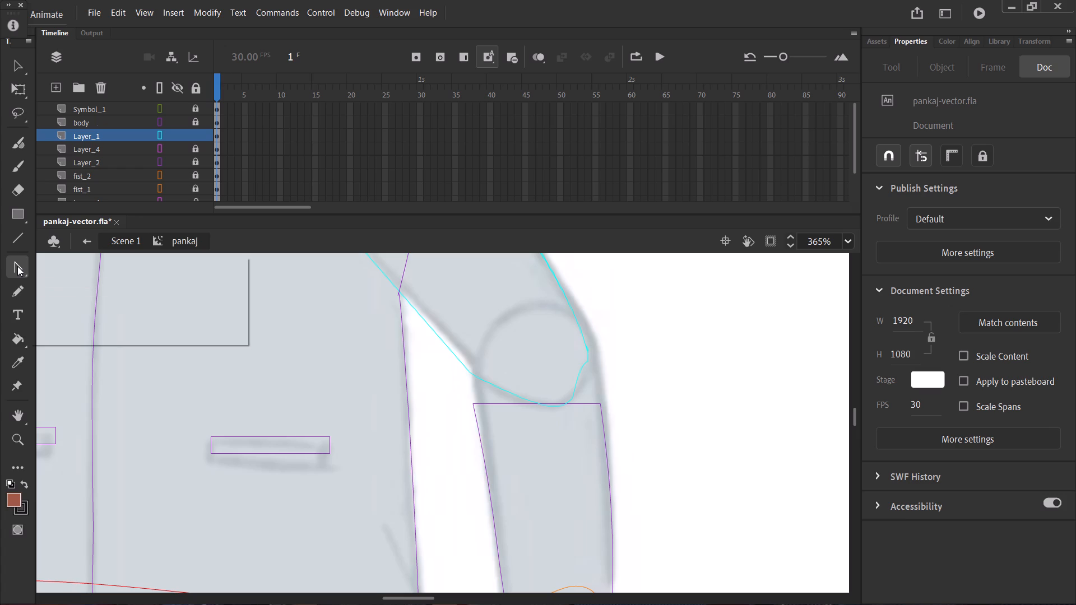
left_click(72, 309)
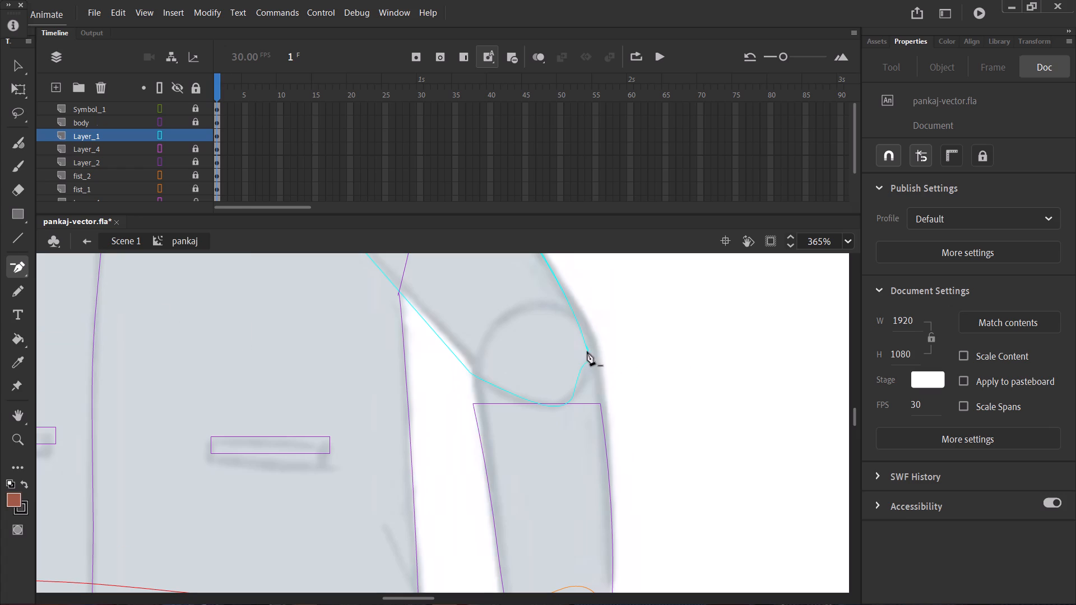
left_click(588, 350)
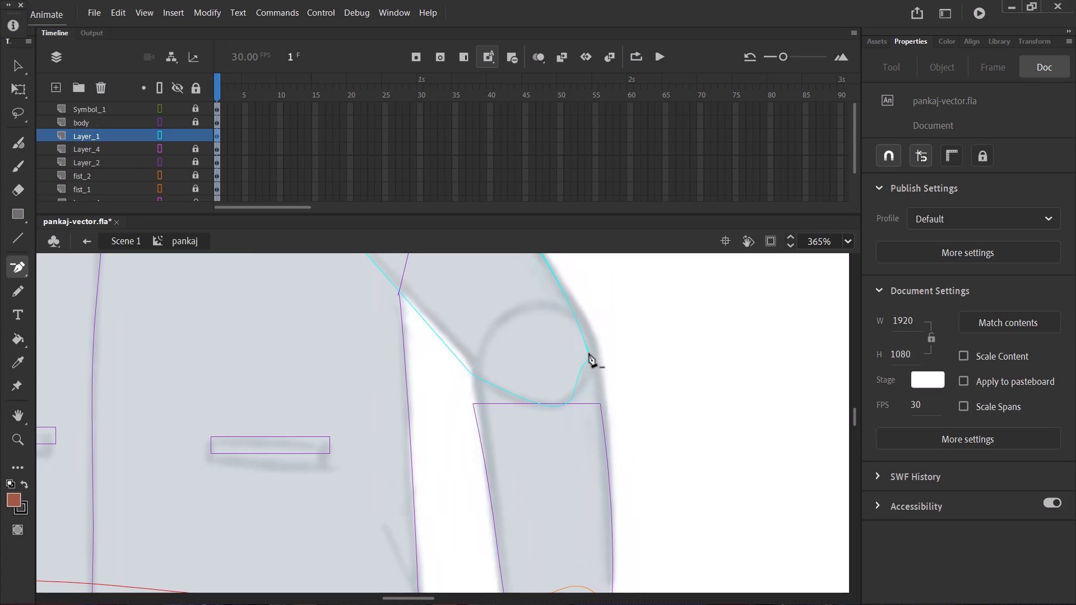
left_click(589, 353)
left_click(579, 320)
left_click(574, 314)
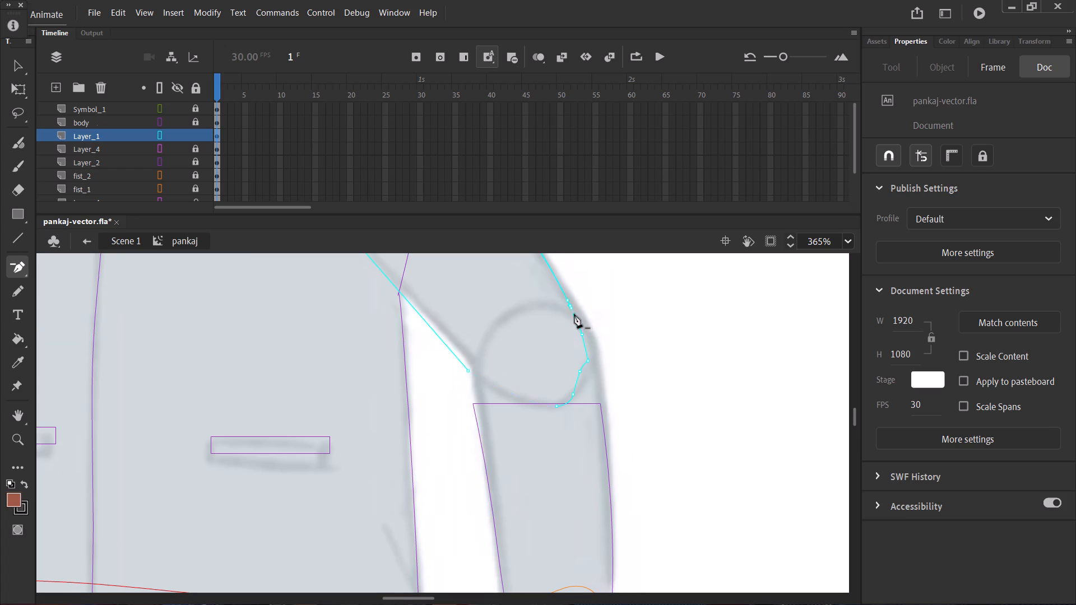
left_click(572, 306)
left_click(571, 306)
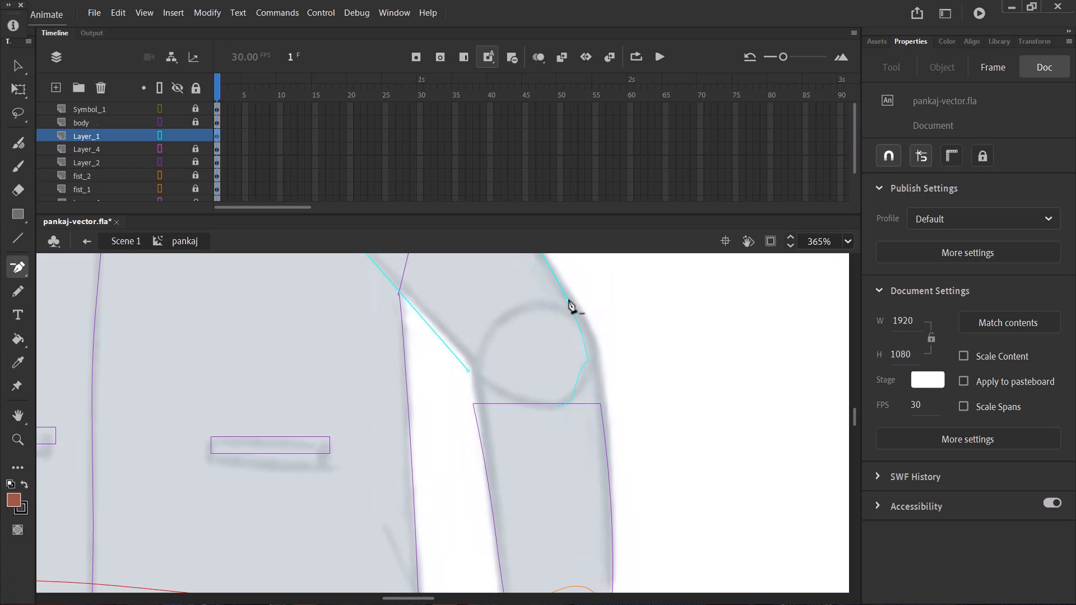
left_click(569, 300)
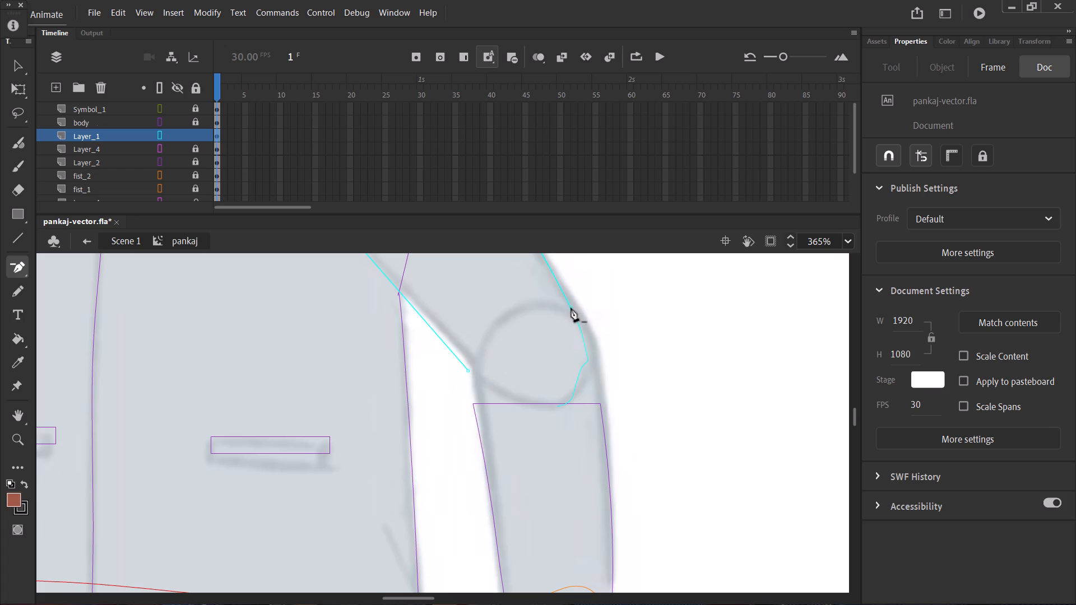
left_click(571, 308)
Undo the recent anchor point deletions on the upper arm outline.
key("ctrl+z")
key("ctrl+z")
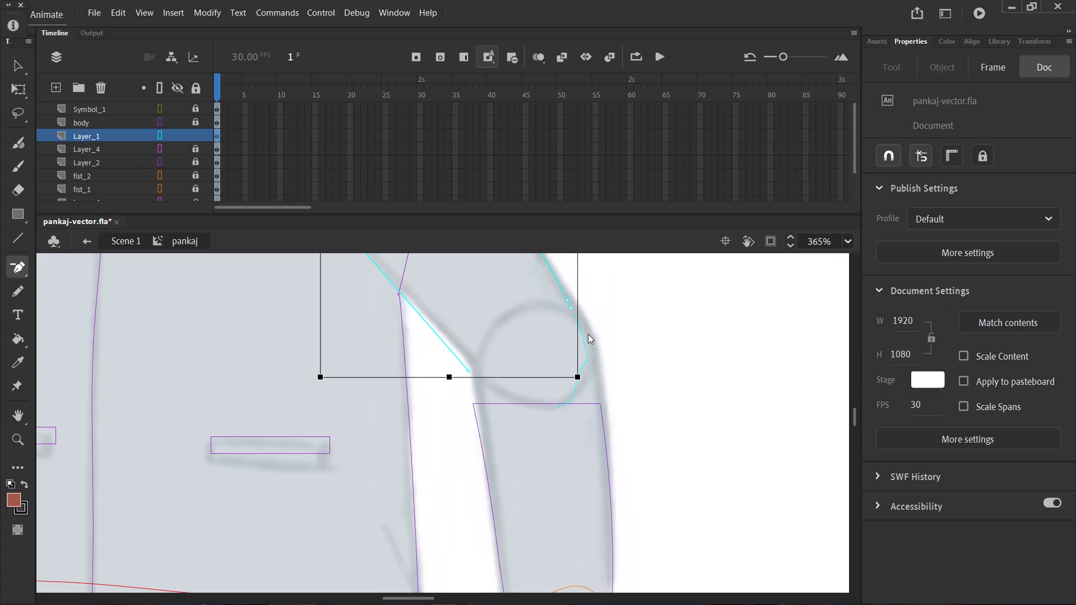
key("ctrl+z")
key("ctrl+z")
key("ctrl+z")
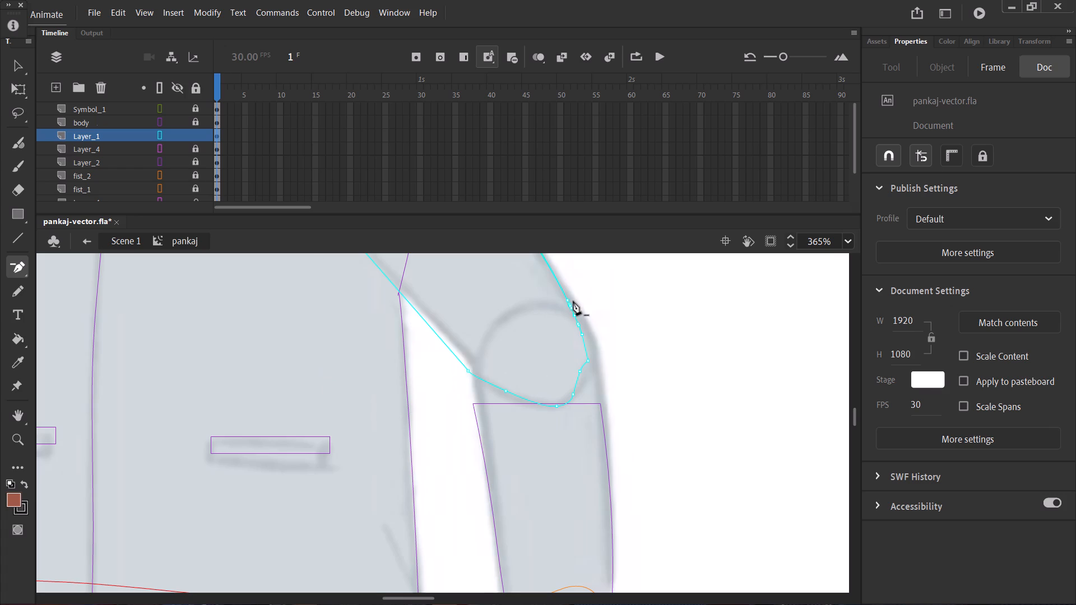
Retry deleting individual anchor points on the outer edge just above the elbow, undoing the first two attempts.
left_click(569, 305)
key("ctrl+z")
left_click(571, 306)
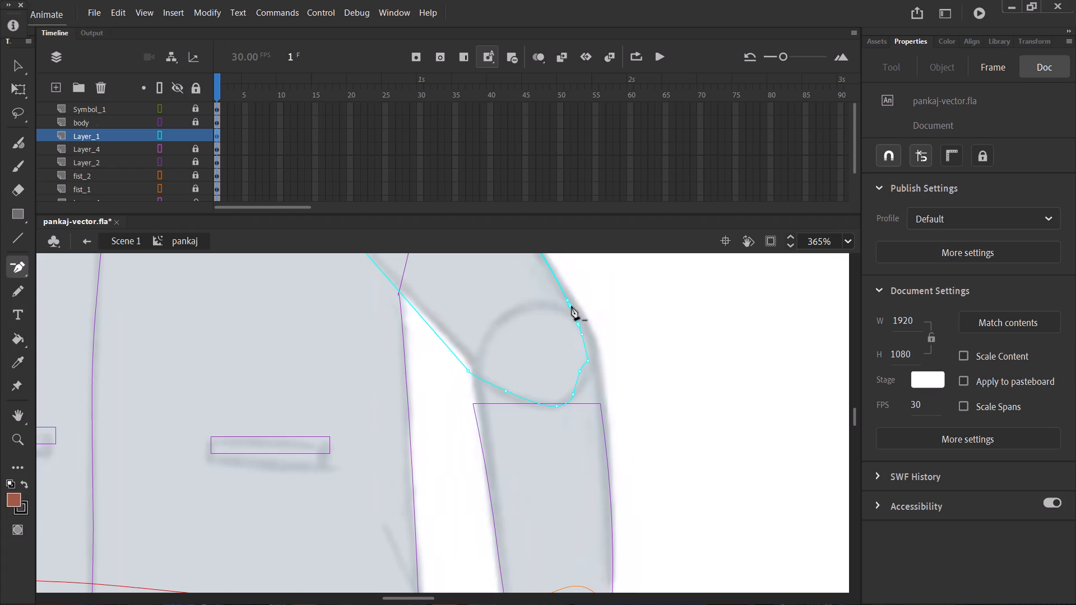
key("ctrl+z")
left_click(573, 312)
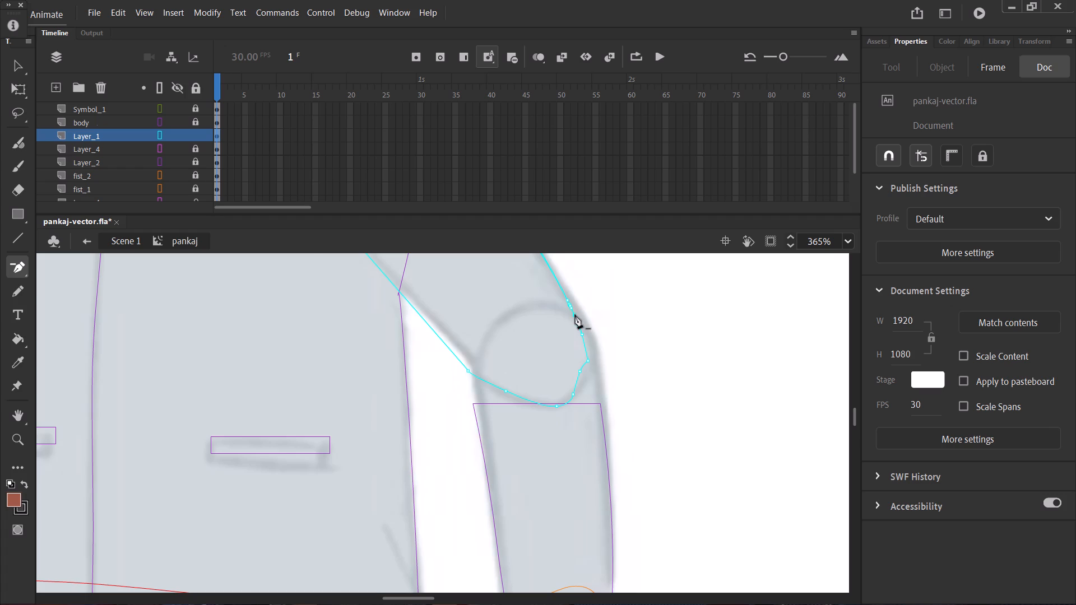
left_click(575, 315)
Check the upper arm with its fill shown, and delete Layer_1 from the pankaj symbol.
scroll(610, 349, "up", 5)
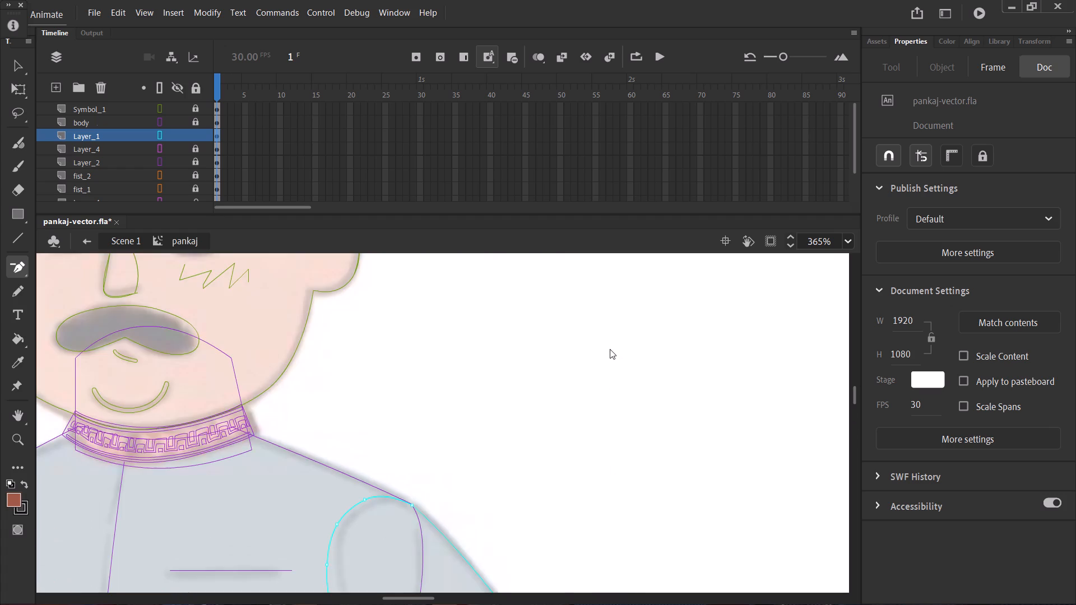
scroll(610, 349, "down", 3)
left_click(159, 134)
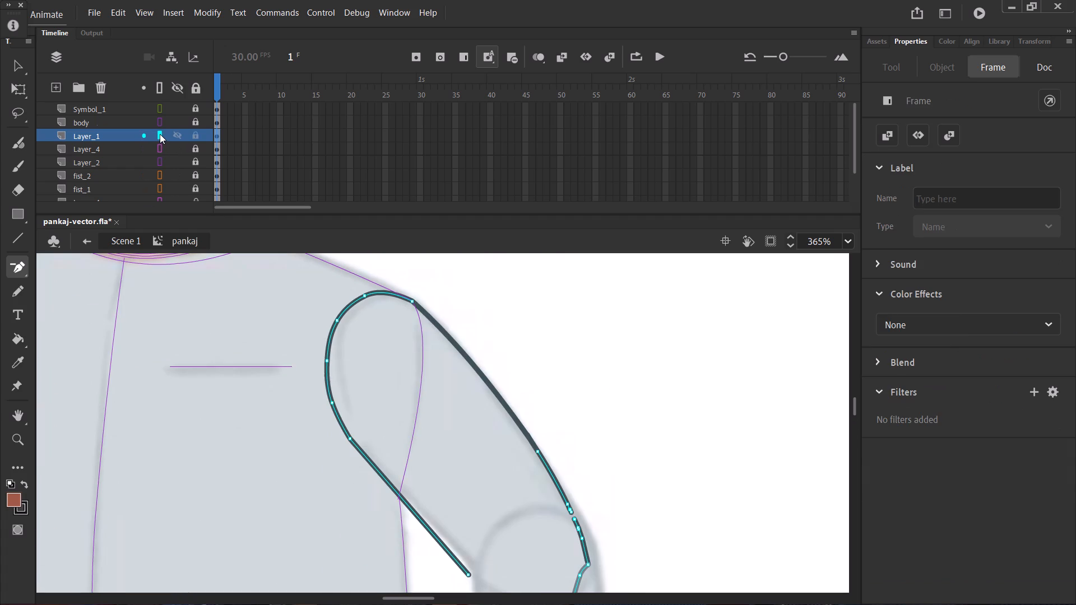
left_click(160, 134)
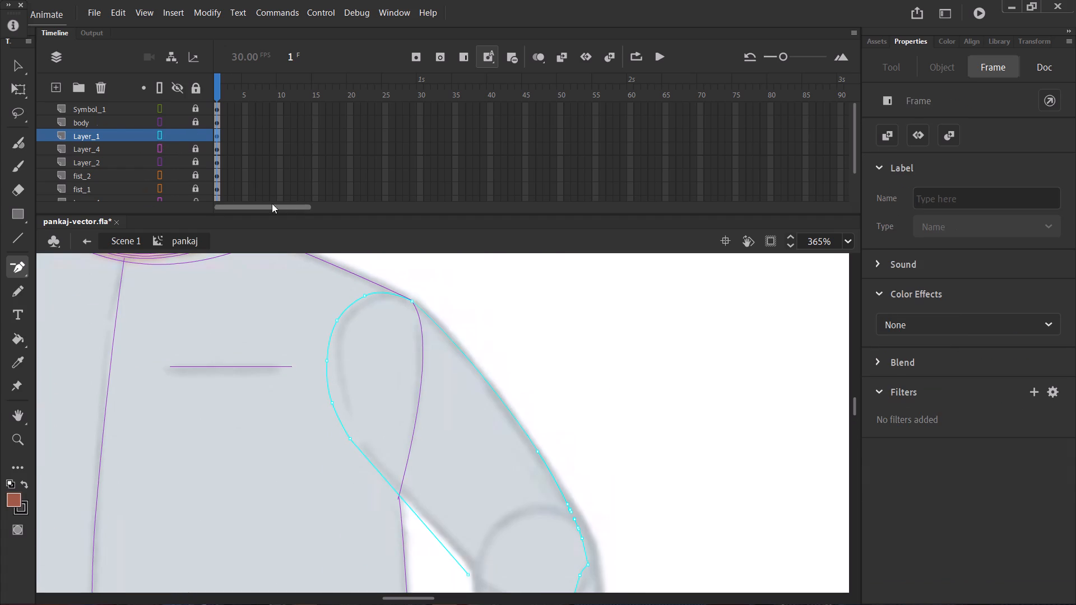
left_click(120, 134)
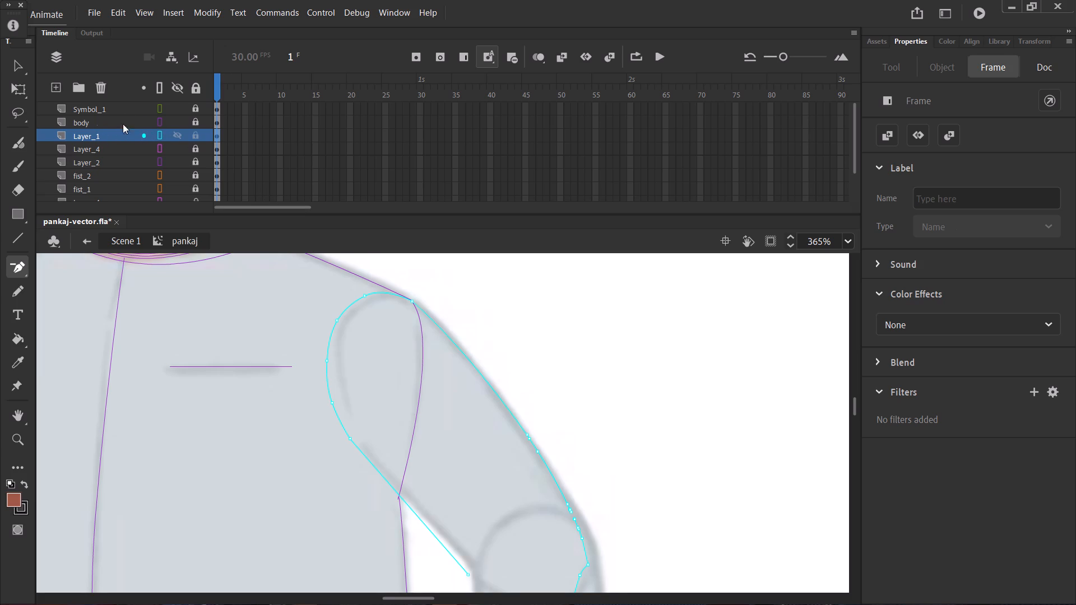
left_click(91, 87)
left_click(101, 82)
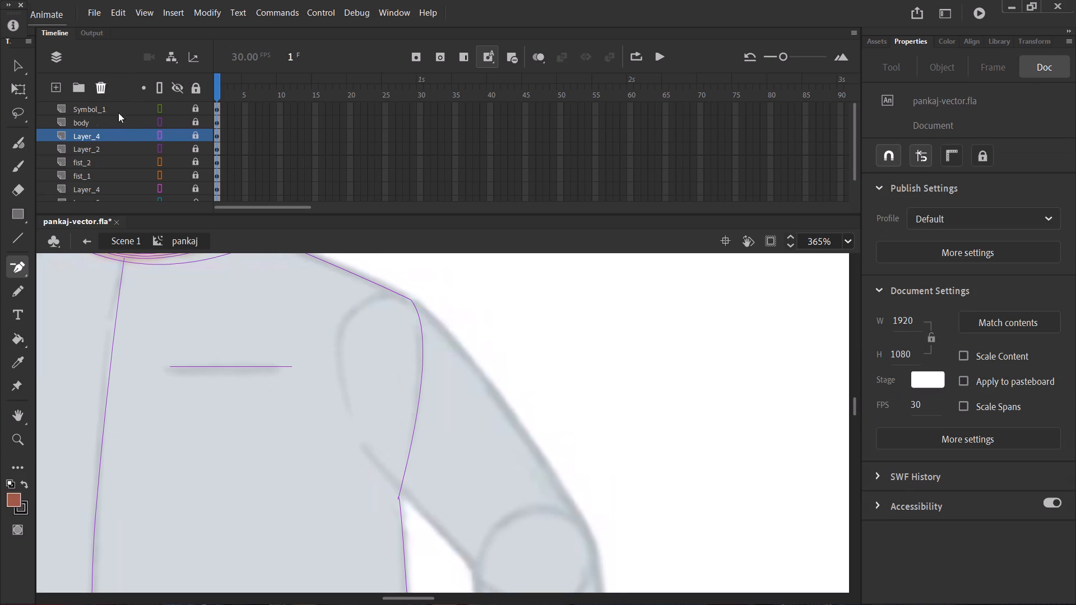
Add a new layer directly below body and draw a brown rectangle with a red stroke of size 1 over the upper arm reference.
left_click(21, 209)
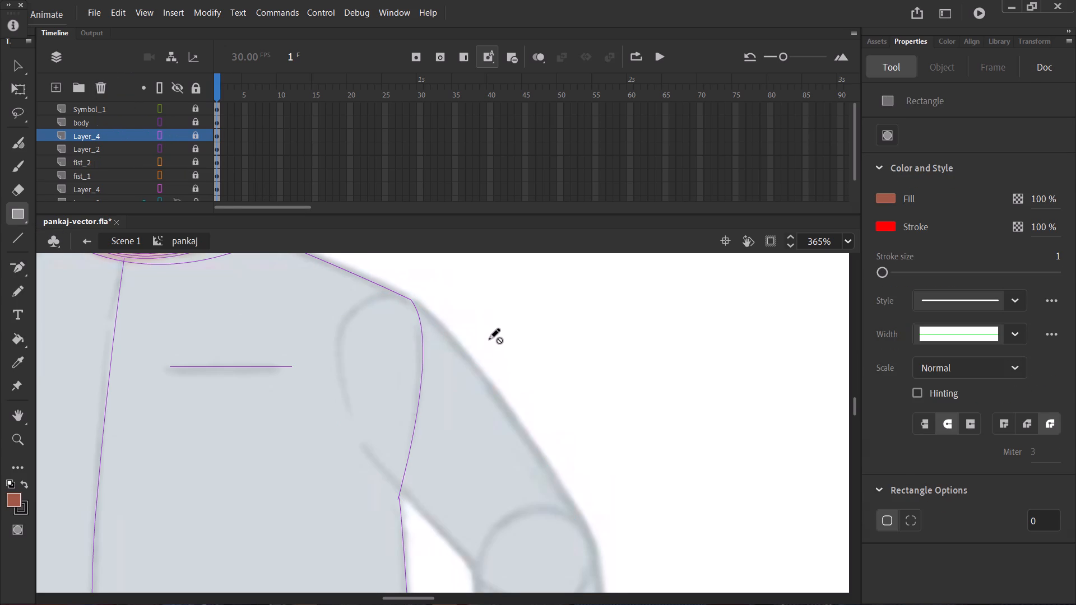
left_click(21, 213)
left_click(54, 85)
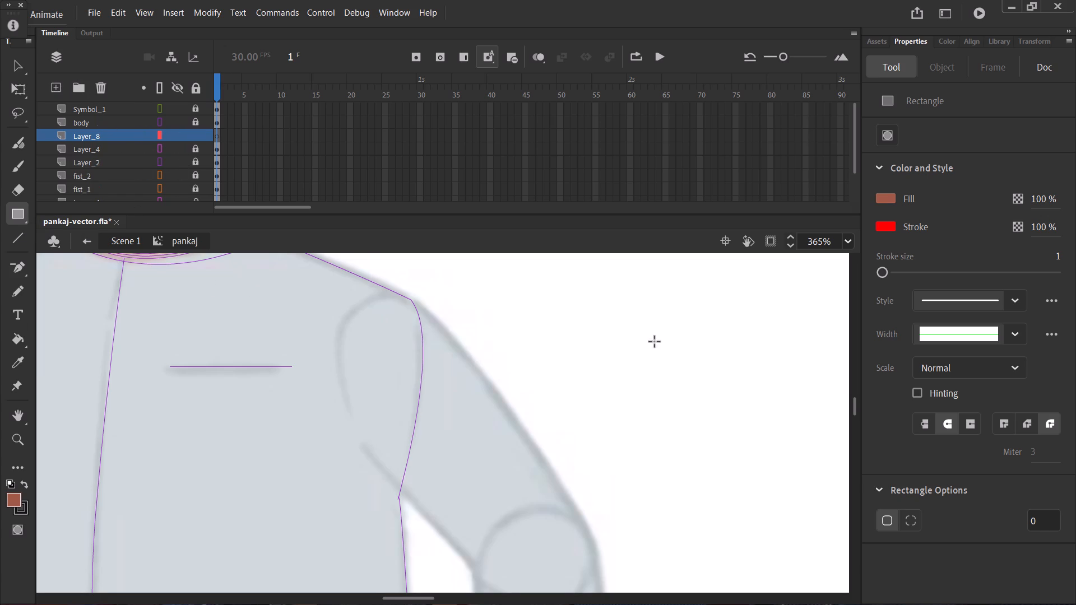
left_click_drag(374, 312, 726, 475)
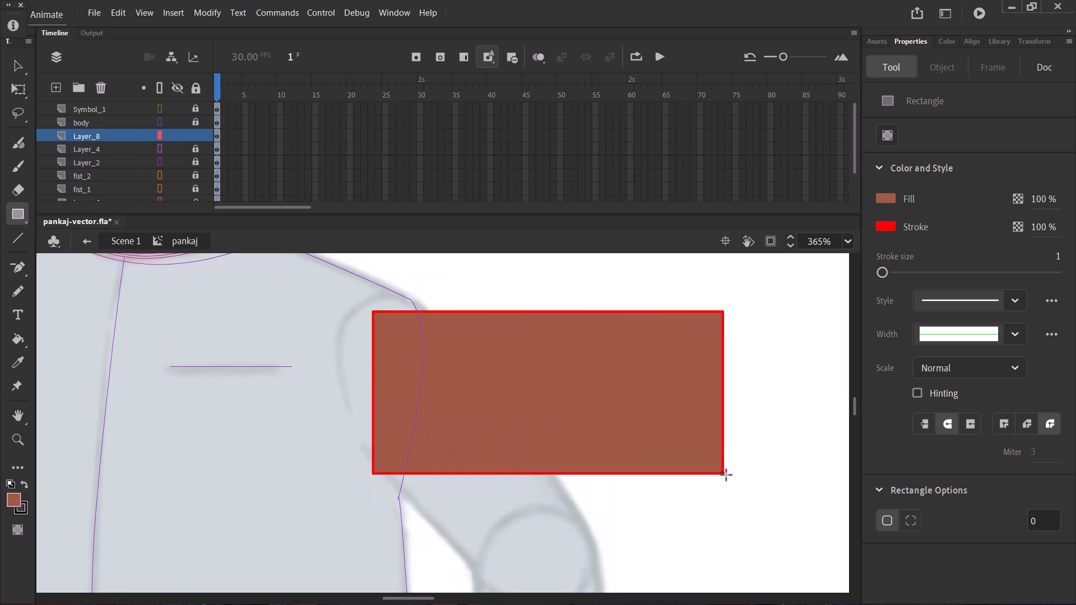
Finish the rectangle so it spans past the upper arm reference, and show Layer_8 as outlines.
left_click_drag(726, 475, 764, 495)
left_click(155, 137)
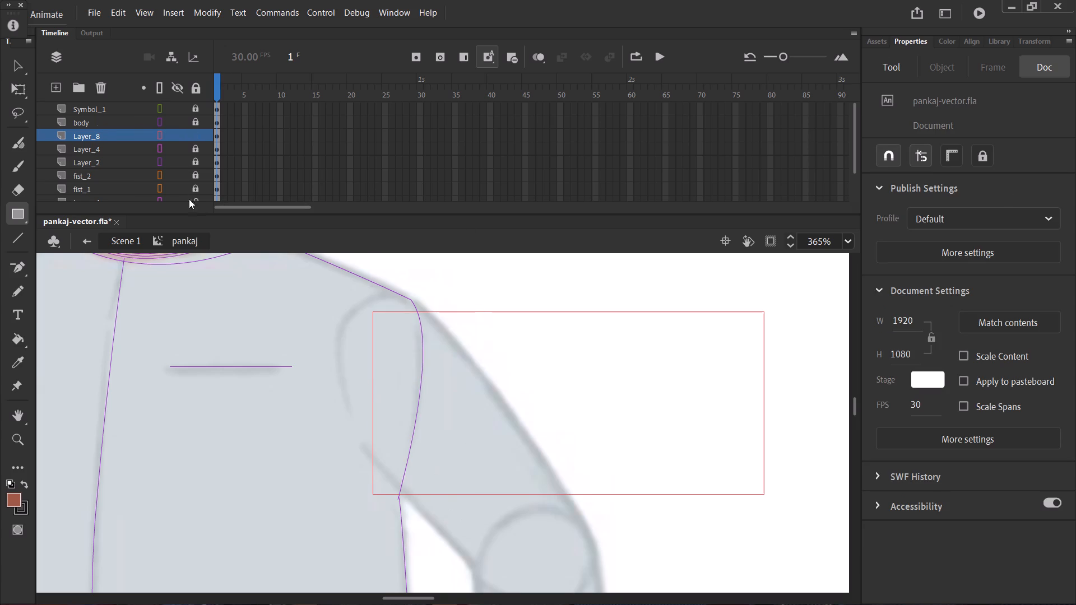
Move the rectangle's two body-side corners onto the armpit line and the top of the shoulder in the reference.
left_click(12, 62)
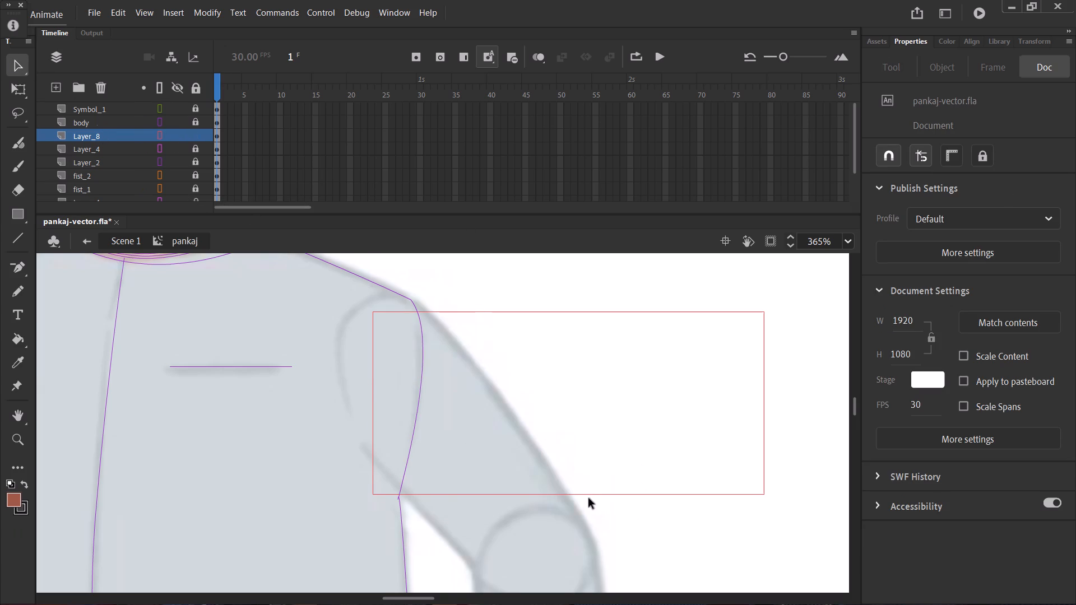
left_click_drag(588, 494, 588, 473)
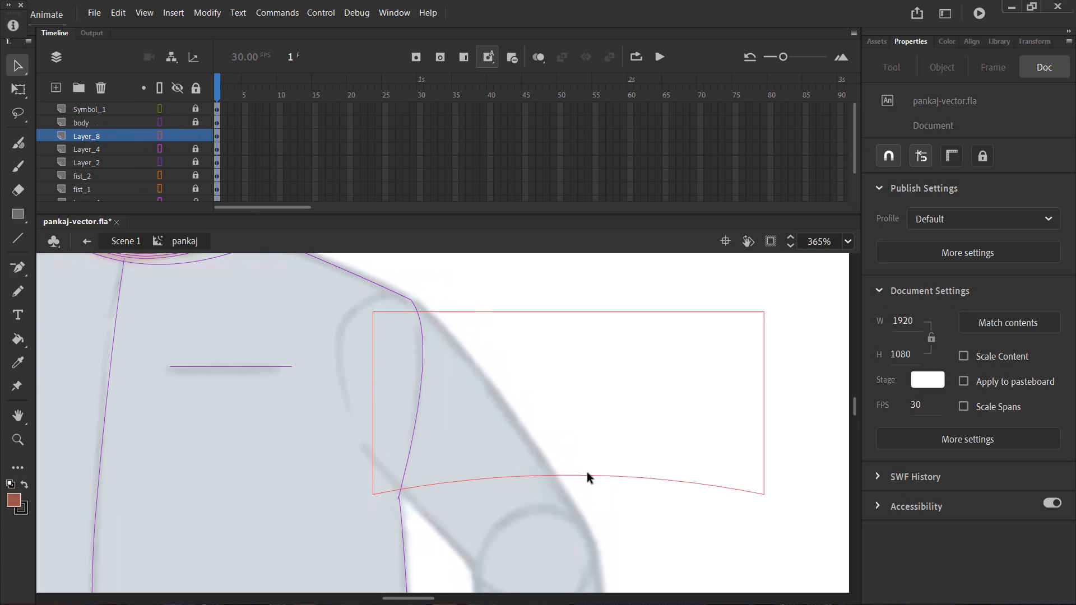
key("ctrl+z")
left_click_drag(376, 494, 374, 460)
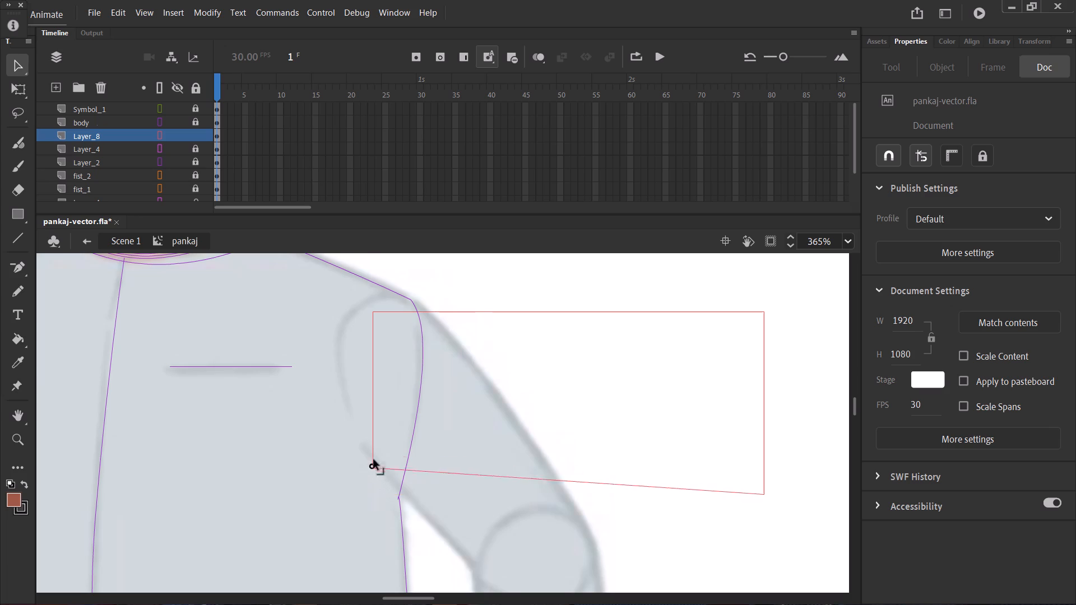
left_click_drag(374, 460, 358, 439)
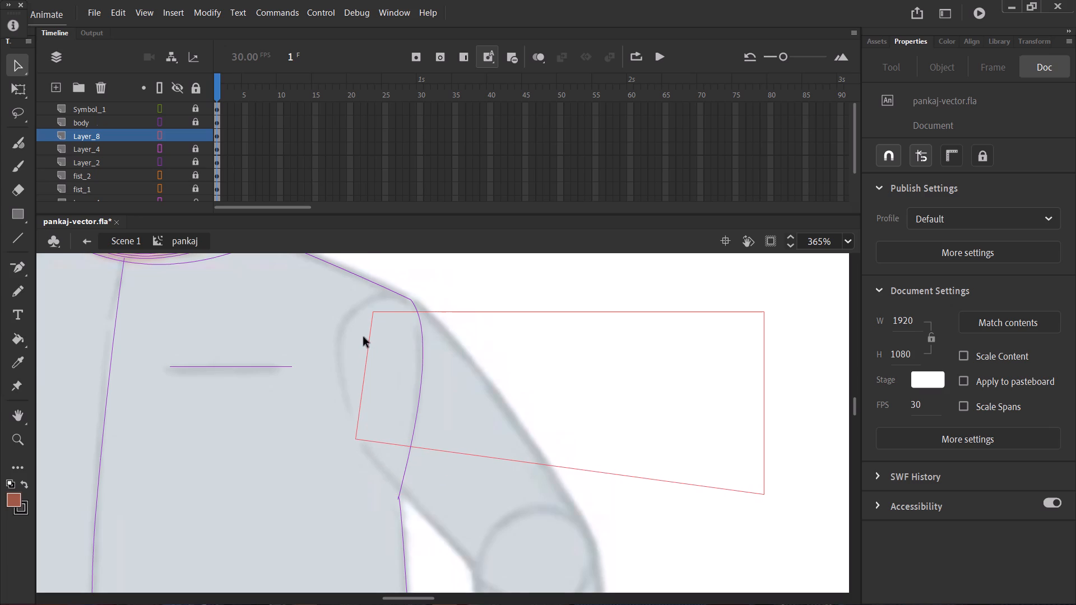
left_click_drag(374, 310, 414, 300)
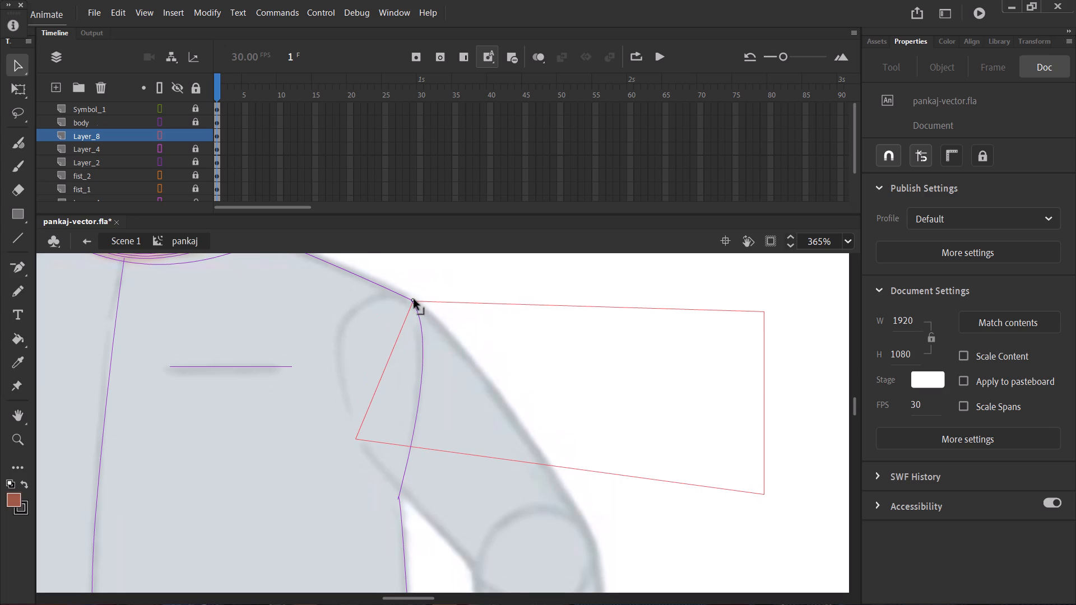
left_click_drag(414, 300, 413, 300)
left_click_drag(357, 439, 363, 444)
Move the shape's two remaining corners onto the inner and outer sides of the reference elbow circle.
scroll(782, 498, "down", 2)
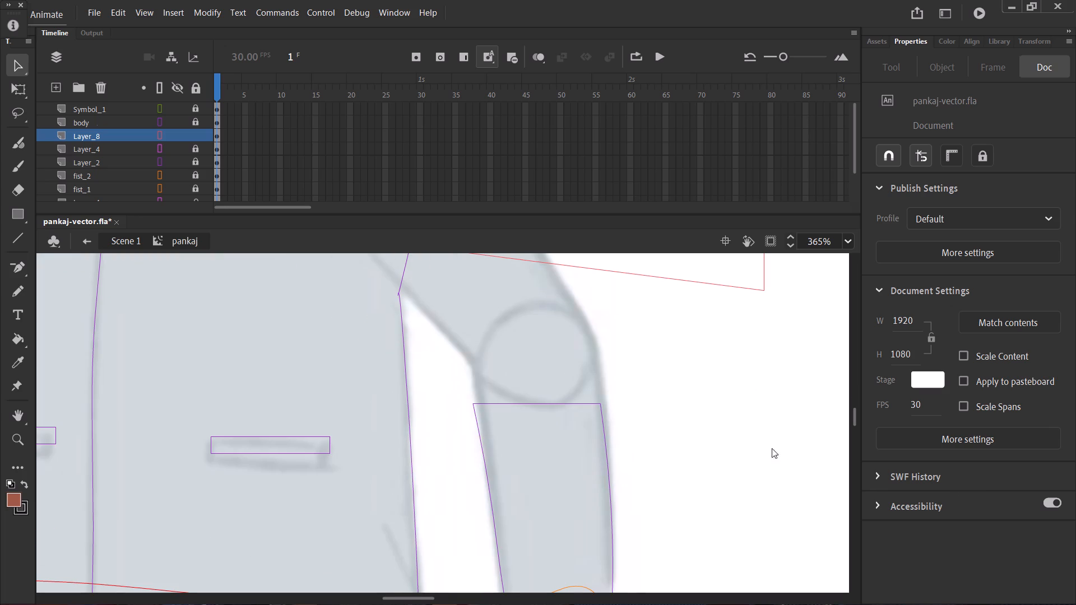
left_click_drag(764, 290, 481, 375)
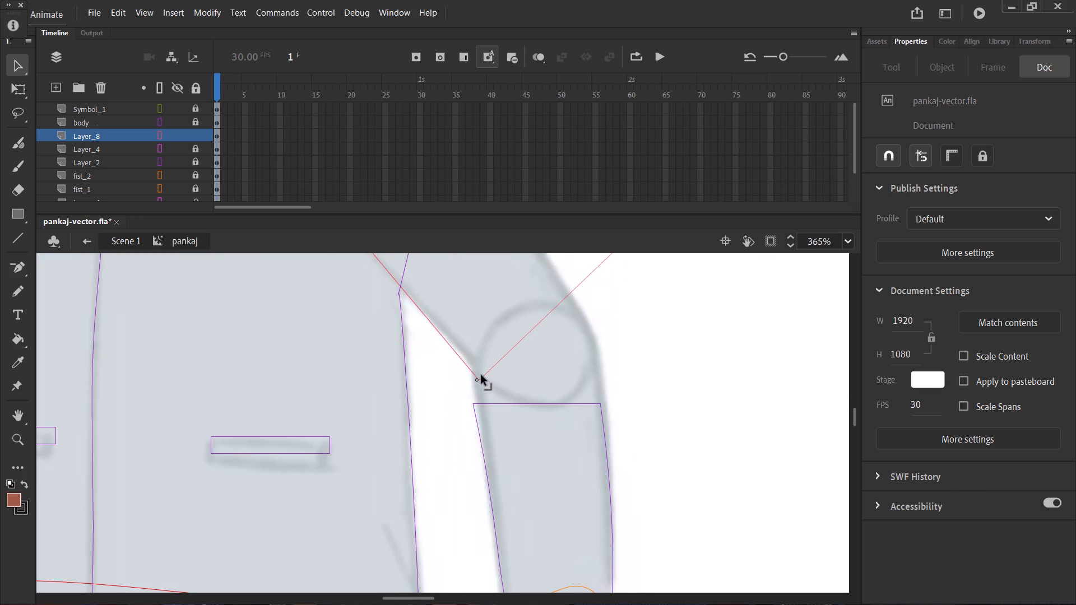
left_click_drag(481, 375, 477, 372)
scroll(645, 394, "up", 4)
scroll(674, 404, "down", 2)
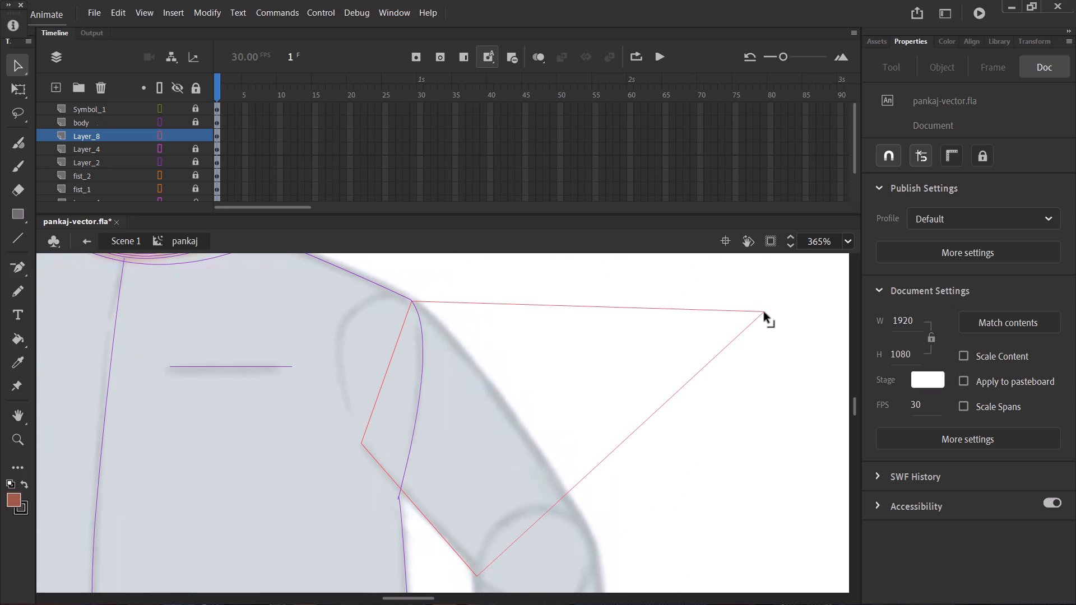
left_click_drag(764, 313, 593, 543)
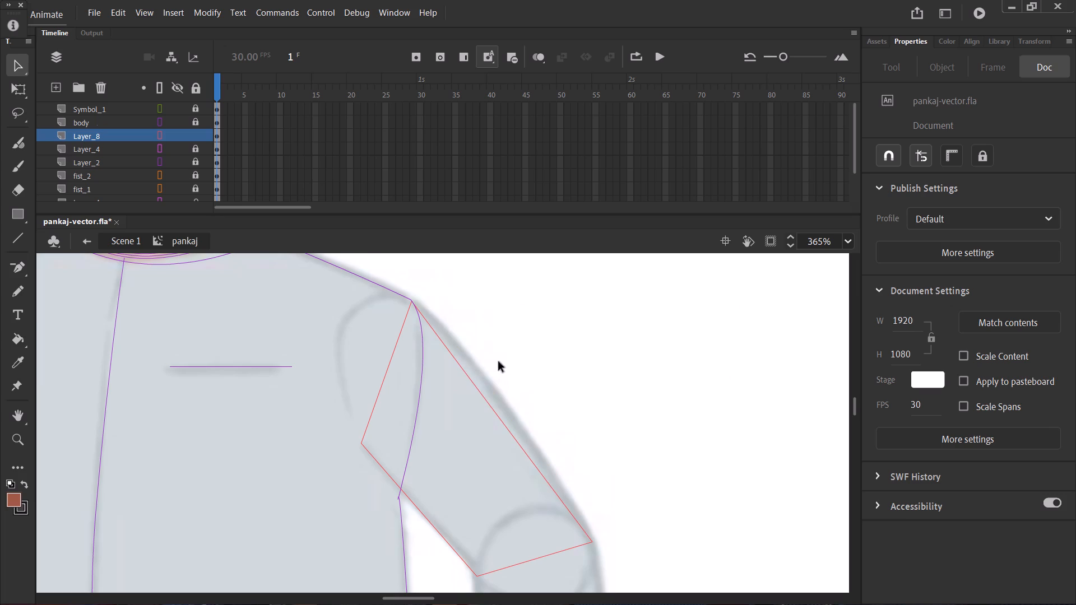
Bend the upper arm shape's outer edge outward to follow the sleeve outline from shoulder to elbow.
left_click_drag(485, 397, 495, 387)
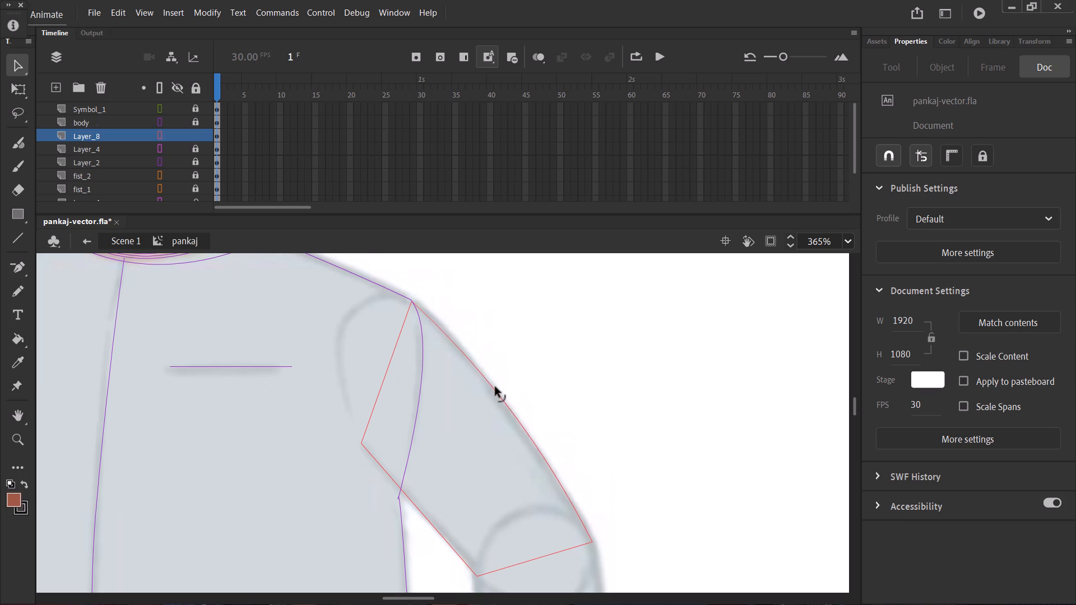
left_click_drag(495, 387, 494, 387)
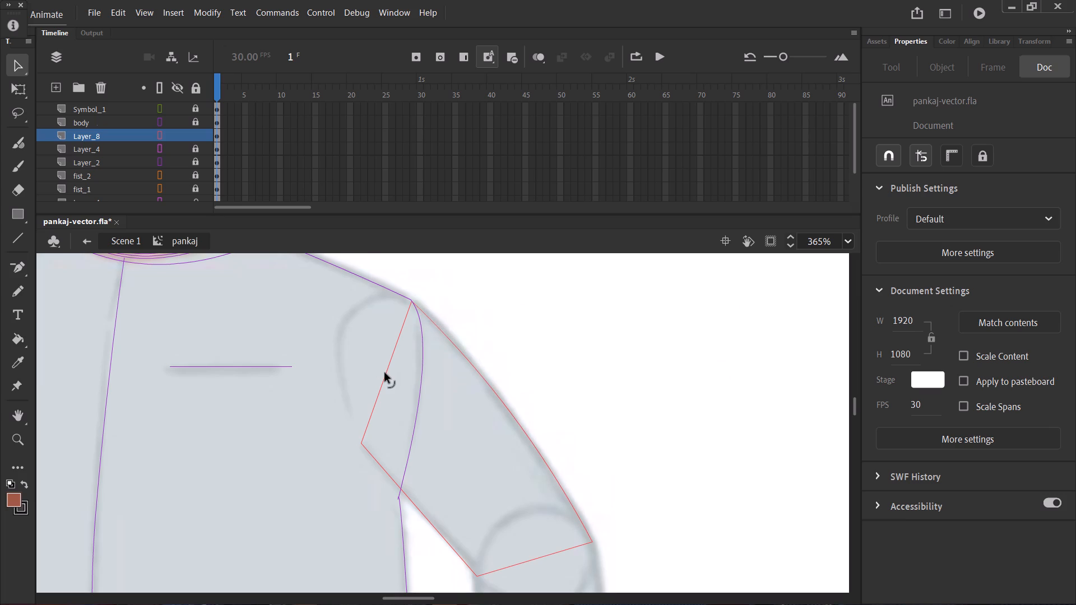
Bend the shoulder-end edge of the upper arm shape toward the body into a rounded curve.
left_click_drag(385, 373, 360, 320)
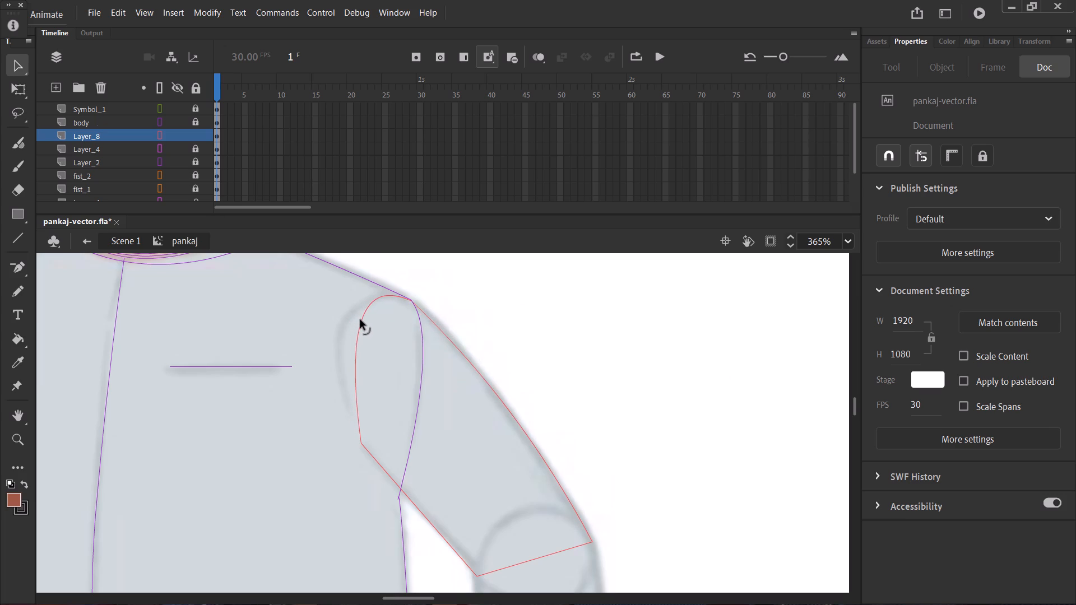
left_click_drag(360, 320, 363, 313)
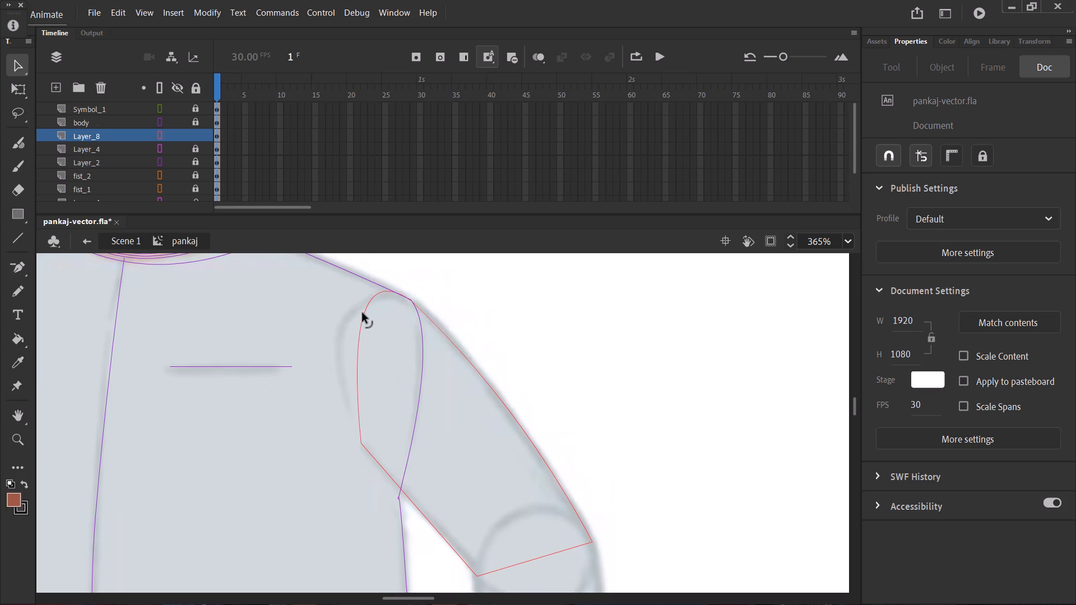
left_click_drag(363, 313, 363, 314)
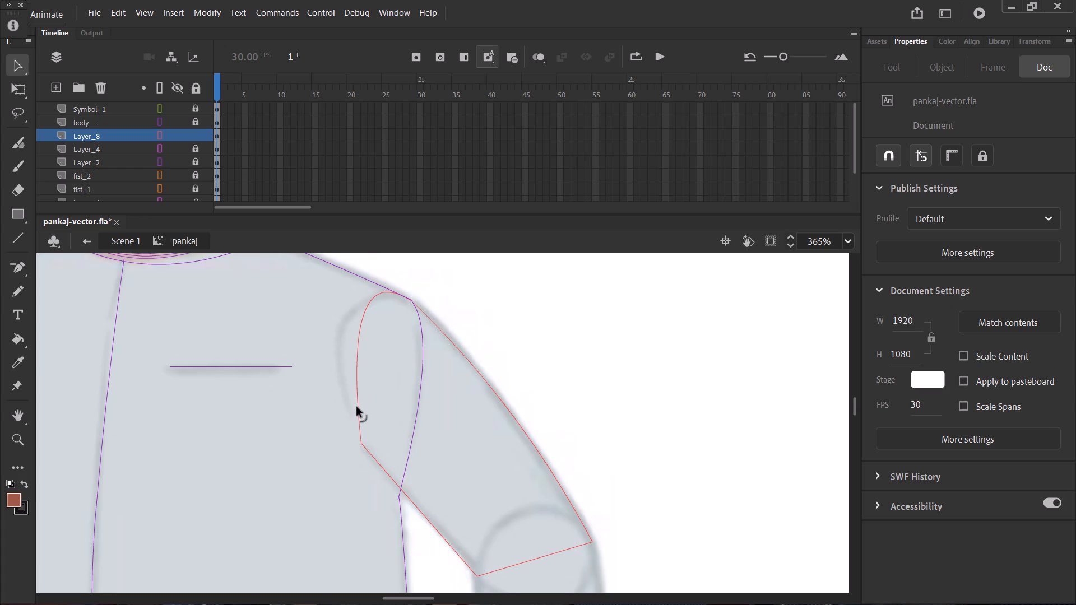
left_click(357, 407)
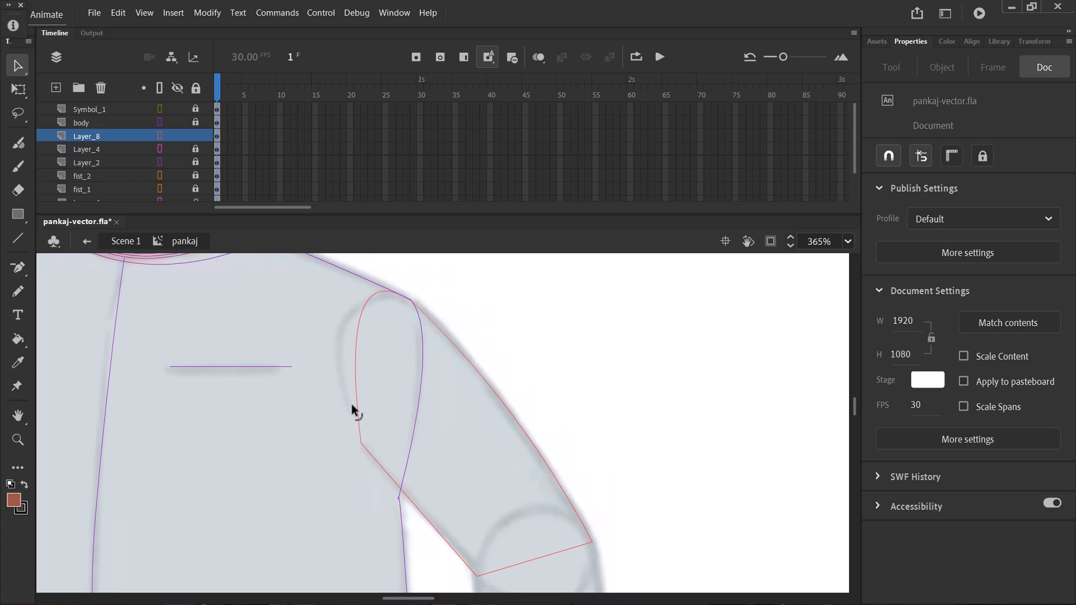
Add an anchor point on the inner side of the shoulder curve and reshape the curve to follow the reference shoulder outline.
left_click(15, 265)
left_click(55, 286)
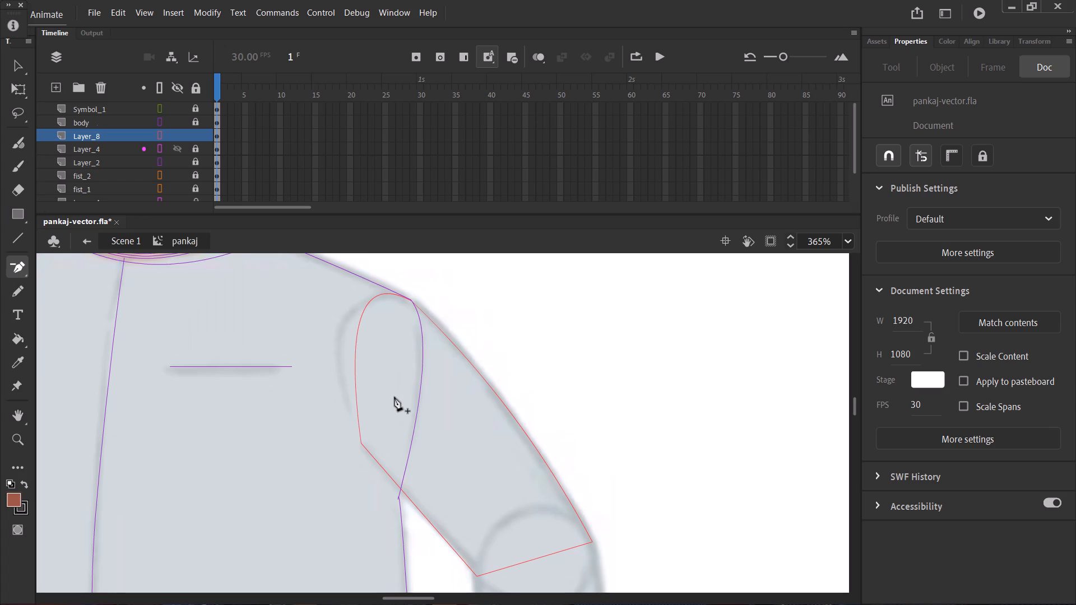
left_click(355, 389)
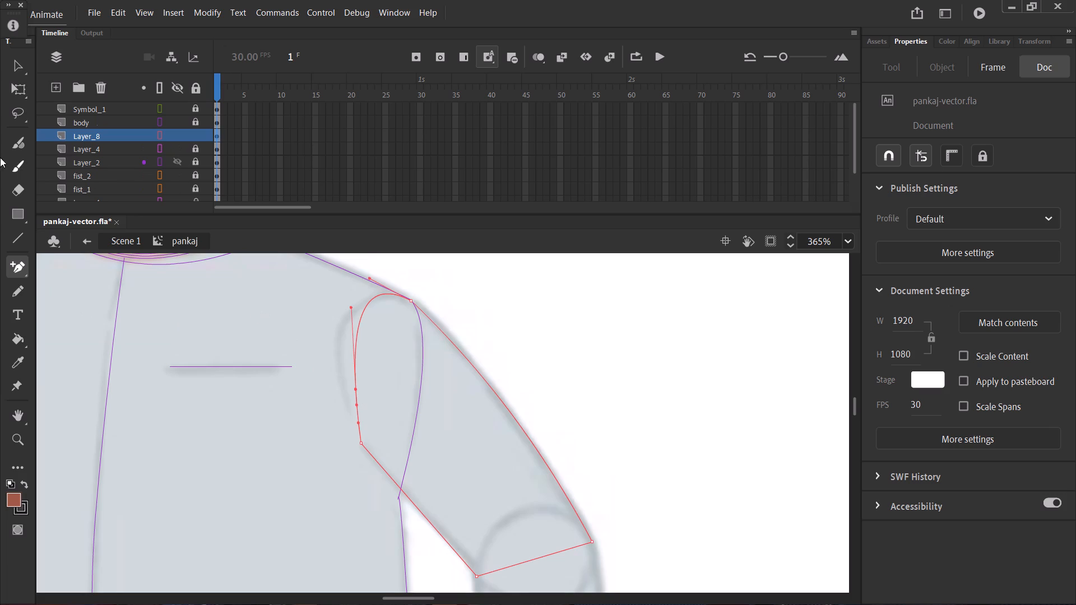
left_click(24, 64)
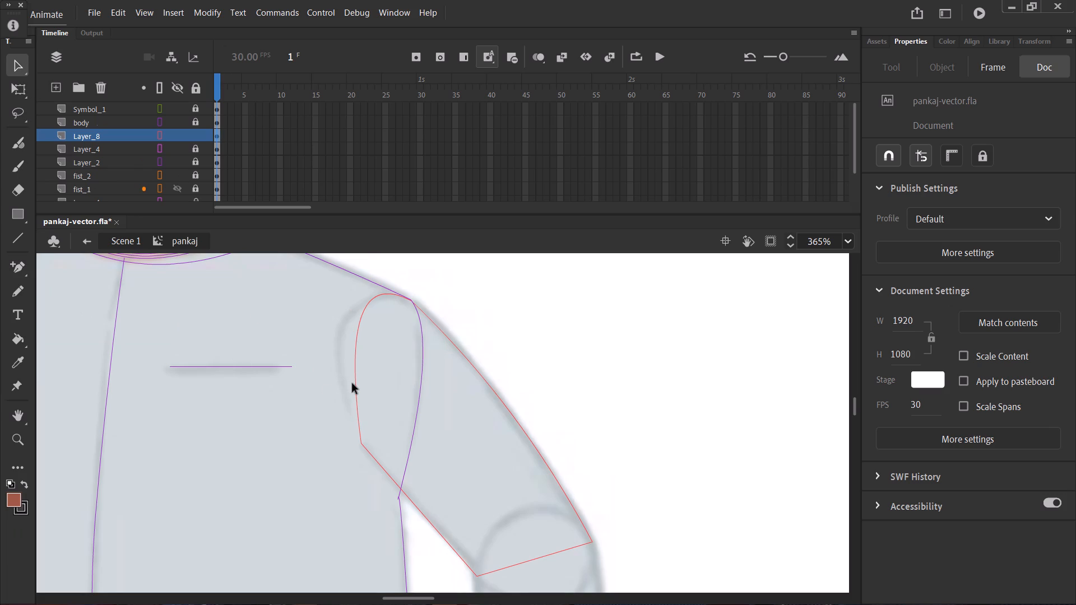
left_click_drag(355, 385, 337, 393)
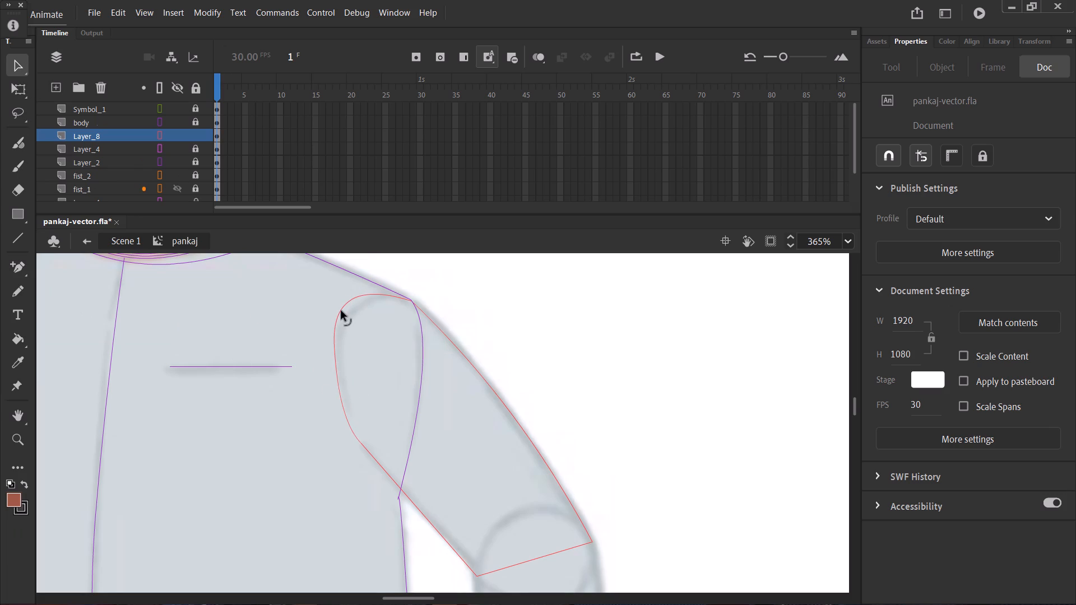
left_click_drag(341, 311, 355, 314)
left_click_drag(350, 421, 342, 401)
left_click_drag(359, 301, 365, 301)
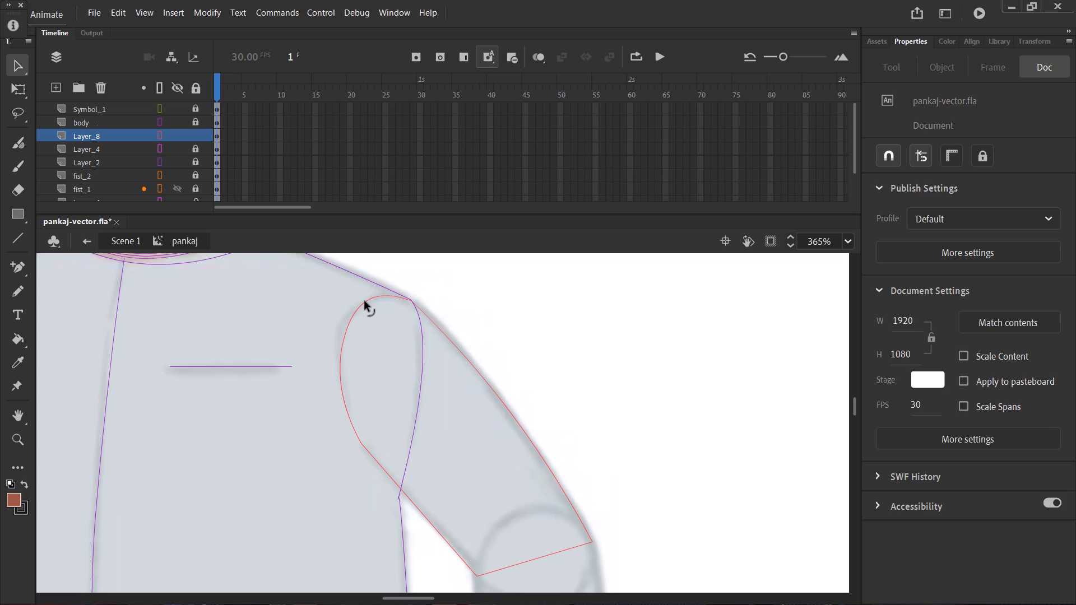
left_click_drag(365, 301, 366, 302)
Bend the elbow-end edge of the upper arm shape downward to follow the bottom of the reference elbow circle.
scroll(735, 442, "down", 3)
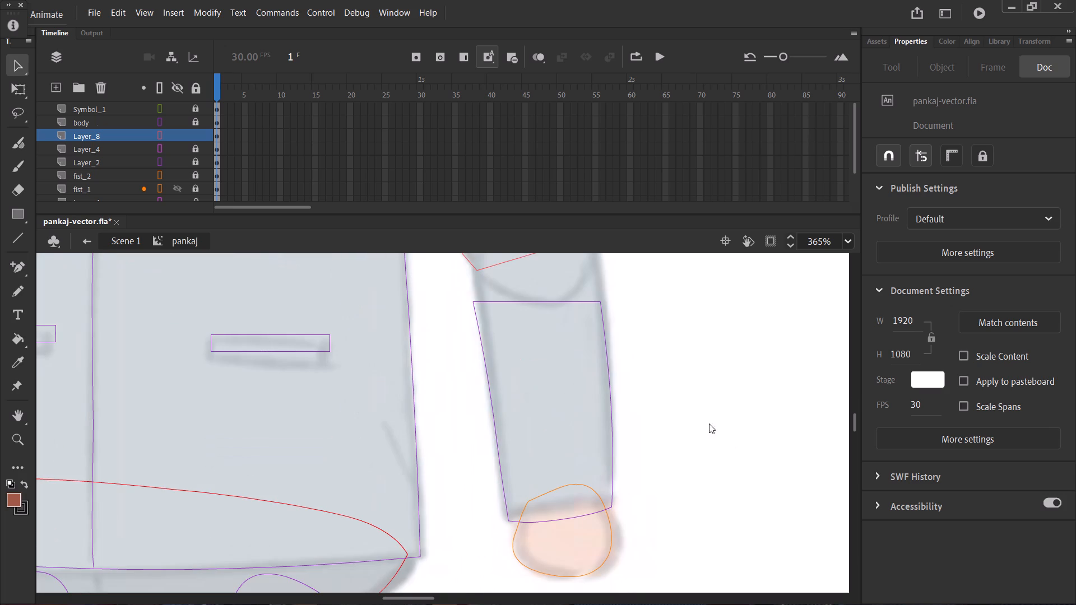
scroll(695, 411, "up", 1)
left_click_drag(525, 357, 535, 370)
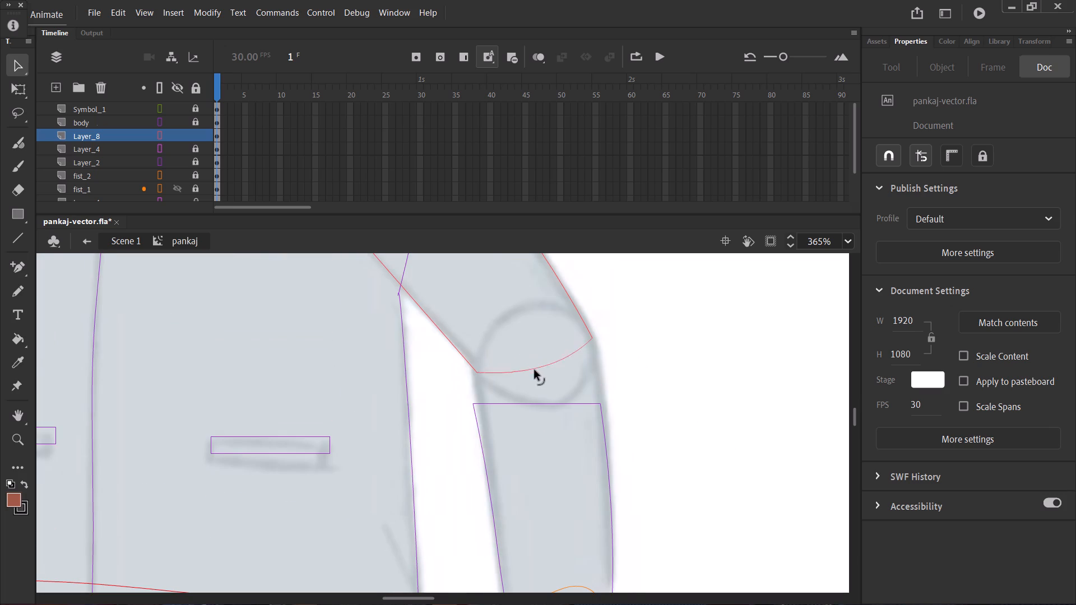
left_click_drag(535, 370, 563, 396)
left_click_drag(563, 396, 561, 400)
left_click_drag(523, 393, 521, 398)
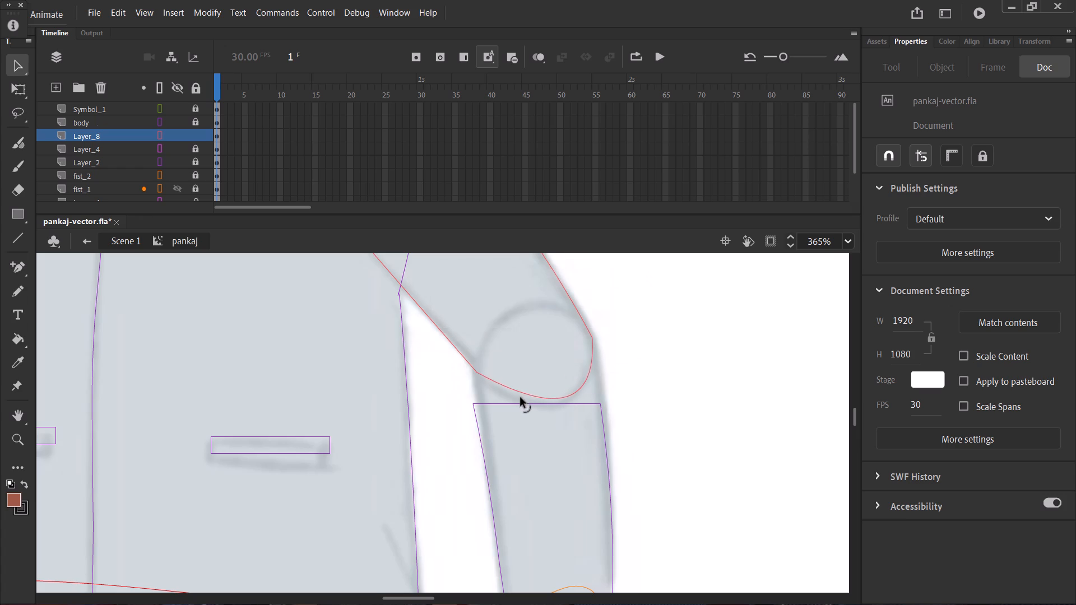
left_click_drag(521, 398, 489, 399)
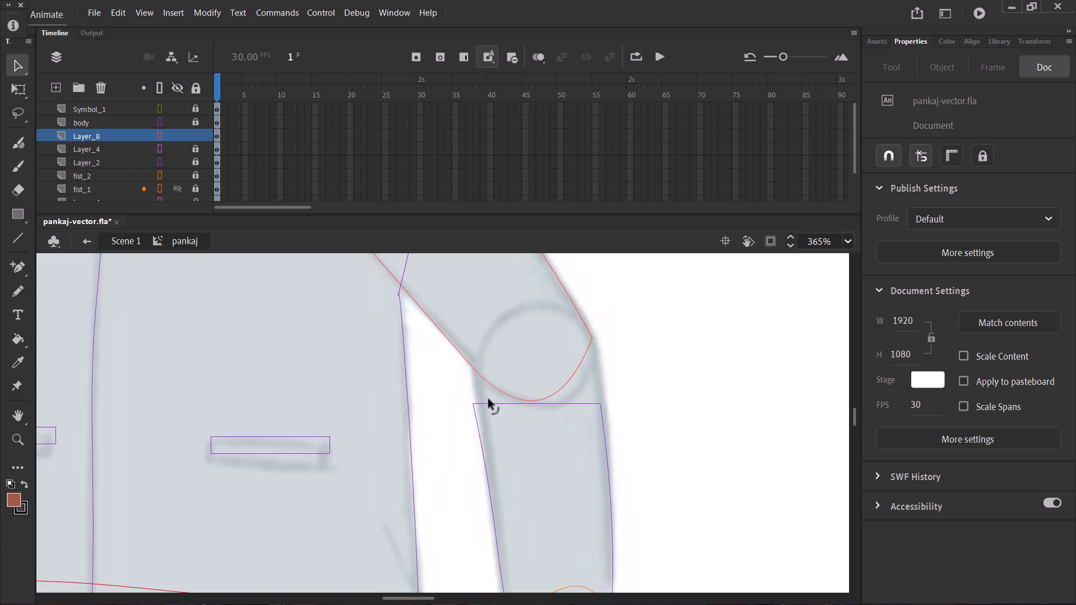
left_click_drag(489, 399, 481, 398)
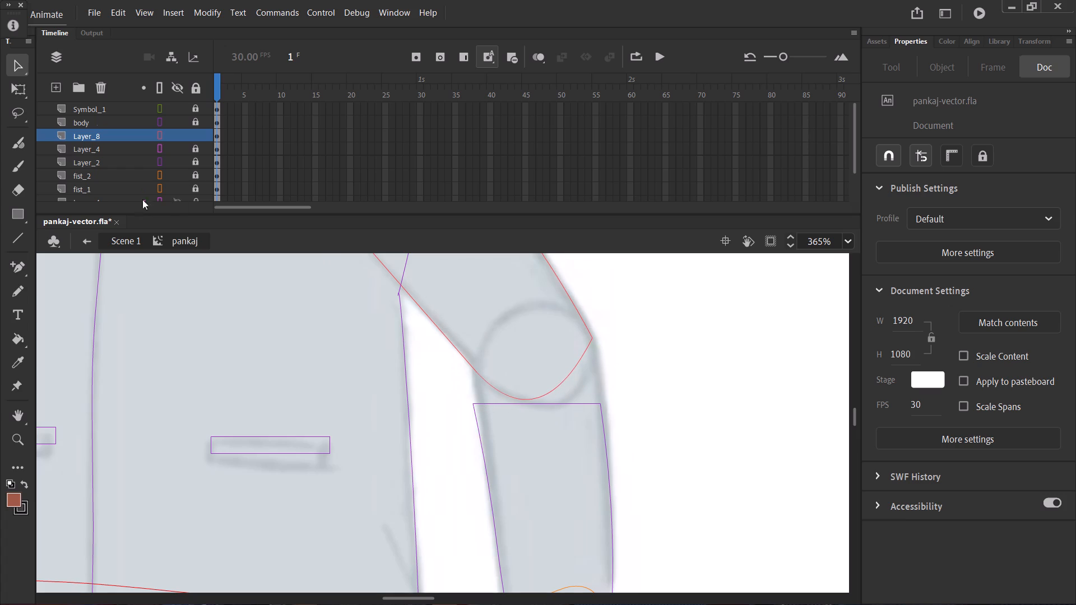
Add an anchor point on the outer side of the elbow curve and round that end to match the reference circle.
left_click(26, 263)
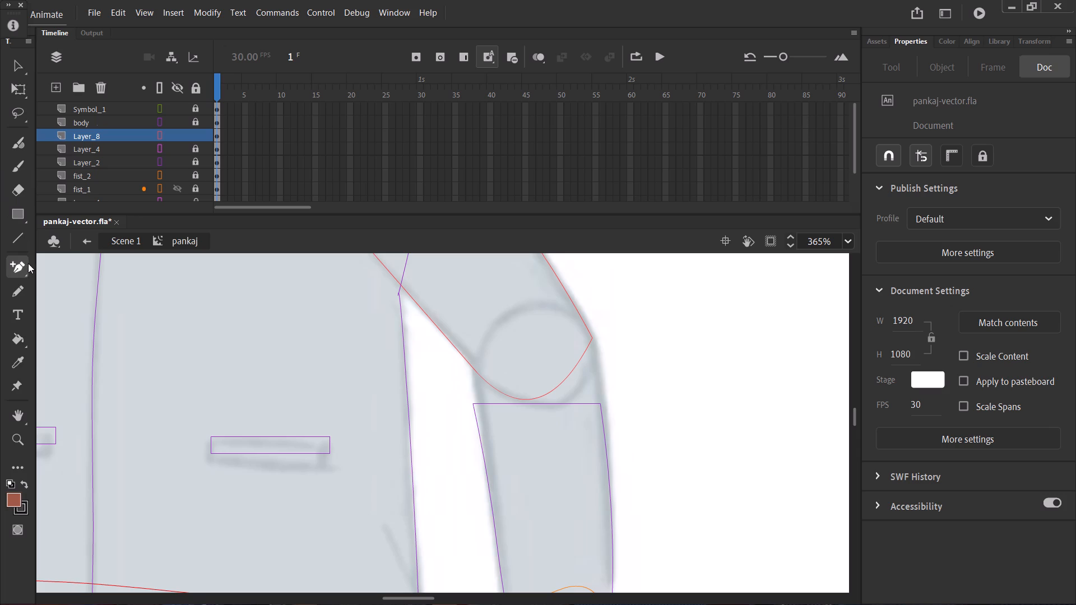
left_click(572, 371)
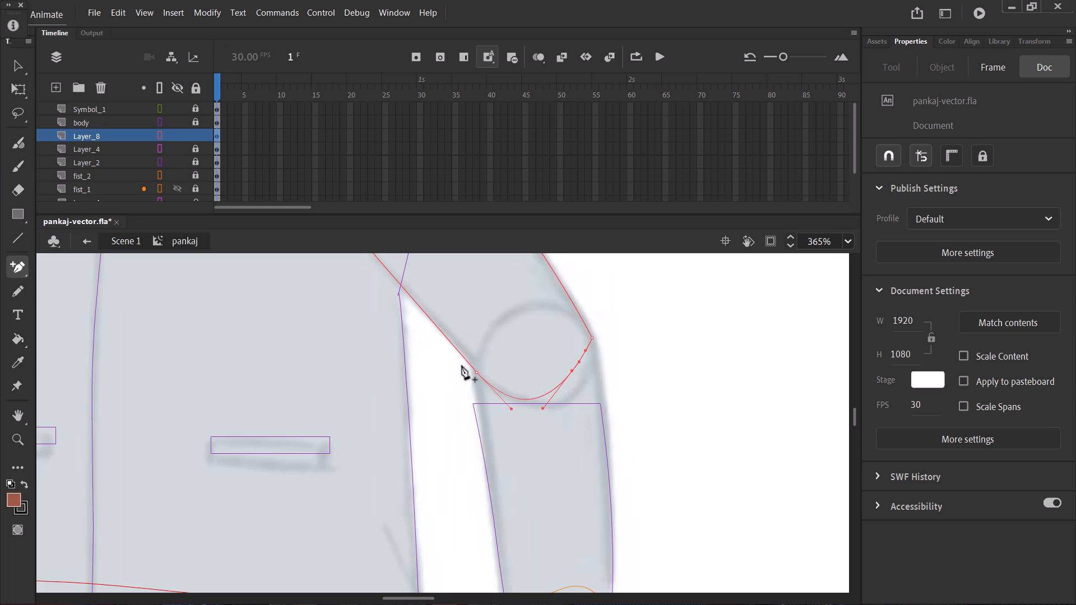
left_click(18, 71)
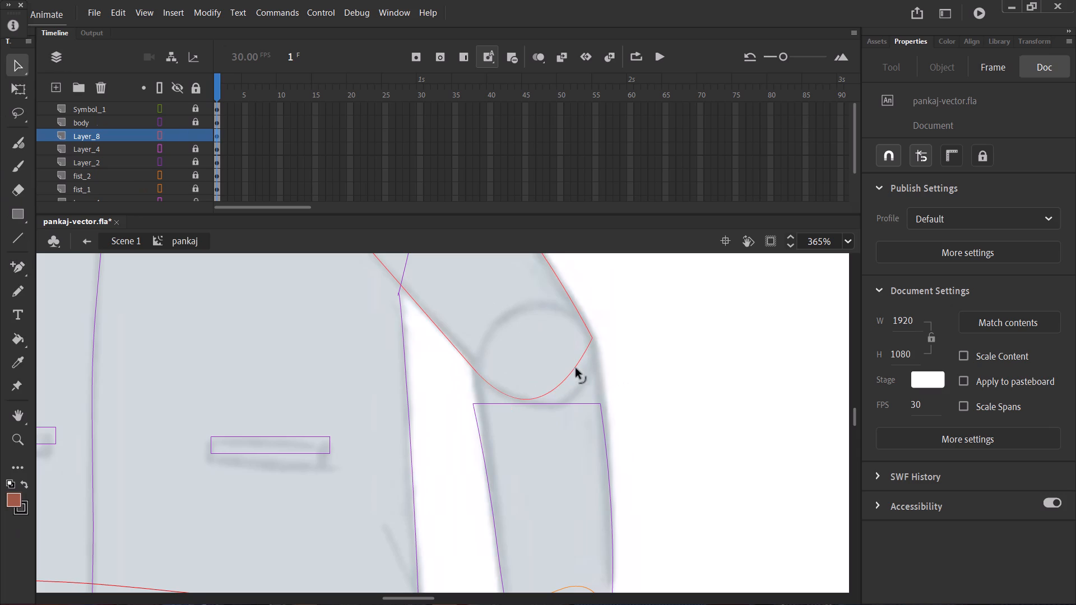
left_click_drag(577, 369, 592, 378)
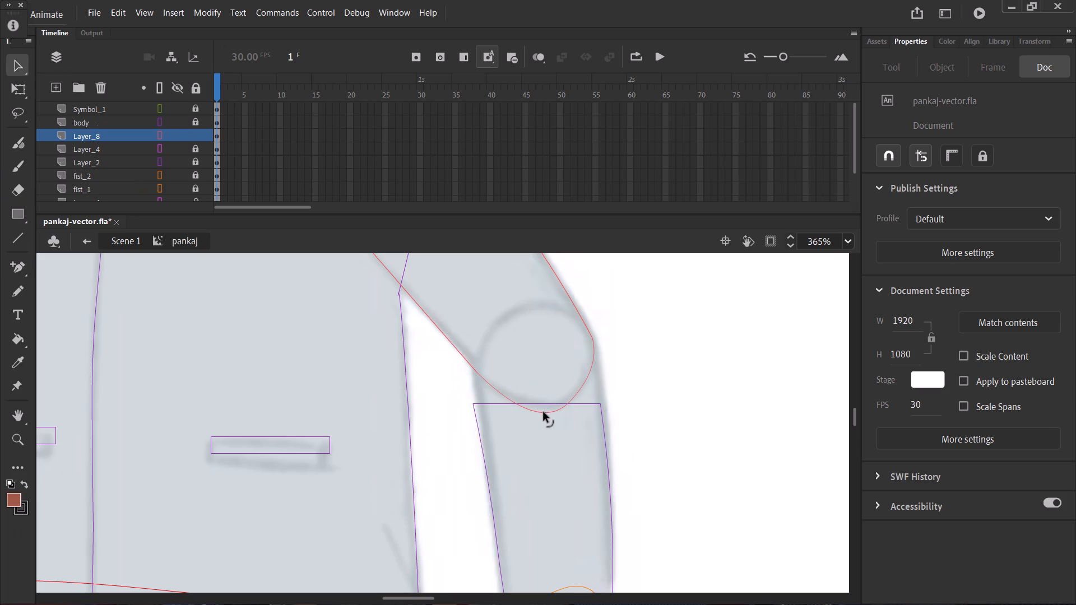
left_click_drag(544, 413, 532, 402)
left_click_drag(588, 362, 588, 374)
left_click_drag(588, 374, 592, 373)
scroll(587, 394, "up", 4)
scroll(587, 394, "down", 2)
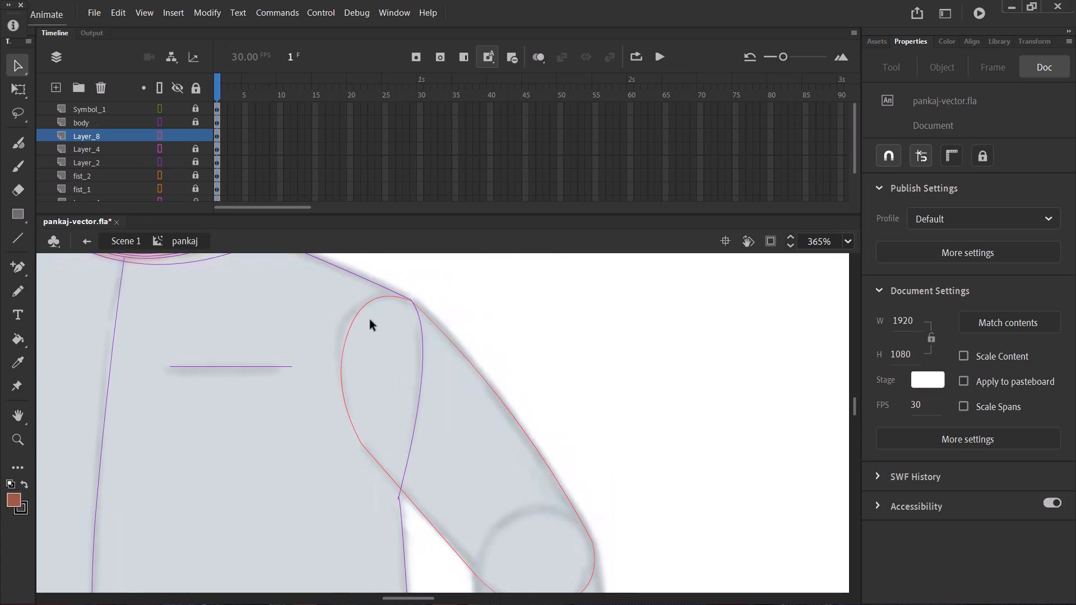
Fine-tune the upper arm's shoulder curve and its outer and underarm corners to follow the reference shoulder.
left_click_drag(410, 300, 419, 305)
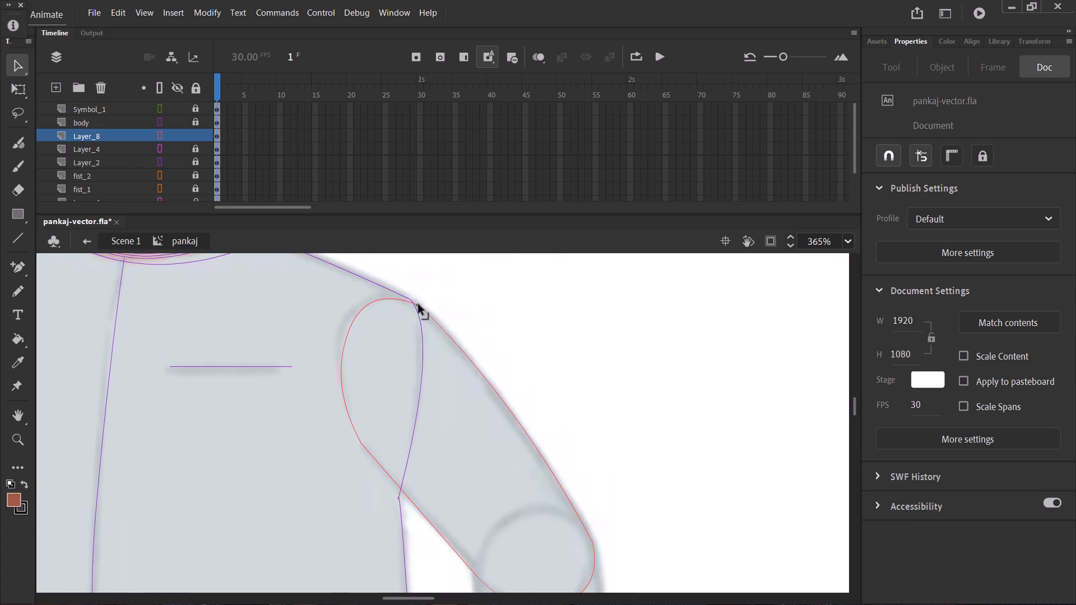
left_click_drag(419, 305, 416, 301)
left_click_drag(400, 299, 400, 294)
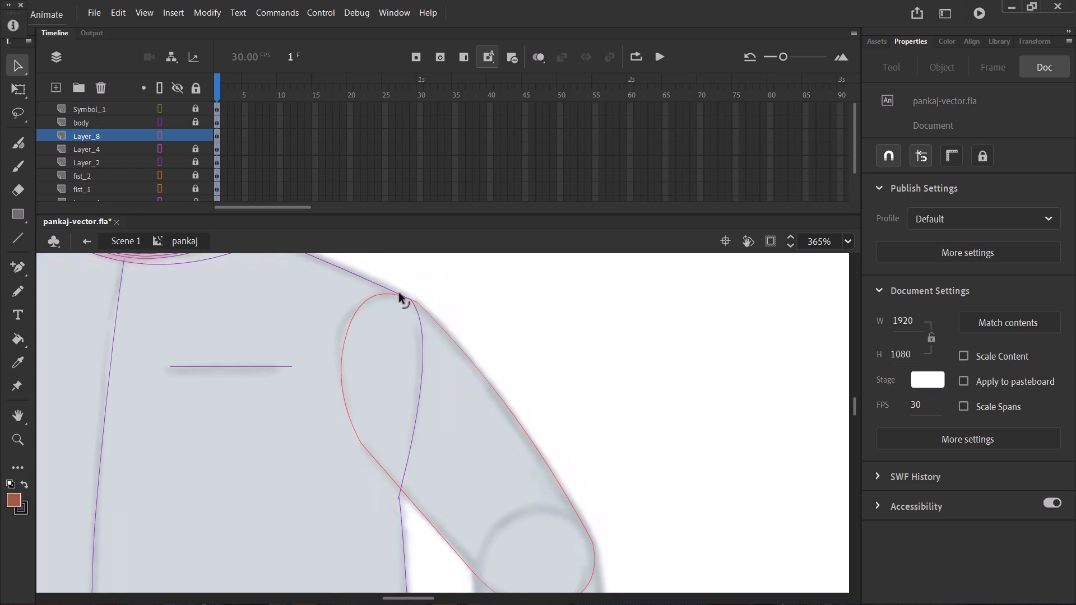
left_click_drag(400, 294, 406, 299)
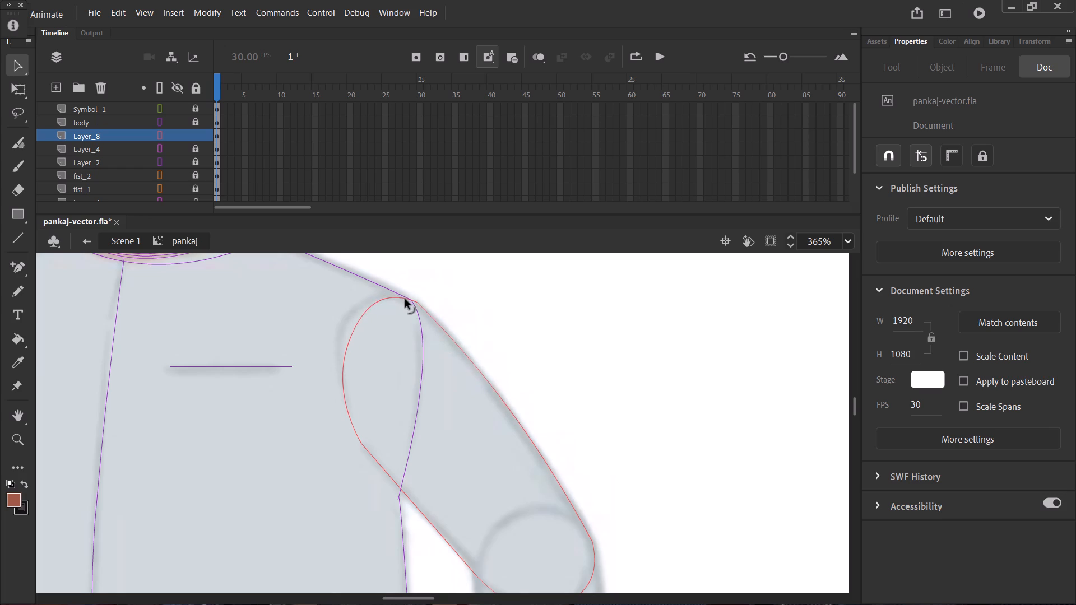
left_click(415, 299)
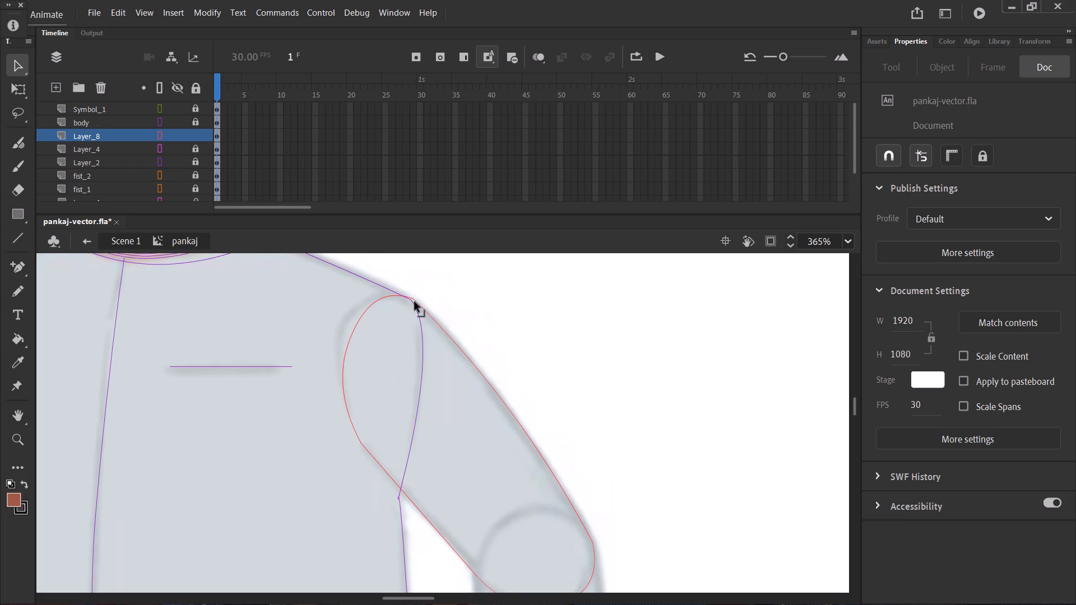
left_click(414, 300)
scroll(428, 329, "down", 1)
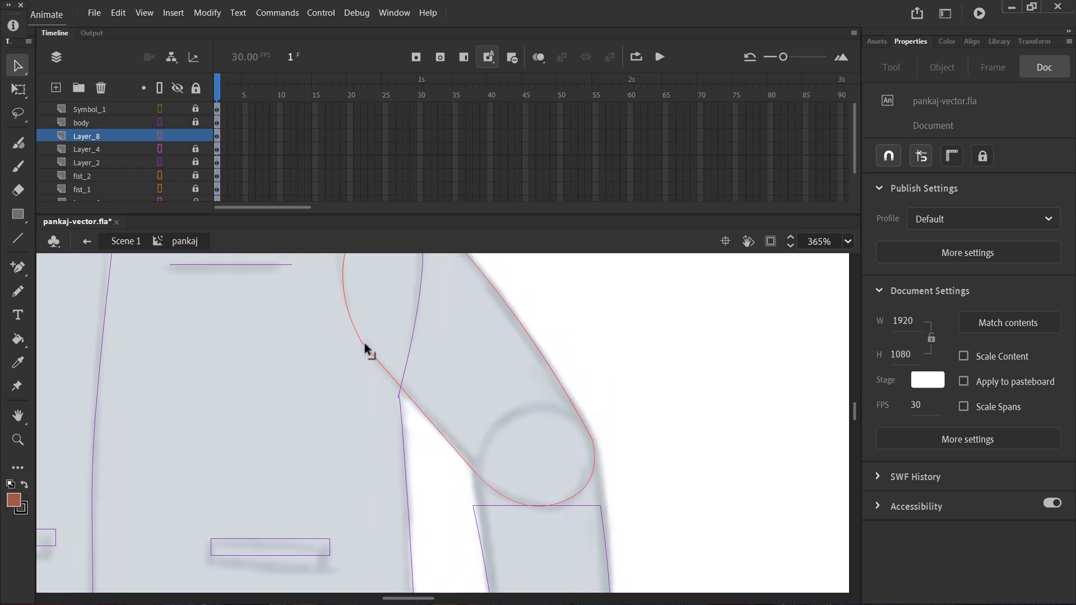
left_click_drag(365, 345, 370, 350)
Unlock Layer_2 and move the forearm's inner top corner up to meet the upper arm at the inner elbow.
scroll(613, 345, "down", 2)
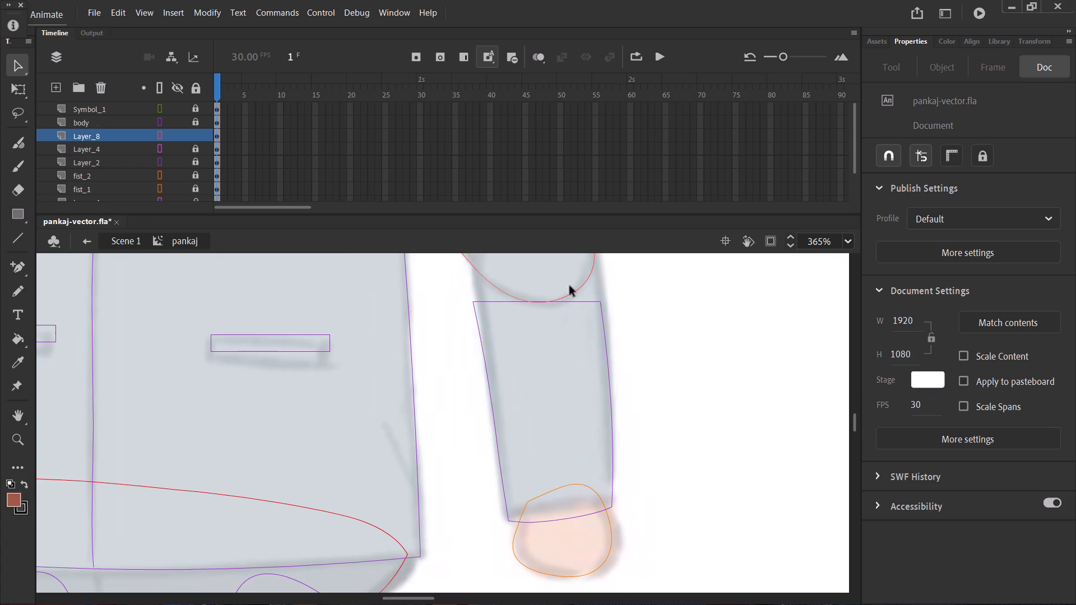
left_click(192, 162)
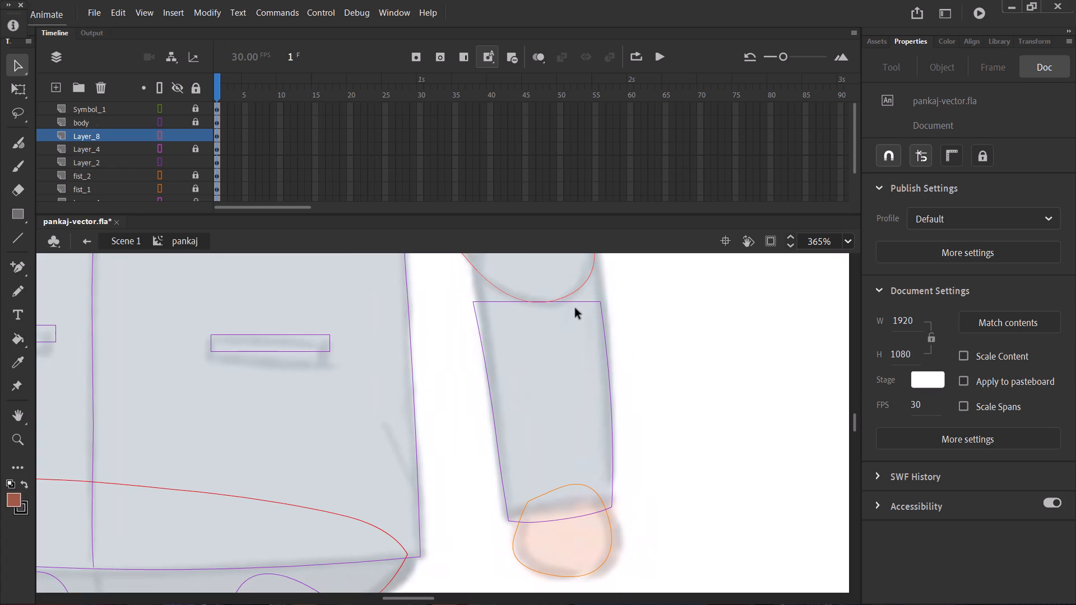
left_click(576, 303)
left_click(624, 290)
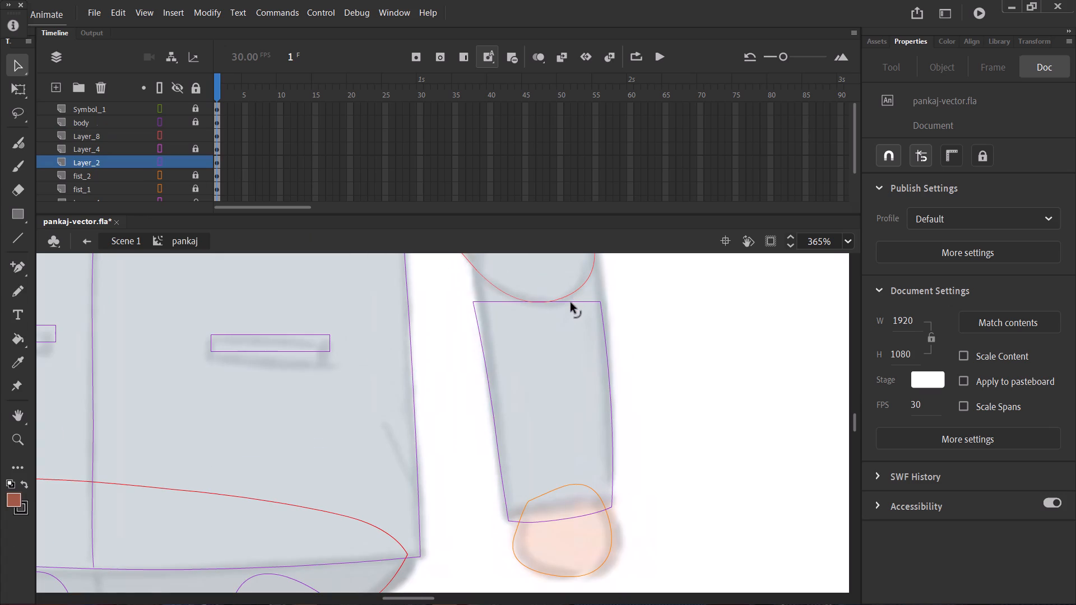
left_click(571, 301)
scroll(571, 302, "up", 3)
scroll(568, 311, "down", 2)
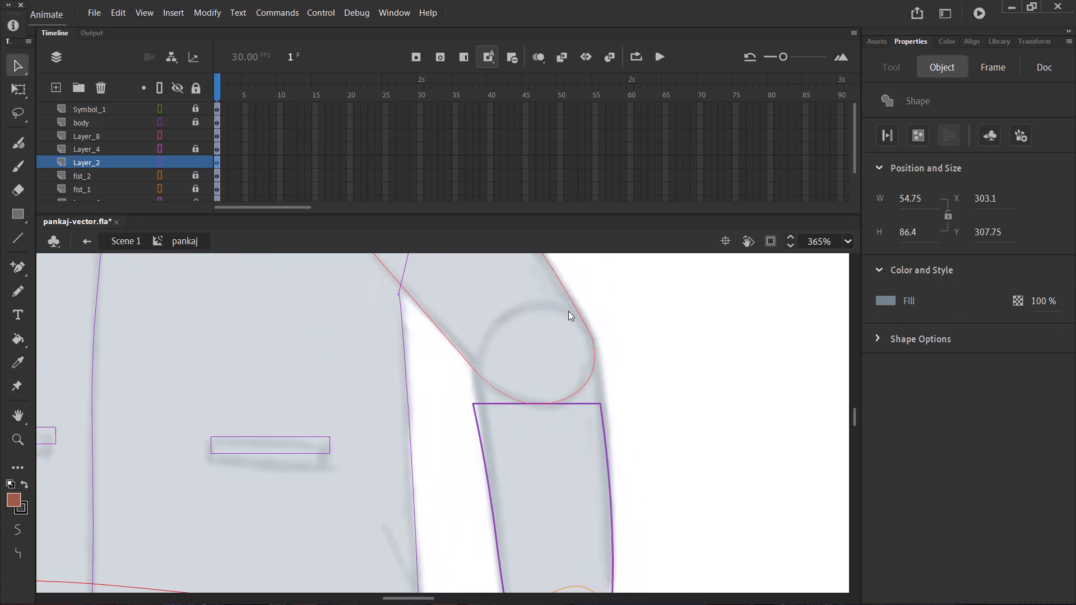
left_click(662, 366)
left_click_drag(472, 403, 476, 378)
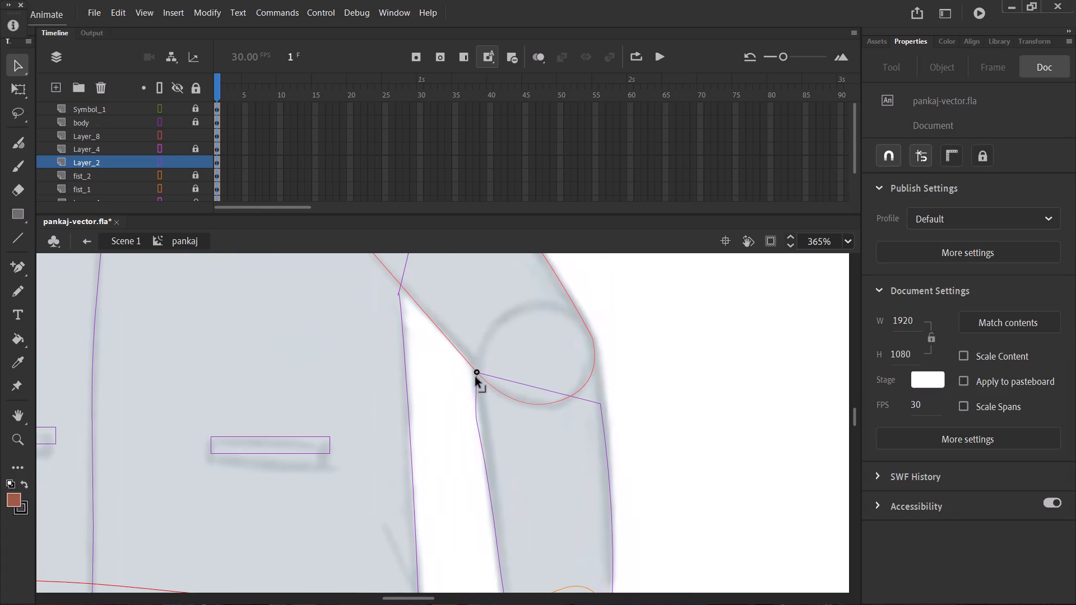
left_click_drag(476, 378, 472, 374)
Reshape the forearm's inner edge just below the elbow to follow the reference sleeve line.
left_click_drag(477, 419, 466, 419)
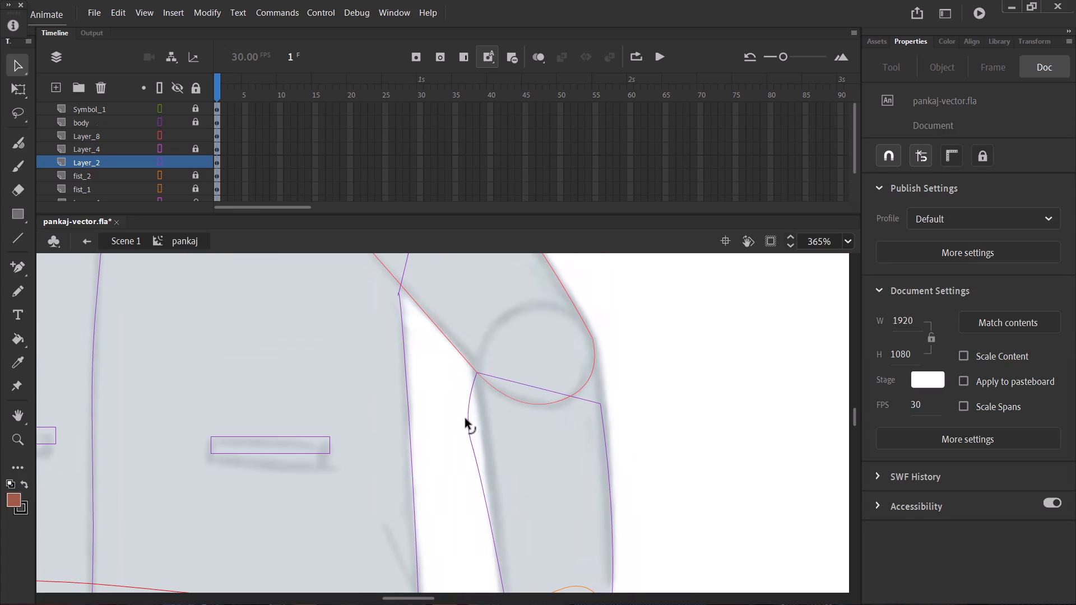
left_click_drag(466, 419, 483, 424)
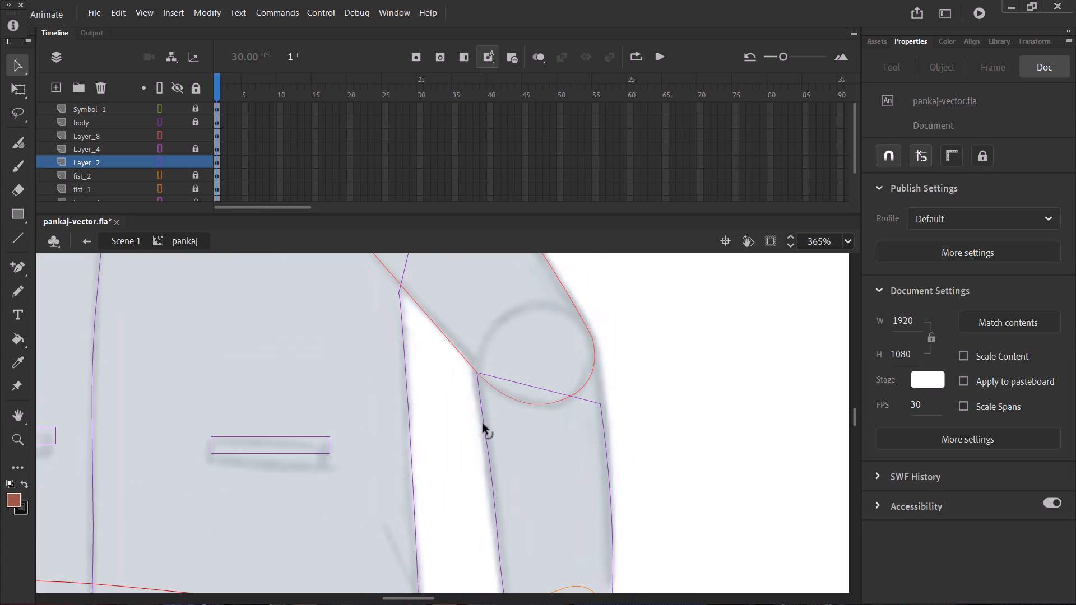
left_click_drag(483, 424, 484, 424)
Move the forearm's outer top corner up to the upper arm's outer elbow corner.
left_click_drag(600, 406, 600, 346)
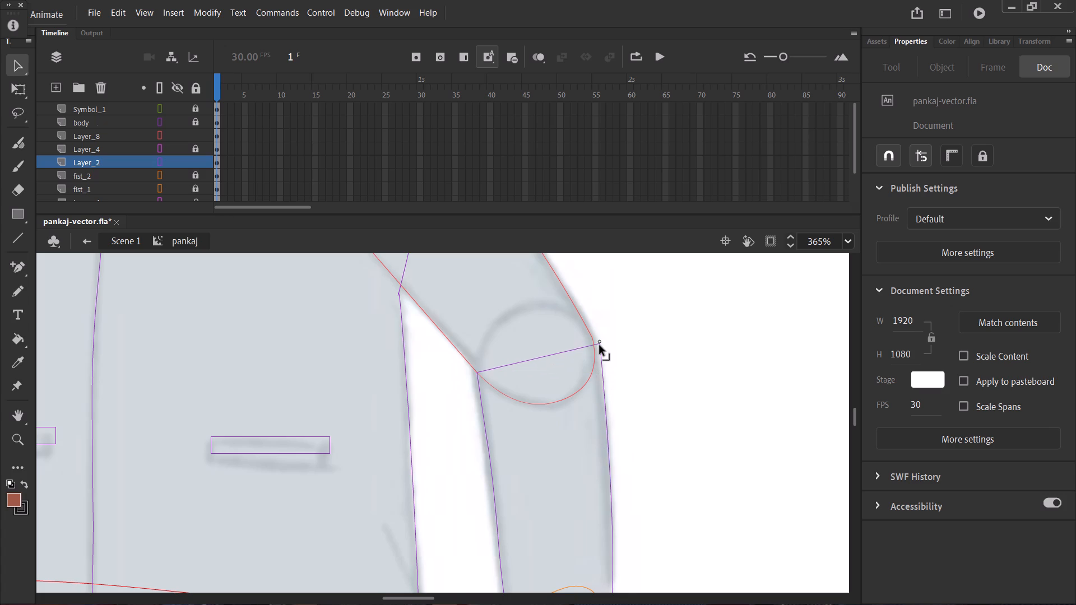
left_click_drag(600, 346, 597, 345)
key("Right")
key("Right")
key("Right")
key("Right")
key("Right")
key("Right")
key("Right")
key("Right")
key("Right")
key("Right")
key("Right")
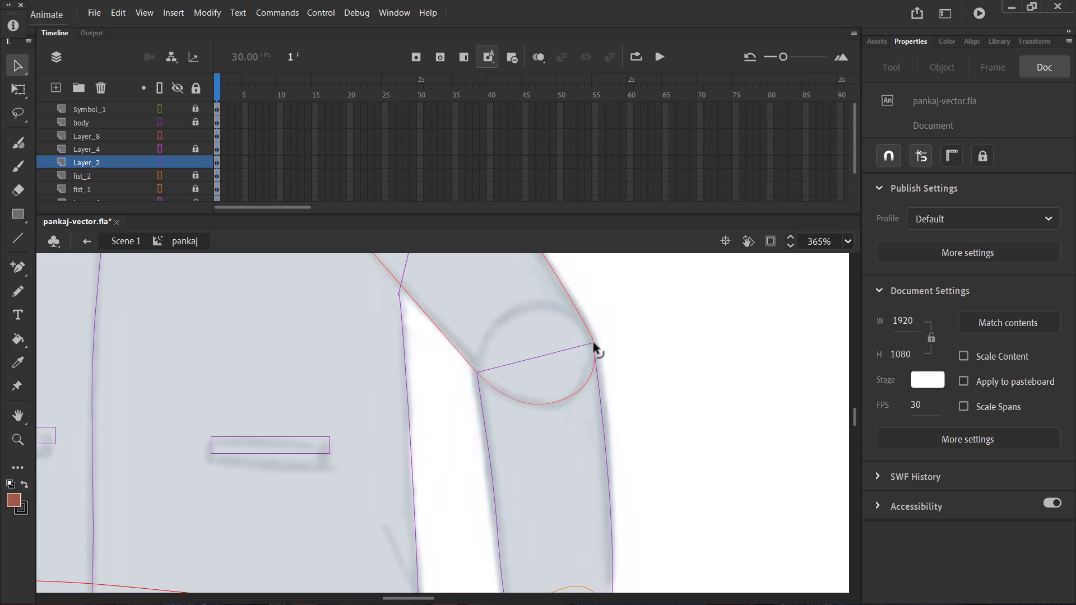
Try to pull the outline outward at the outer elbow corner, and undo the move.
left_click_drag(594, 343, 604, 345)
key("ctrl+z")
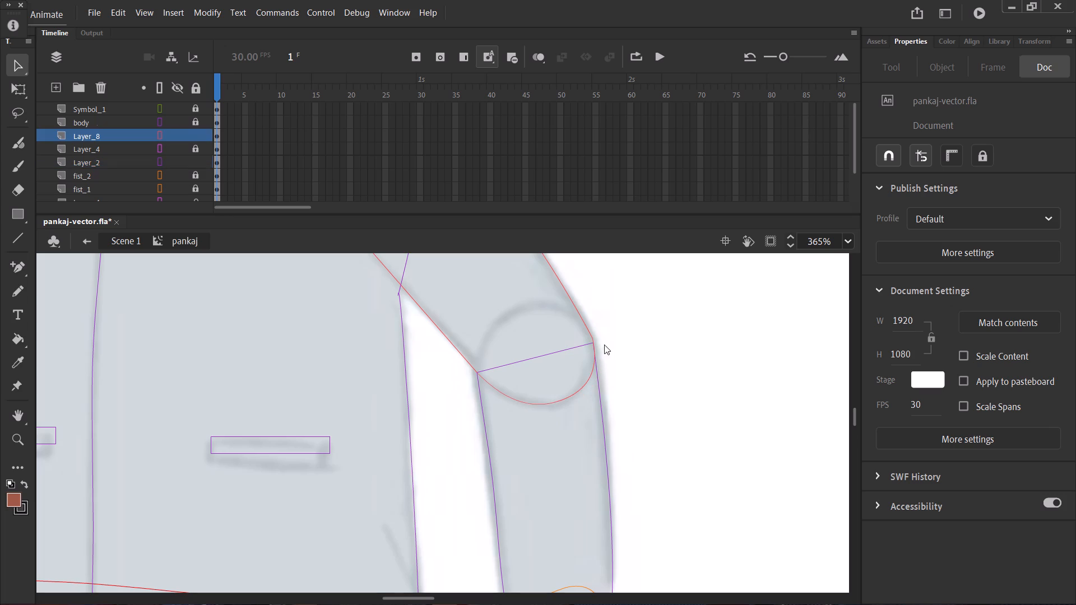
Make Layer_2 the active layer and lock Layer_8 so that only the forearm is editable at the elbow.
left_click(128, 153)
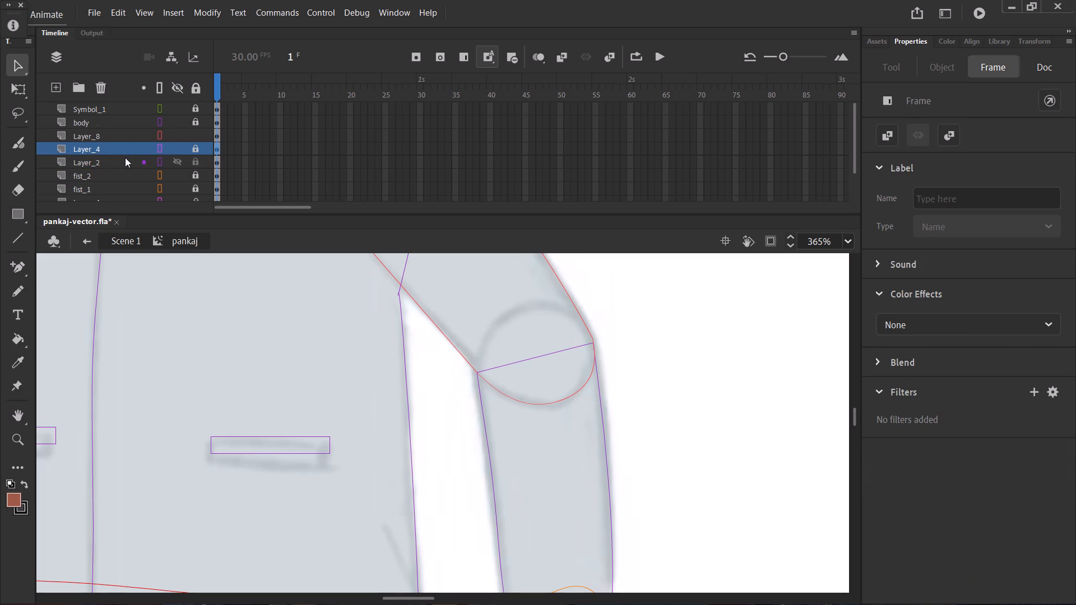
left_click(125, 157)
left_click(629, 348)
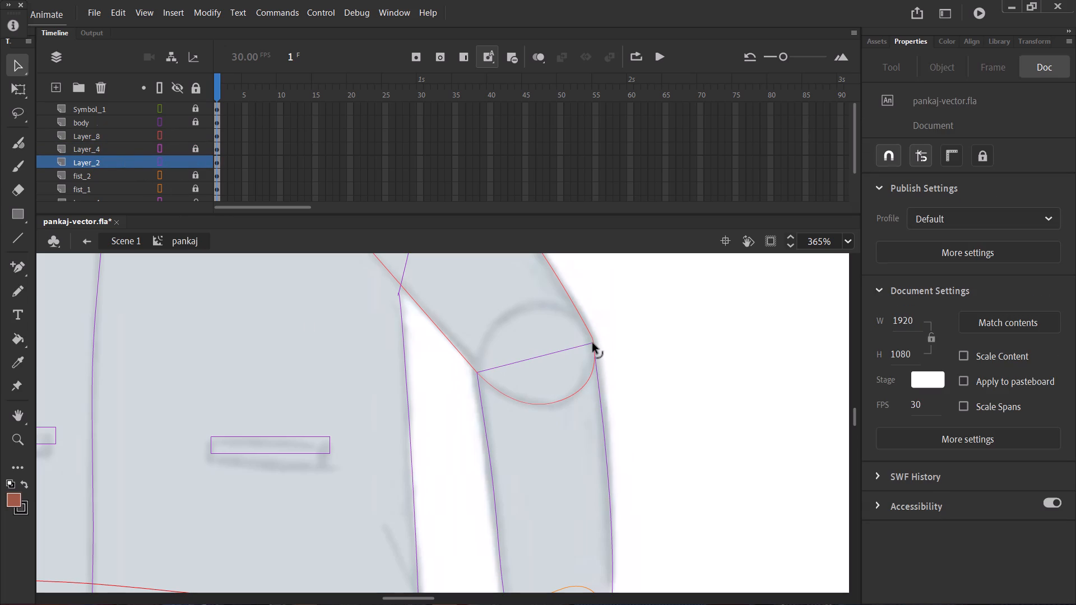
left_click(591, 343)
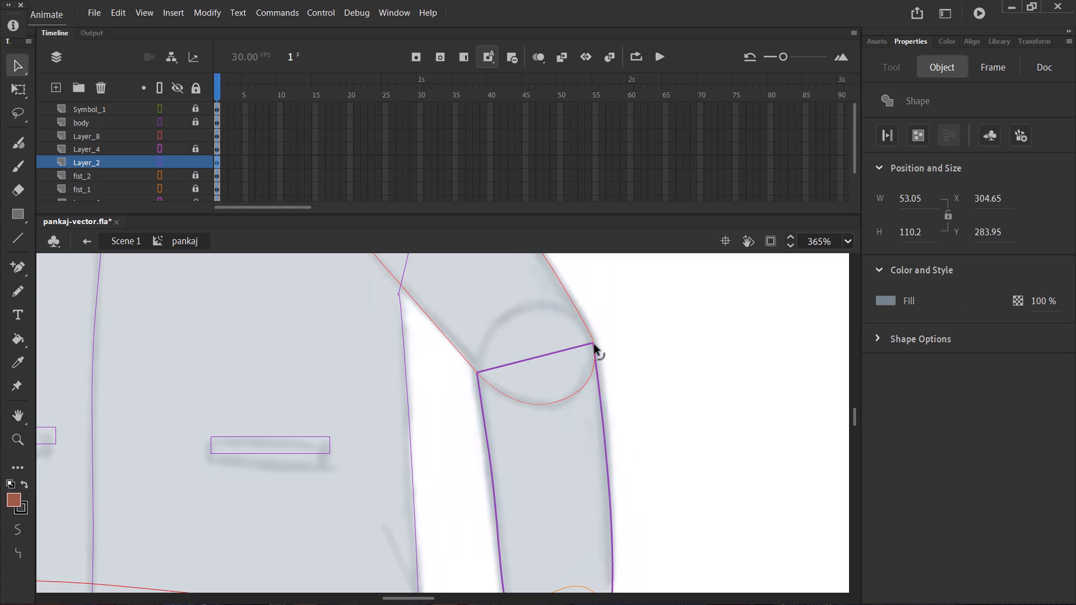
left_click(616, 331)
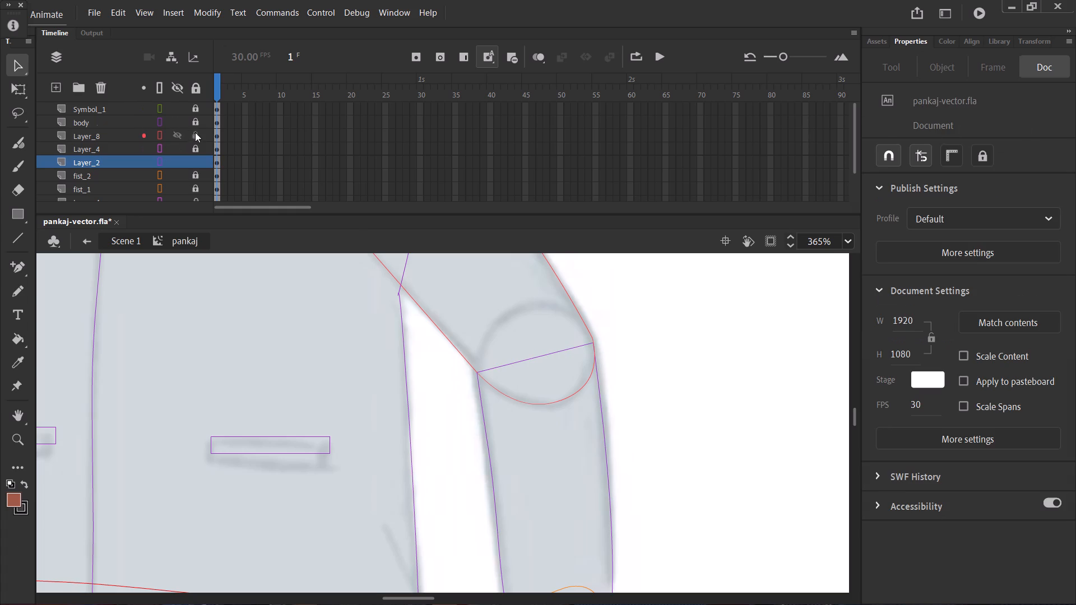
left_click(197, 133)
left_click(707, 376)
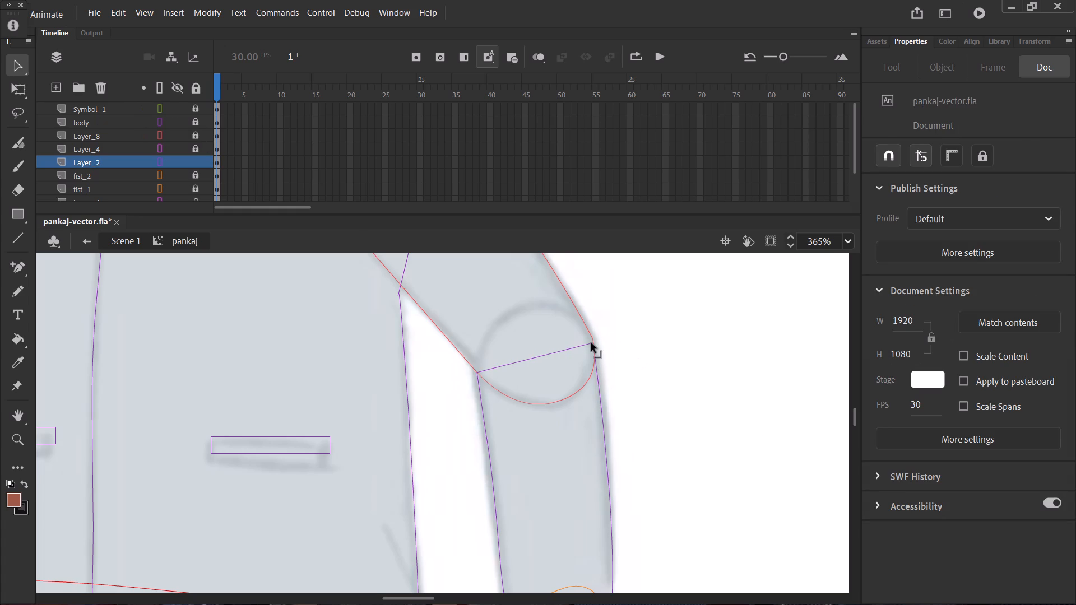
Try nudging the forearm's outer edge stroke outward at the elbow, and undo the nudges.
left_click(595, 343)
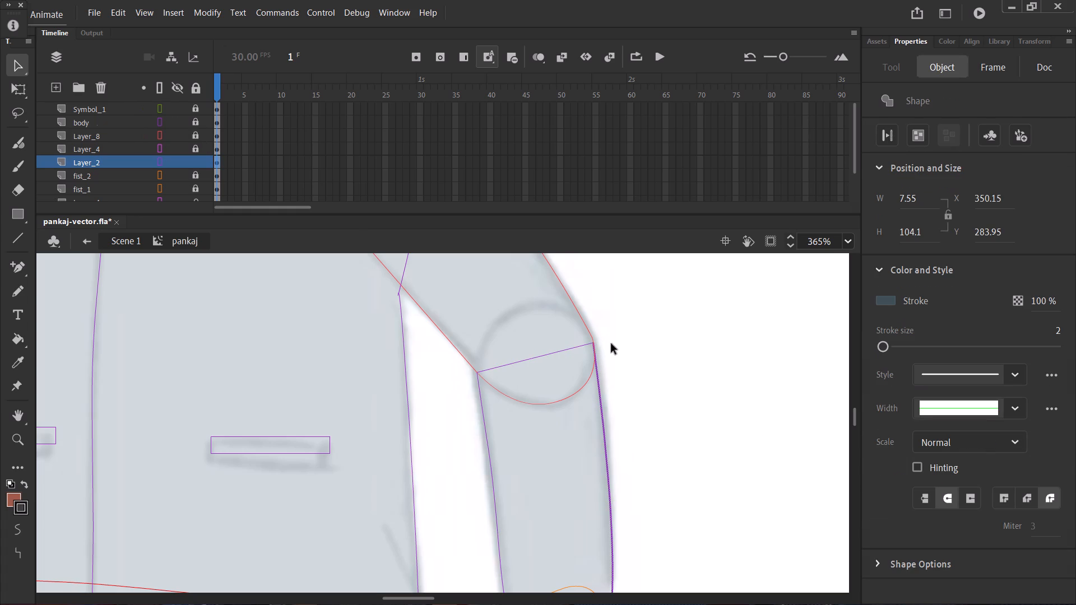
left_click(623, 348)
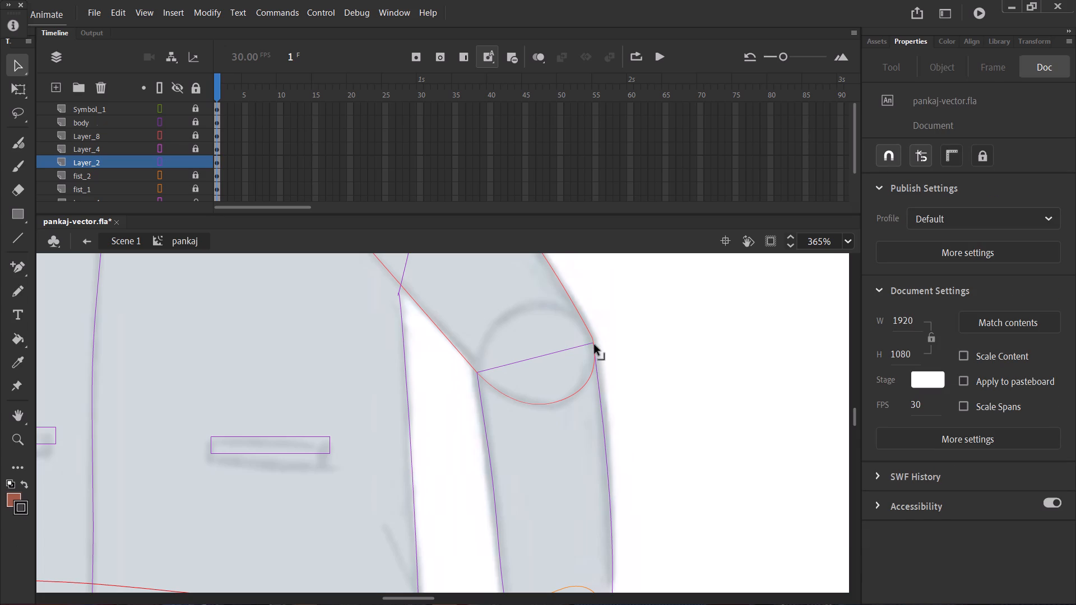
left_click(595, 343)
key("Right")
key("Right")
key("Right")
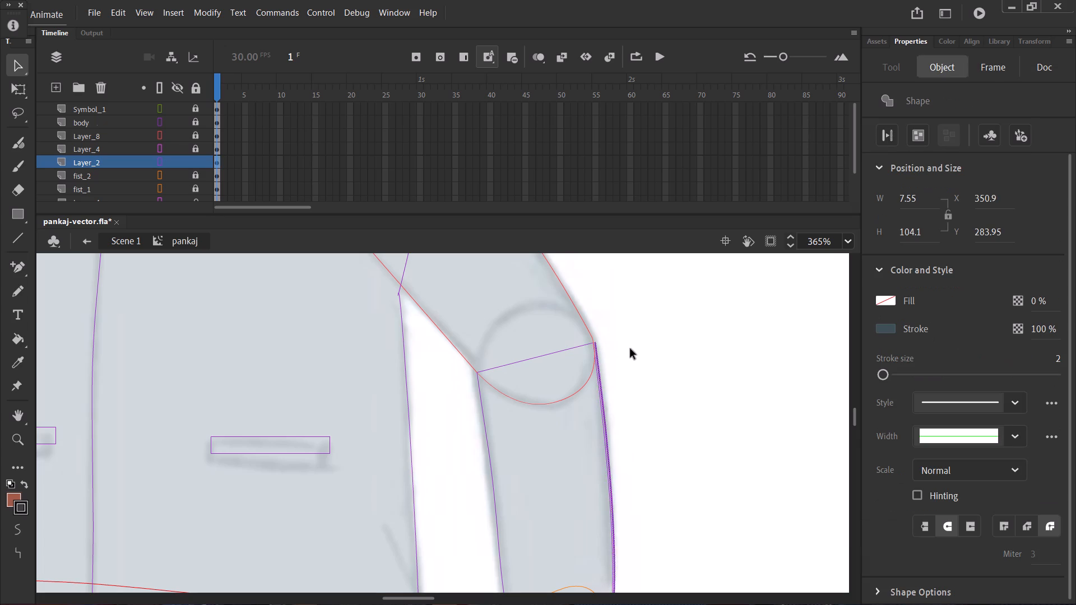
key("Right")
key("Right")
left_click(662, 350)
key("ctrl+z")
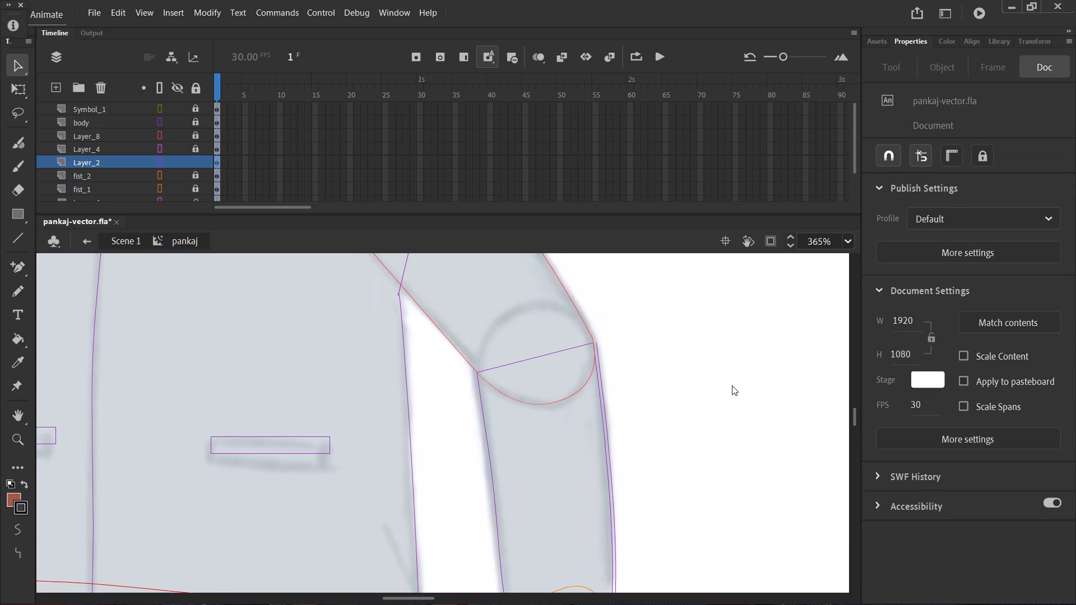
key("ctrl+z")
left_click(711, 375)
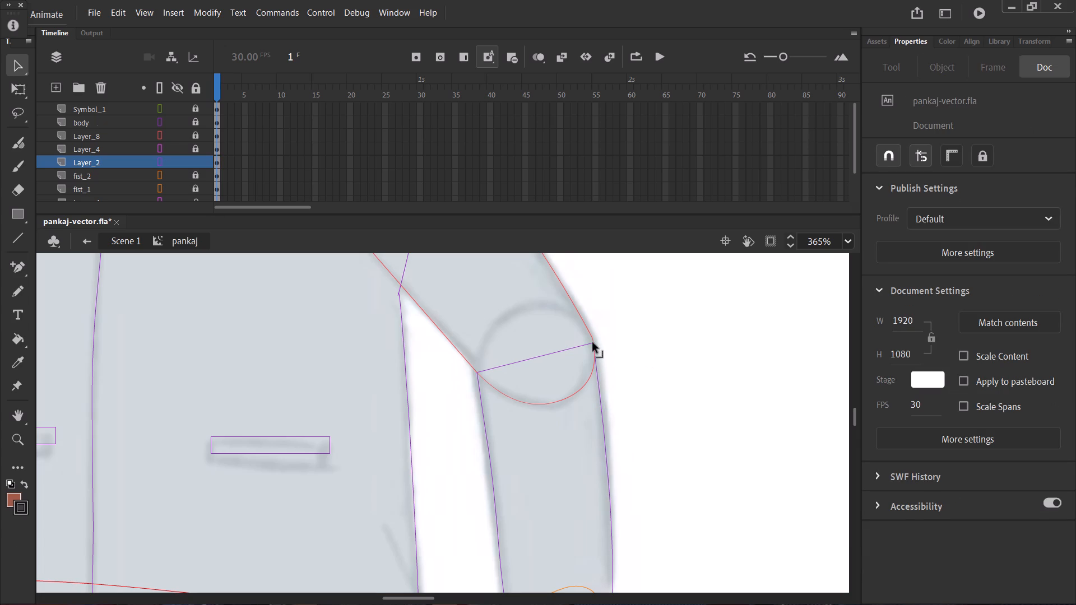
Bend the forearm's top edge upward into a curve following the inner side of the reference elbow circle.
left_click(593, 343)
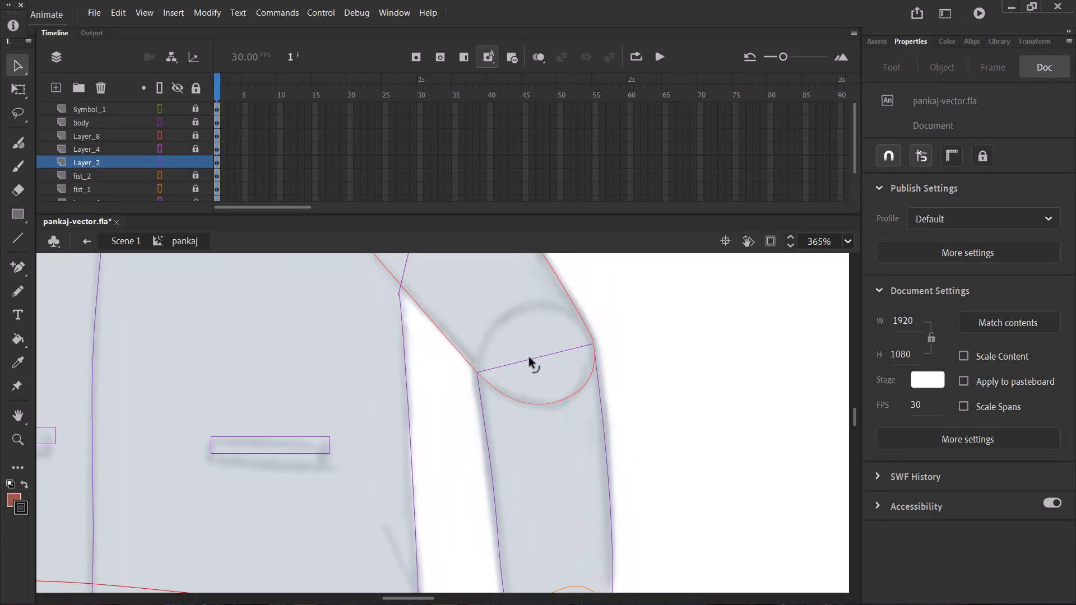
left_click_drag(530, 359, 502, 318)
left_click_drag(502, 318, 502, 319)
Add an anchor point on the outer side of the forearm's top curve and round that side to match the reference elbow circle.
left_click(15, 264)
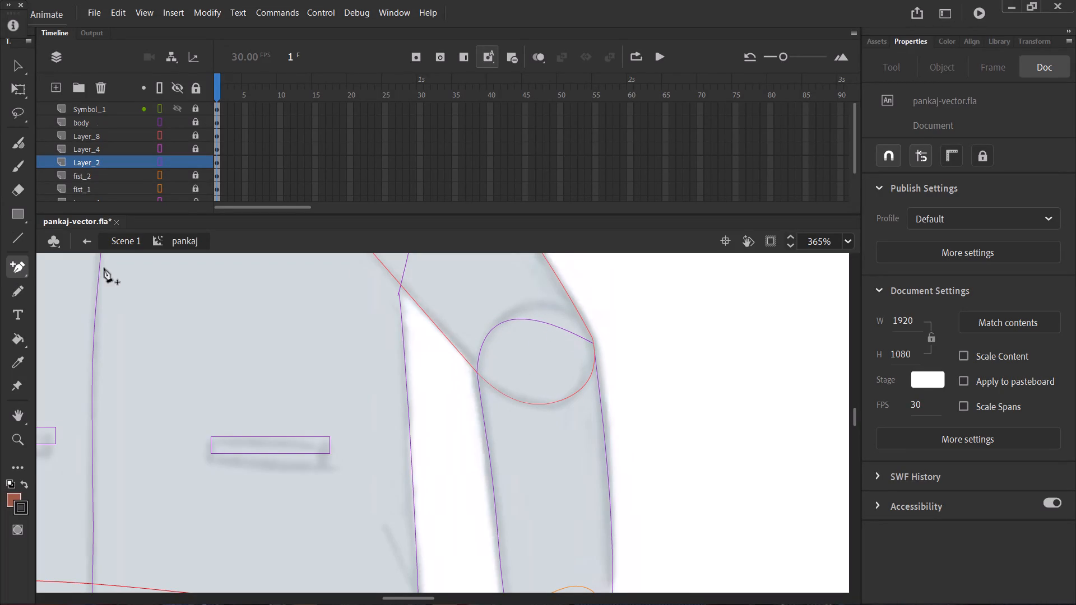
left_click(551, 324)
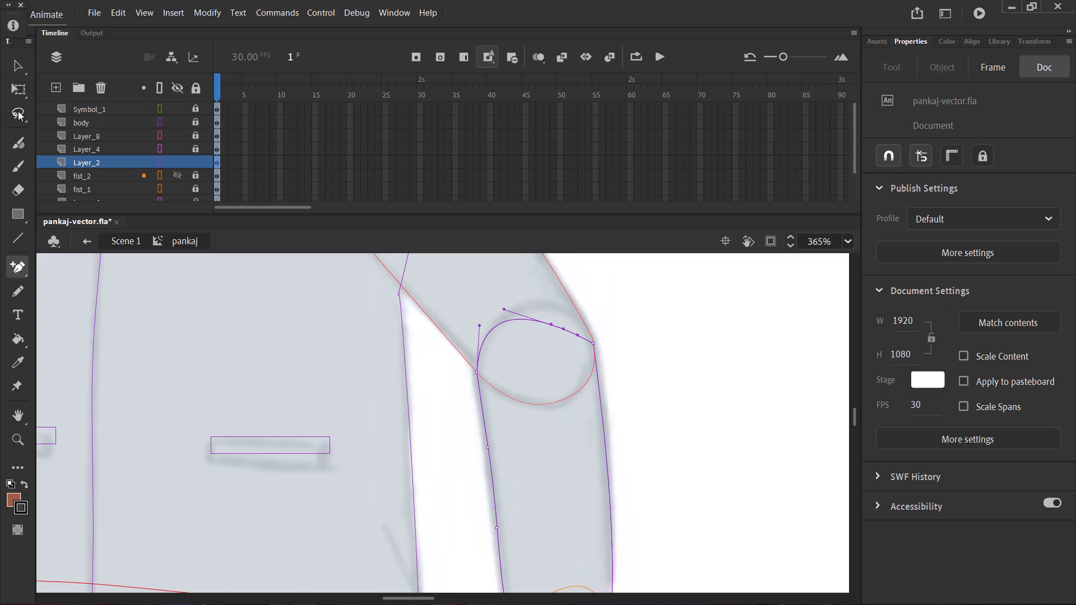
left_click(15, 65)
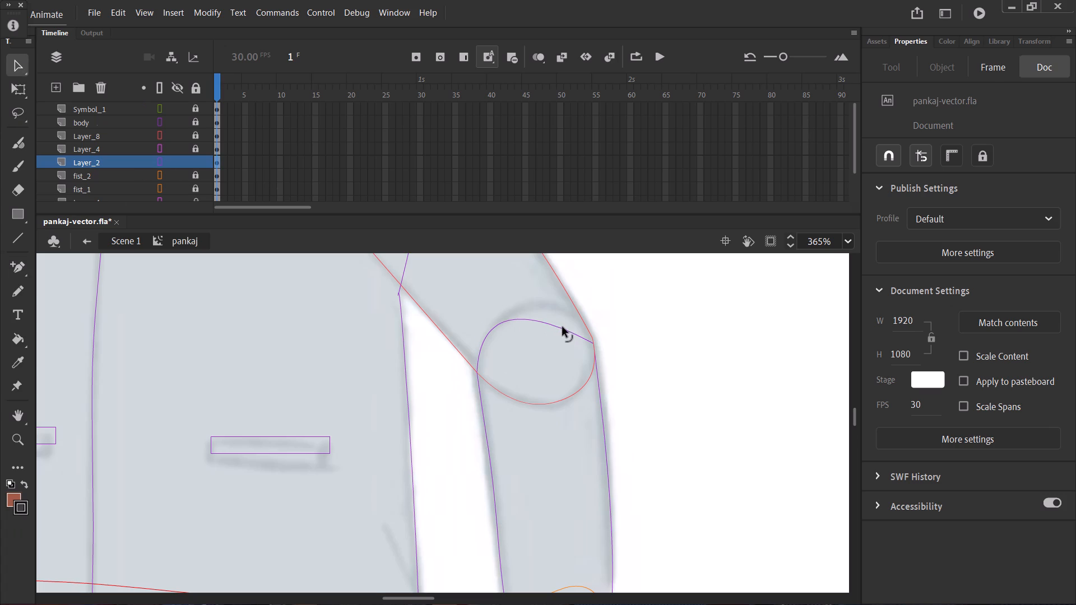
left_click_drag(582, 337, 578, 312)
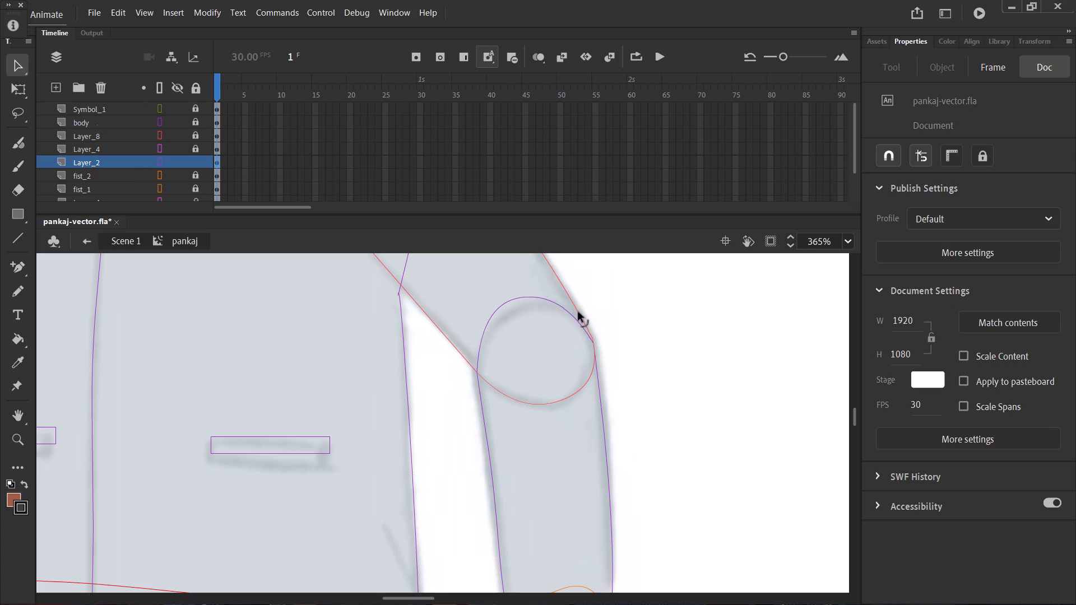
left_click_drag(578, 312, 590, 317)
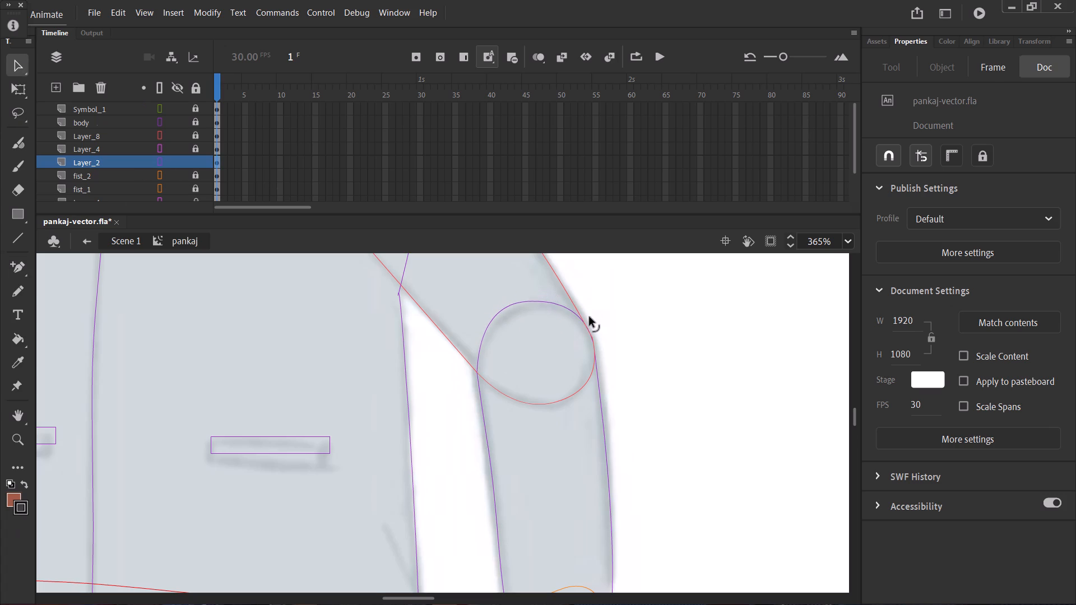
Refine the forearm's rounded top edge so it follows the reference elbow circle more closely.
left_click_drag(590, 317, 590, 318)
left_click(508, 308)
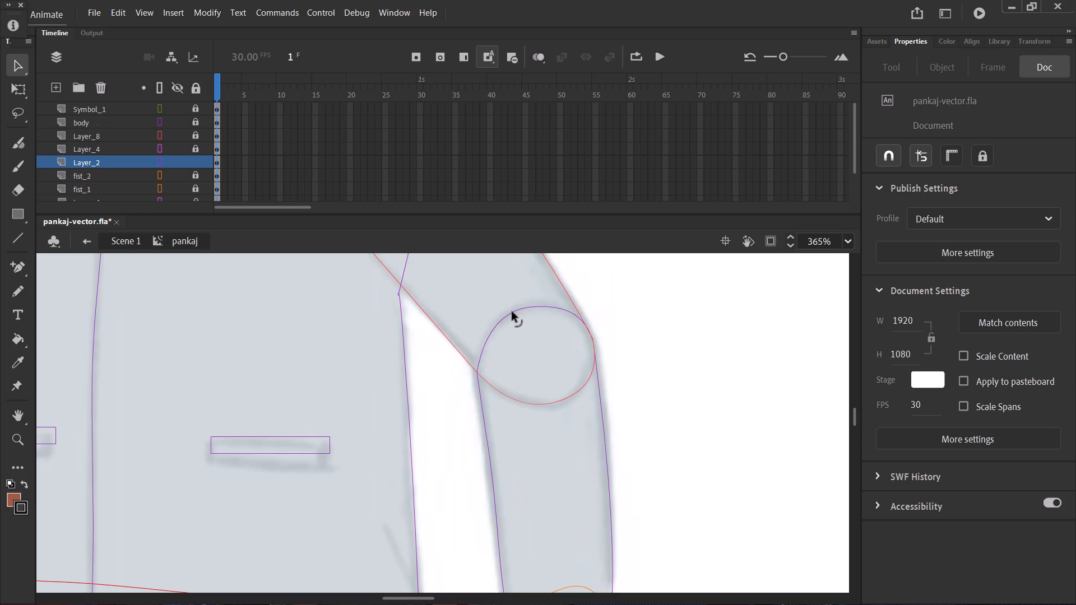
Reshape the forearm's bottom edge at the wrist, pulling it up into a nearly straight cuff line above the fist.
scroll(593, 356, "down", 3)
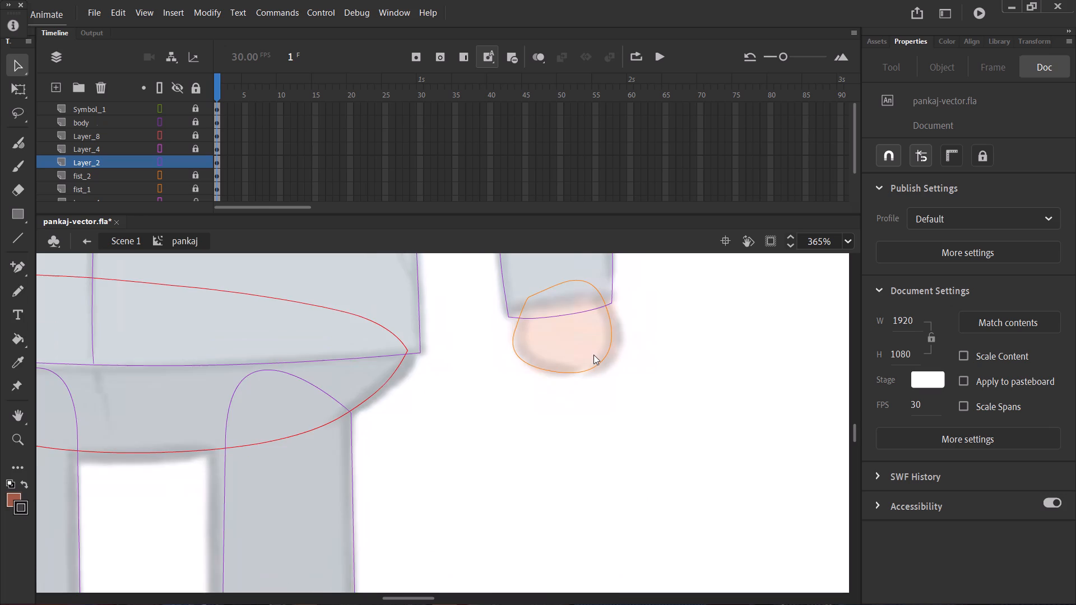
scroll(593, 355, "up", 1)
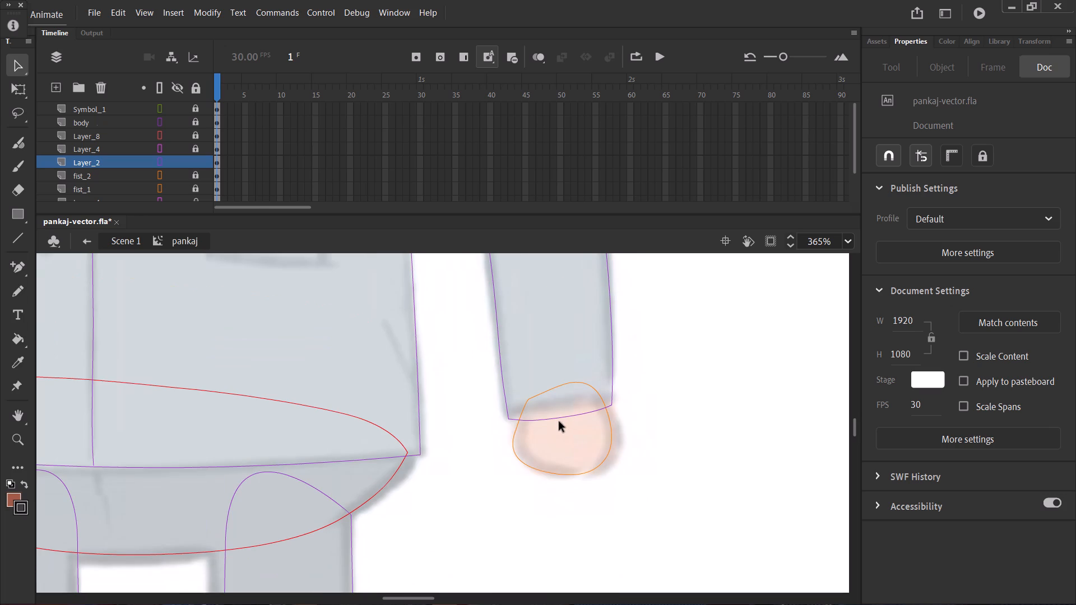
left_click_drag(559, 419, 556, 409)
left_click_drag(522, 422, 511, 421)
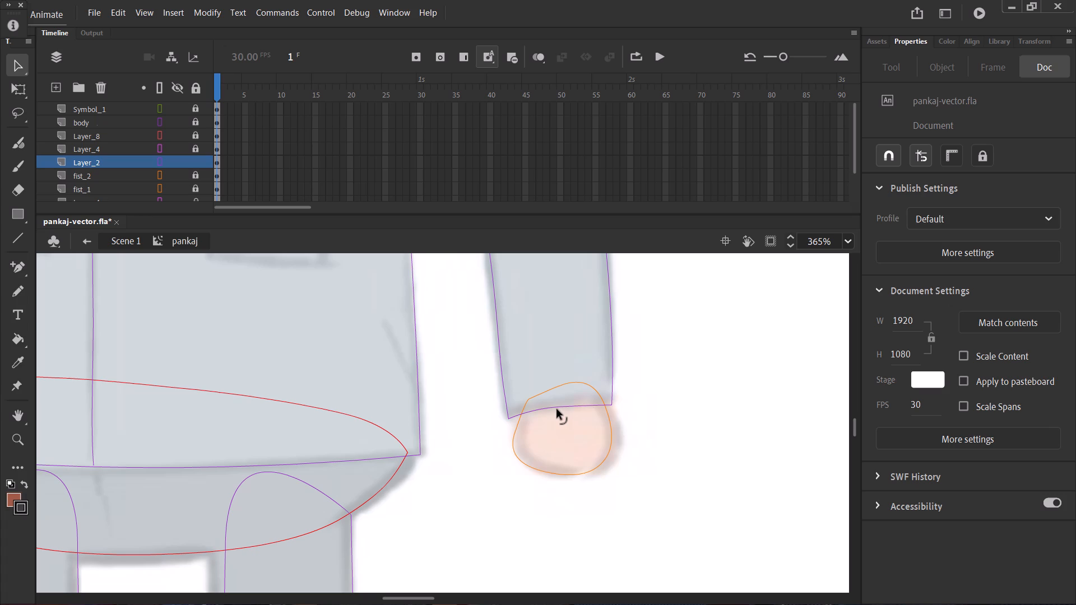
left_click(557, 409)
Unlock all layers and turn off outline display so the whole character shows its fills.
scroll(564, 407, "up", 2)
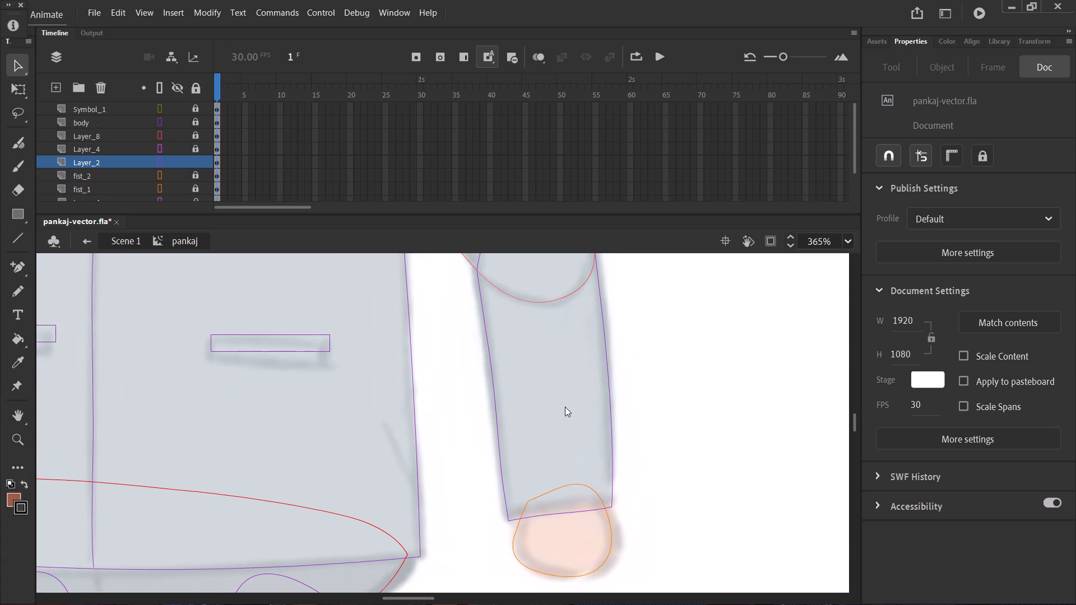
scroll(539, 391, "up", 2)
scroll(539, 391, "down", 1)
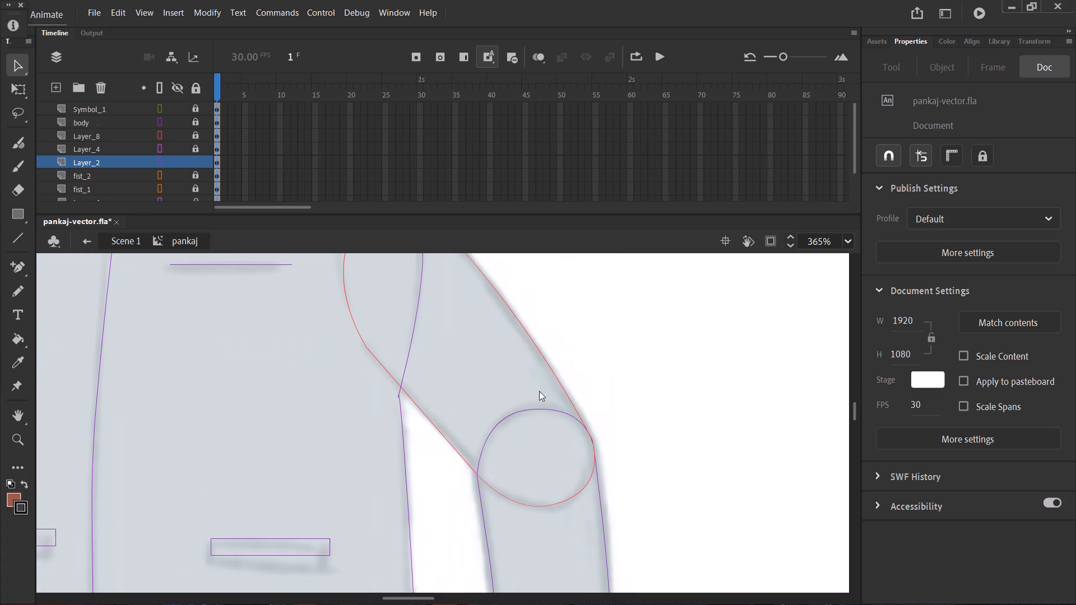
key("ctrl+minus")
key("ctrl+minus")
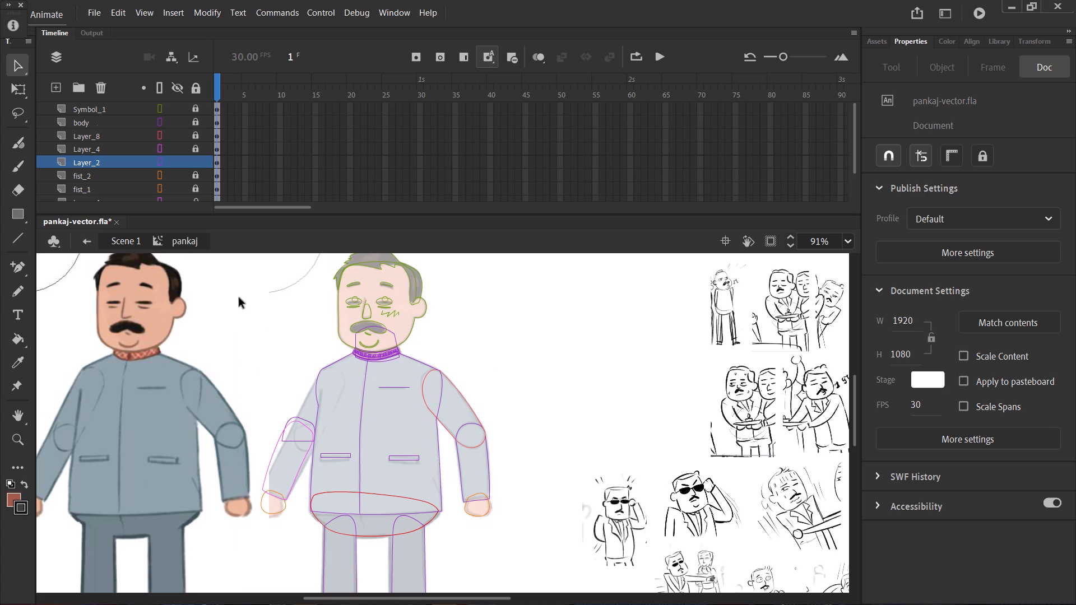
left_click(197, 93)
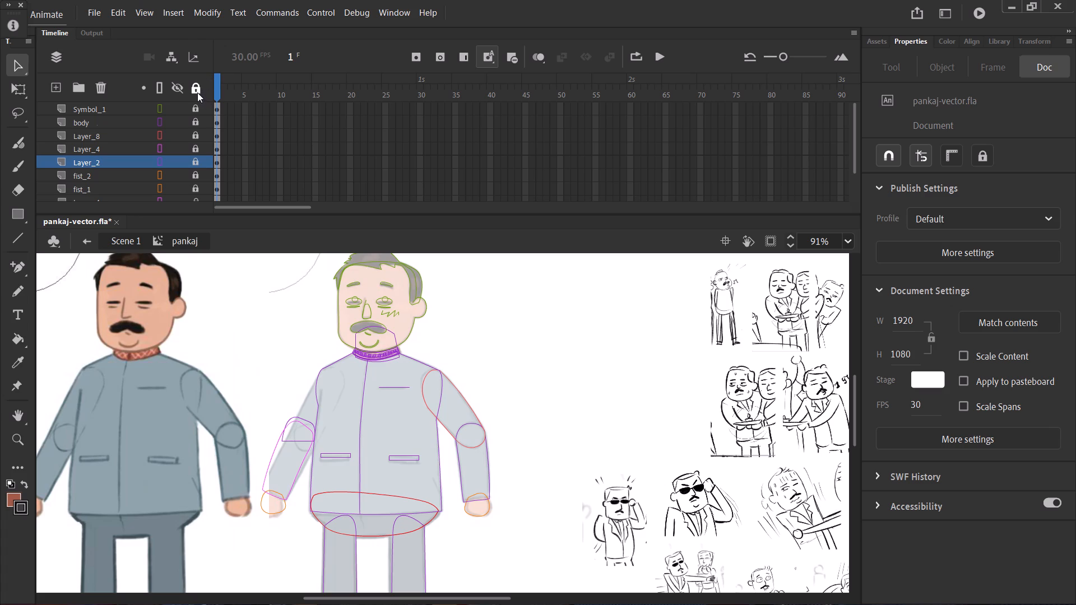
left_click(197, 92)
left_click(196, 83)
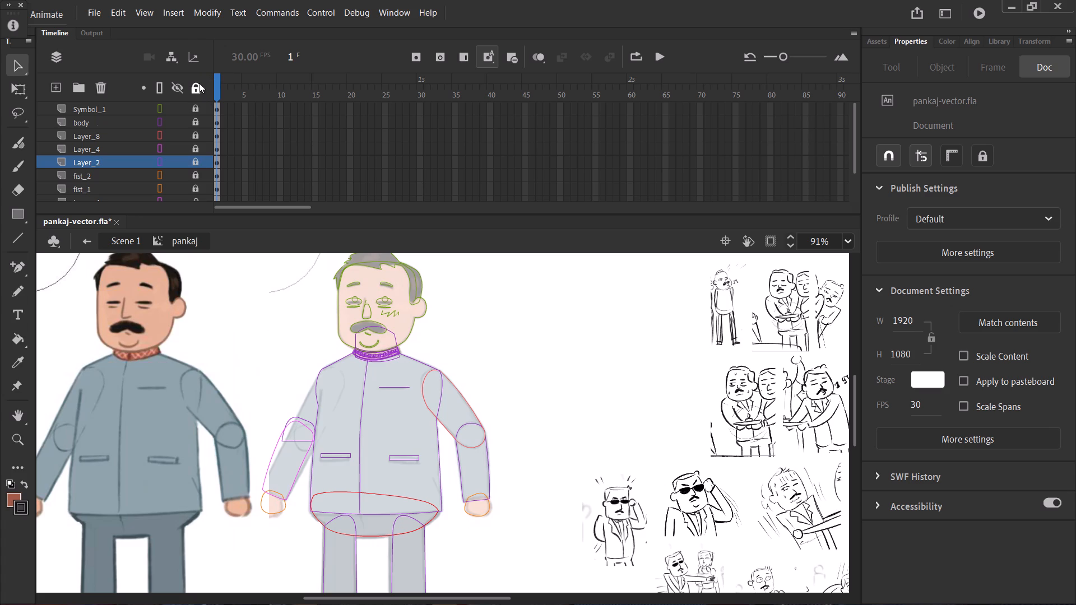
left_click(198, 83)
left_click(160, 81)
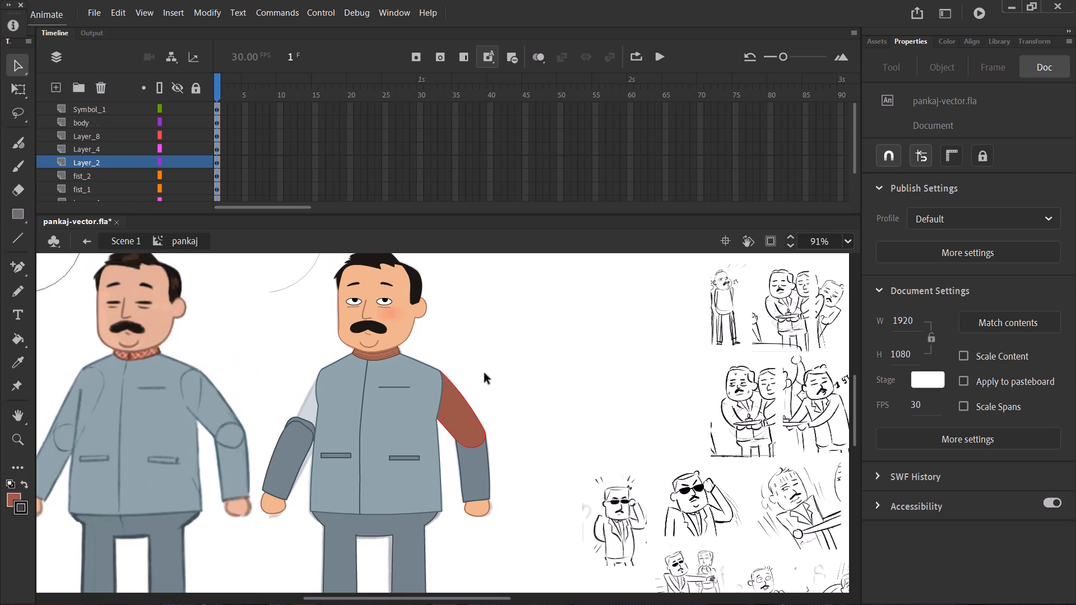
Move the upper arm's Layer_8 and the forearm's Layer_2 together above the body layer.
key("v")
left_click(469, 429)
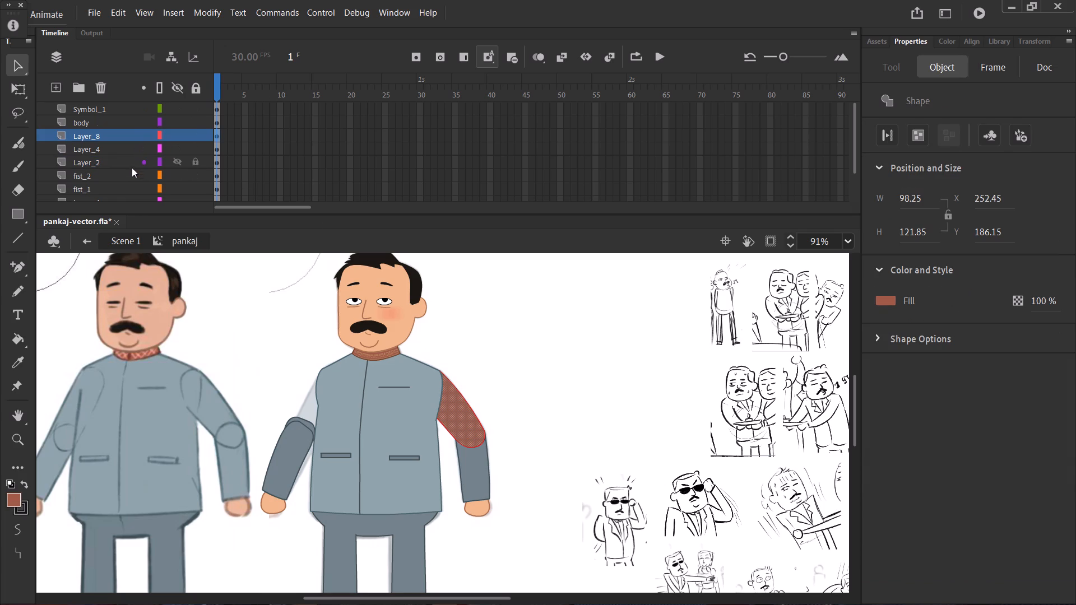
left_click(118, 161, "ctrl")
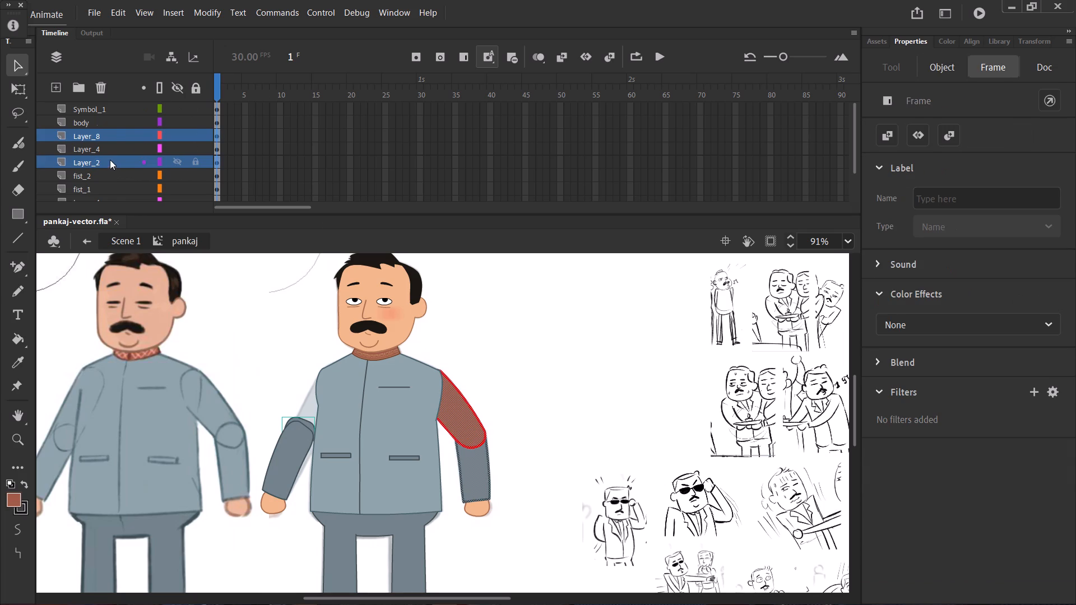
left_click_drag(110, 133, 113, 115)
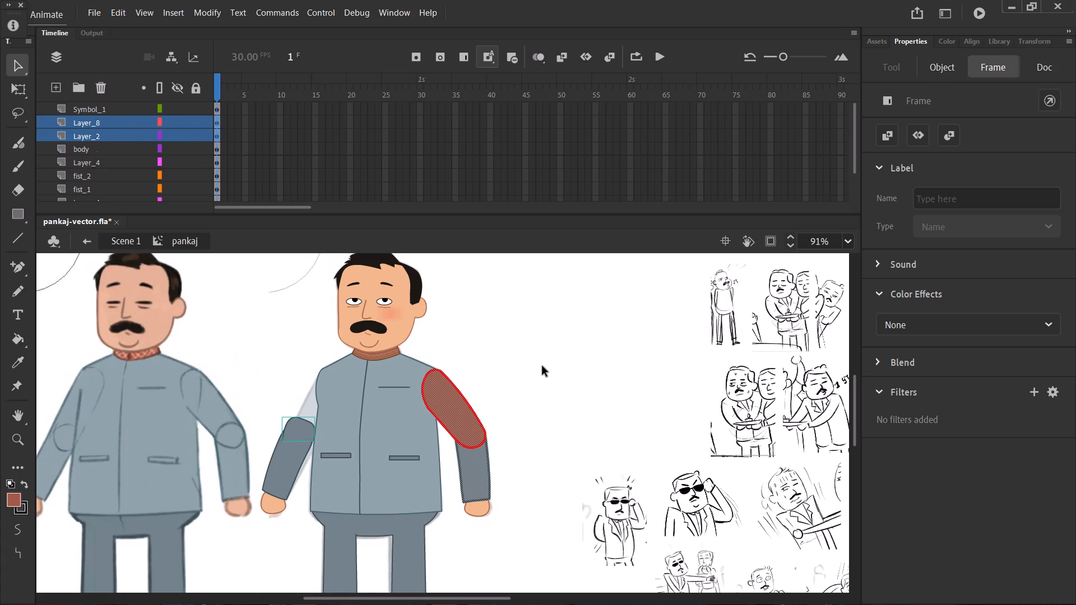
left_click(542, 366)
Recolour the upper arm's fill with the jacket's grey-blue, #8FA4AA.
left_click(457, 406)
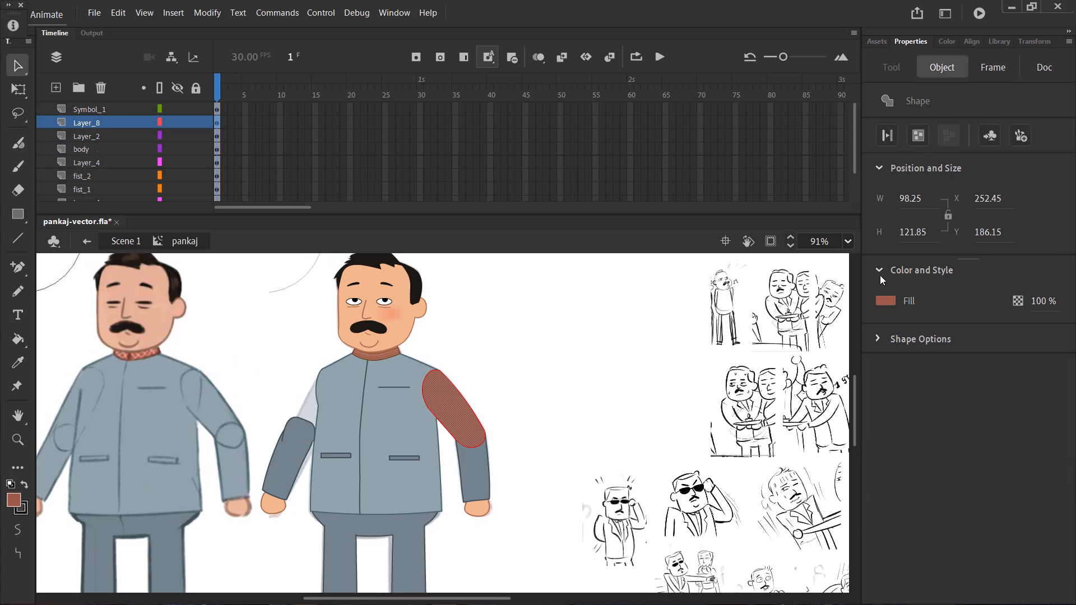
left_click(880, 298)
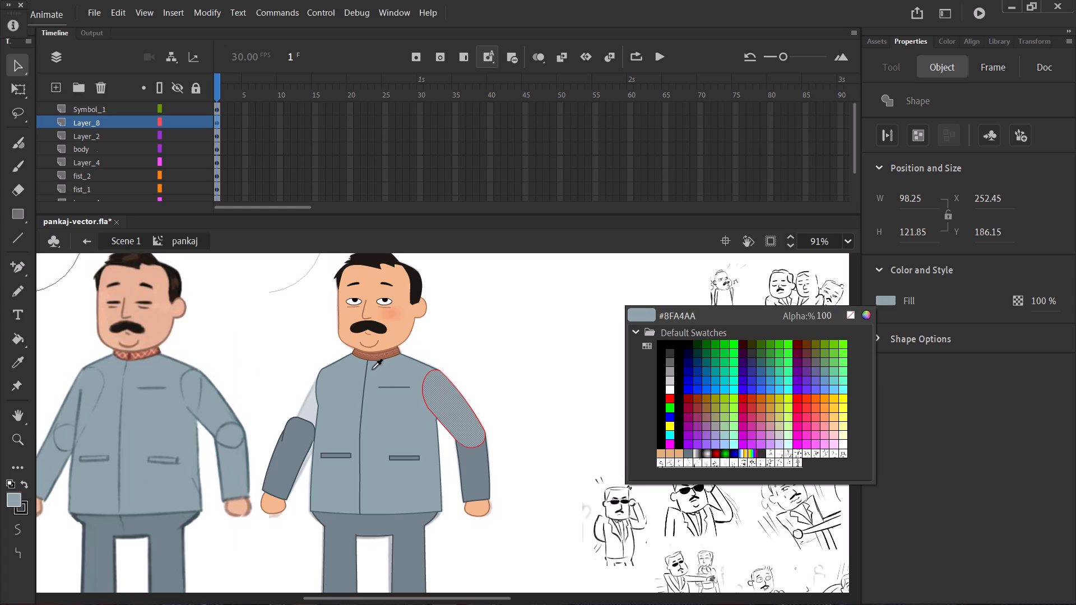
left_click(378, 430)
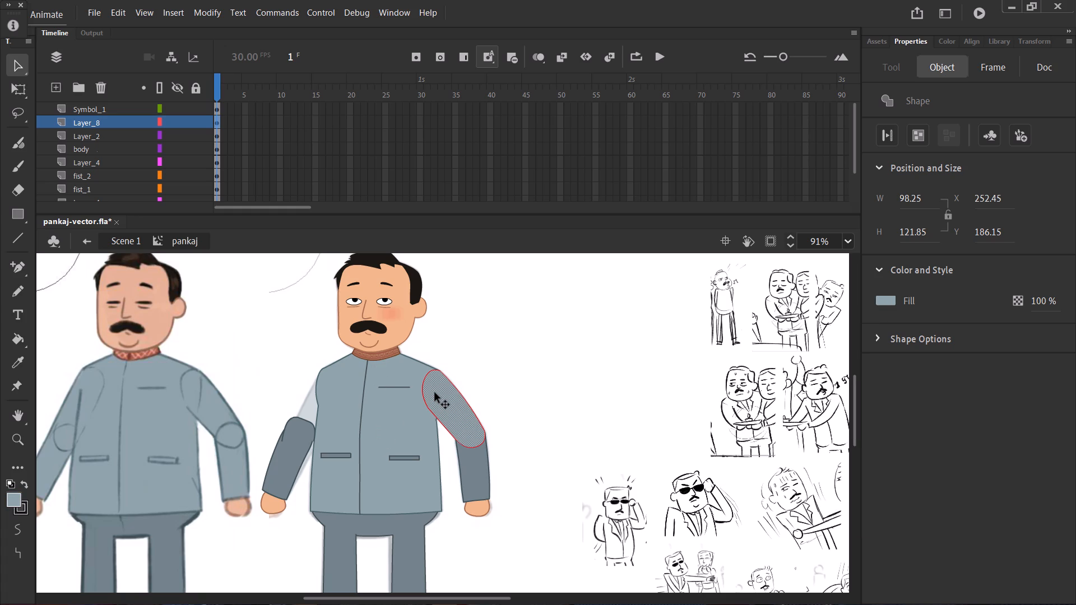
Recolour all of the upper arm's outline strokes with the dark colour sampled from the jacket's centre line.
key("ctrl+equal")
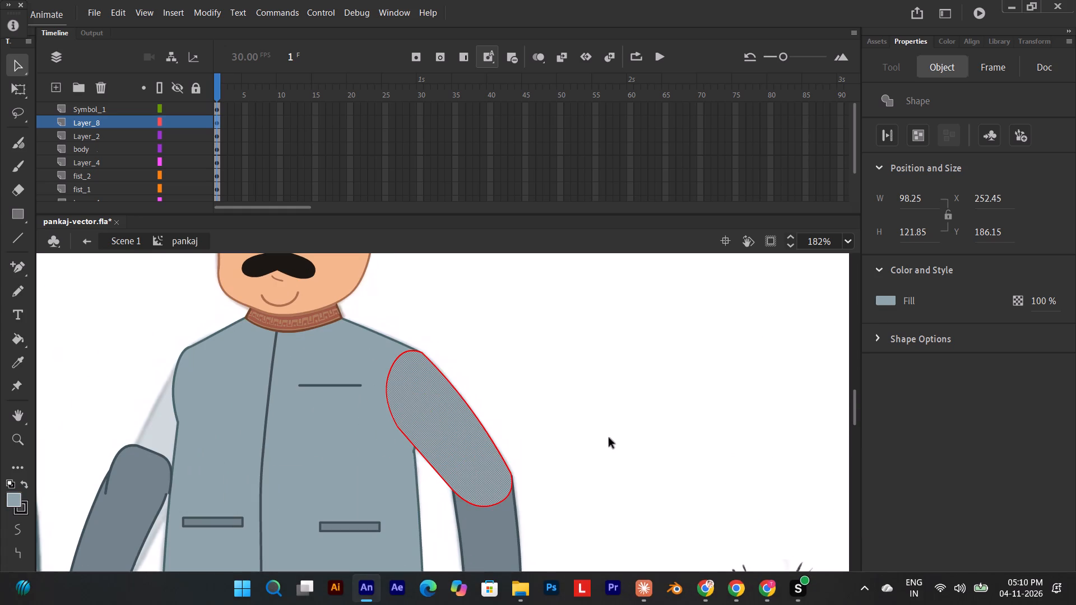
left_click(490, 506)
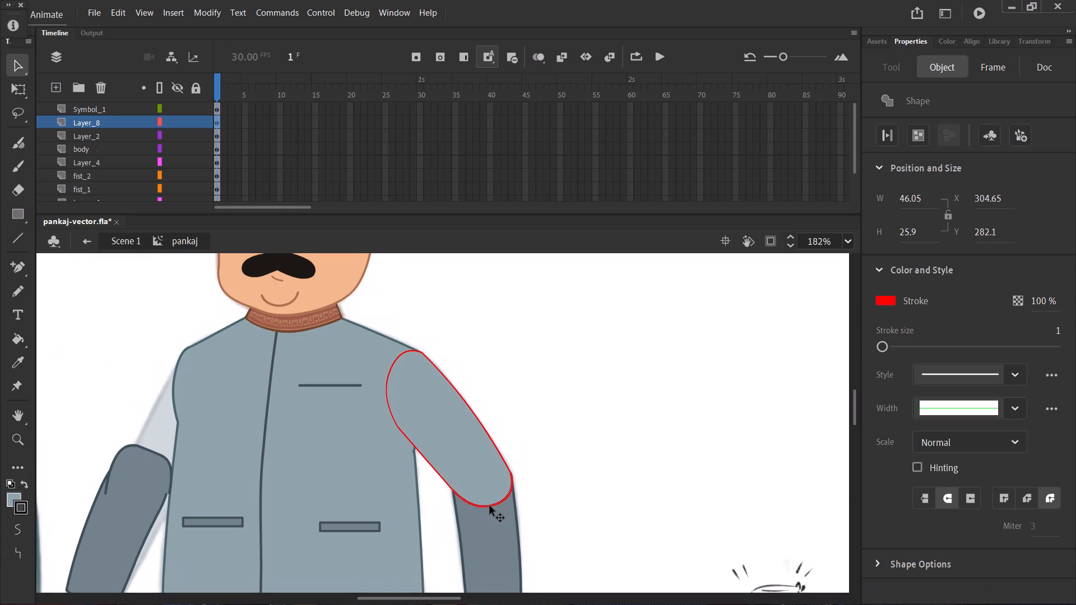
left_click(504, 461, "shift")
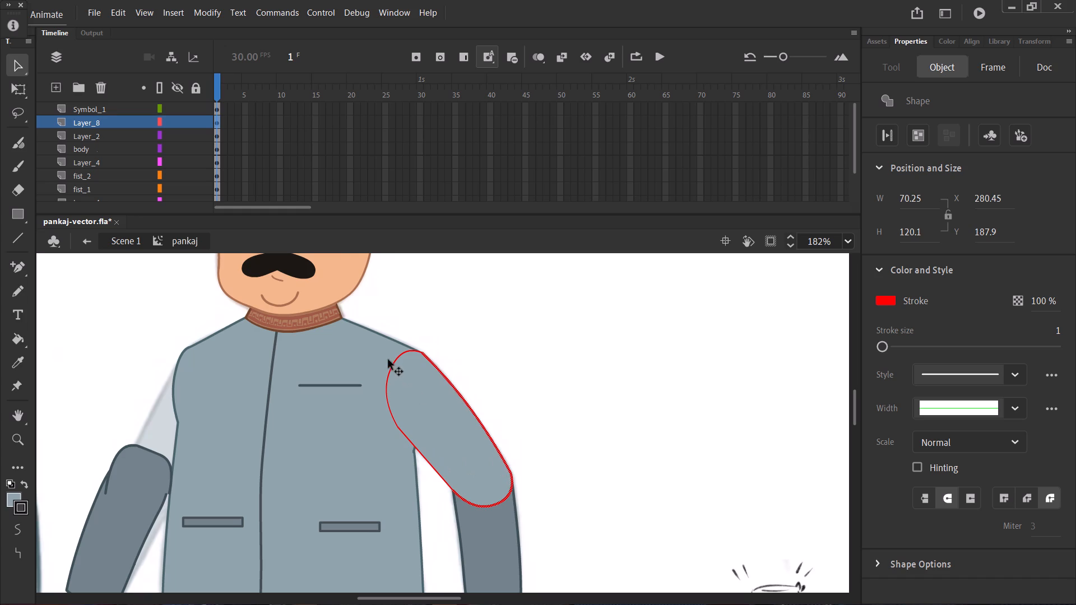
left_click(393, 364, "shift")
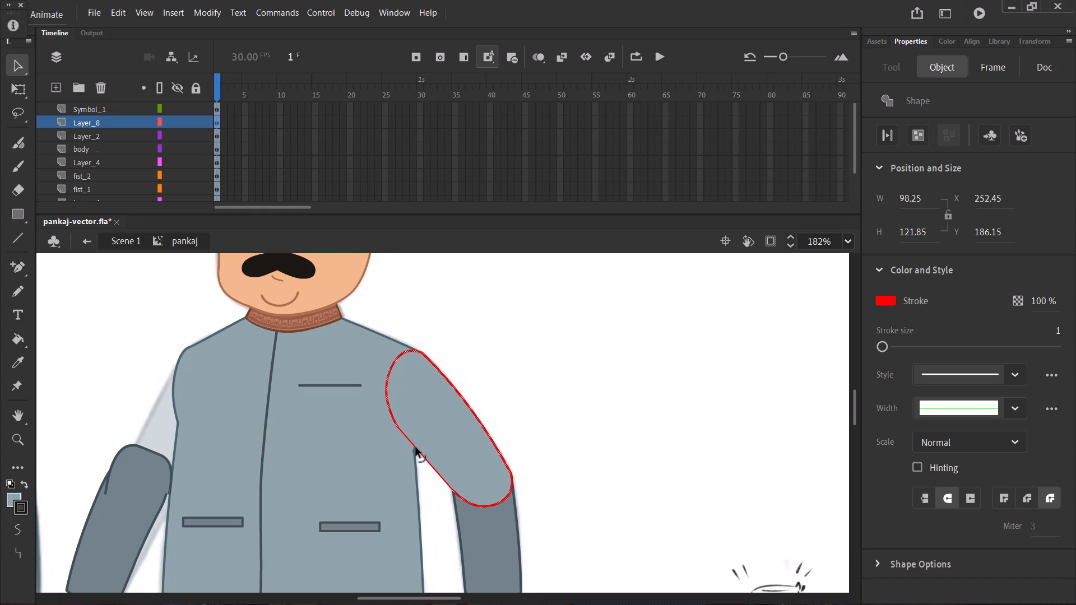
left_click(416, 448, "shift")
left_click(891, 303)
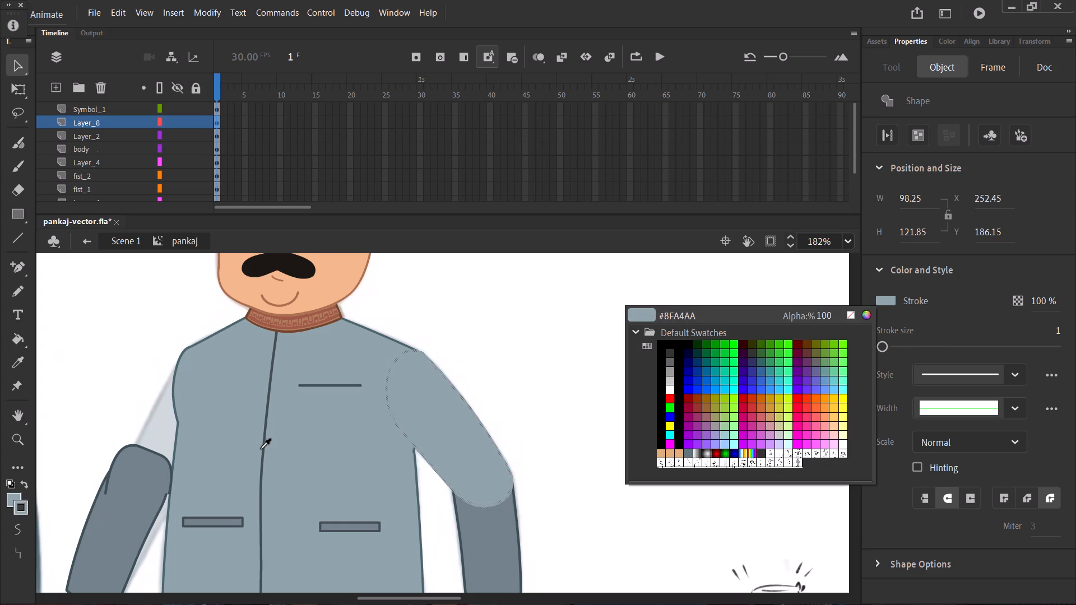
left_click(264, 449)
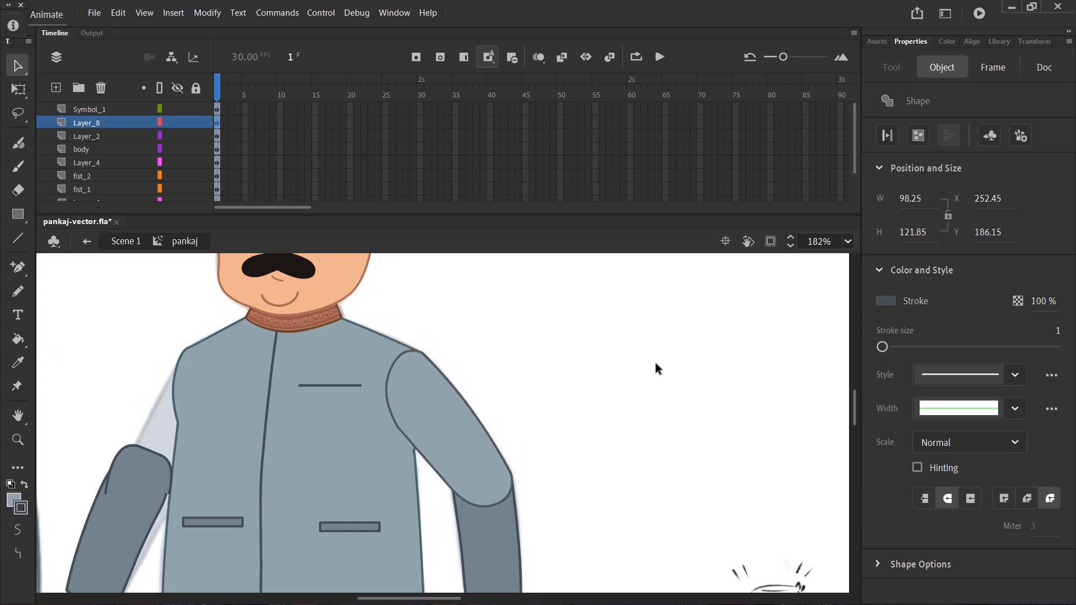
left_click(656, 363)
Recolour the forearm's fill on Layer_2 by sampling the upper arm's fill colour.
scroll(656, 364, "down", 1)
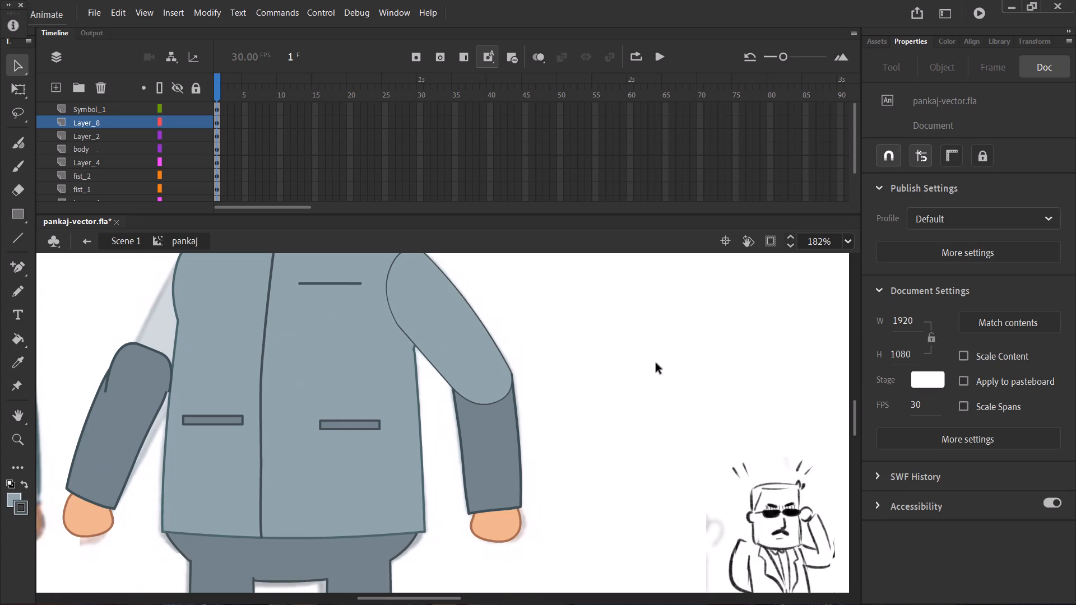
left_click(501, 444)
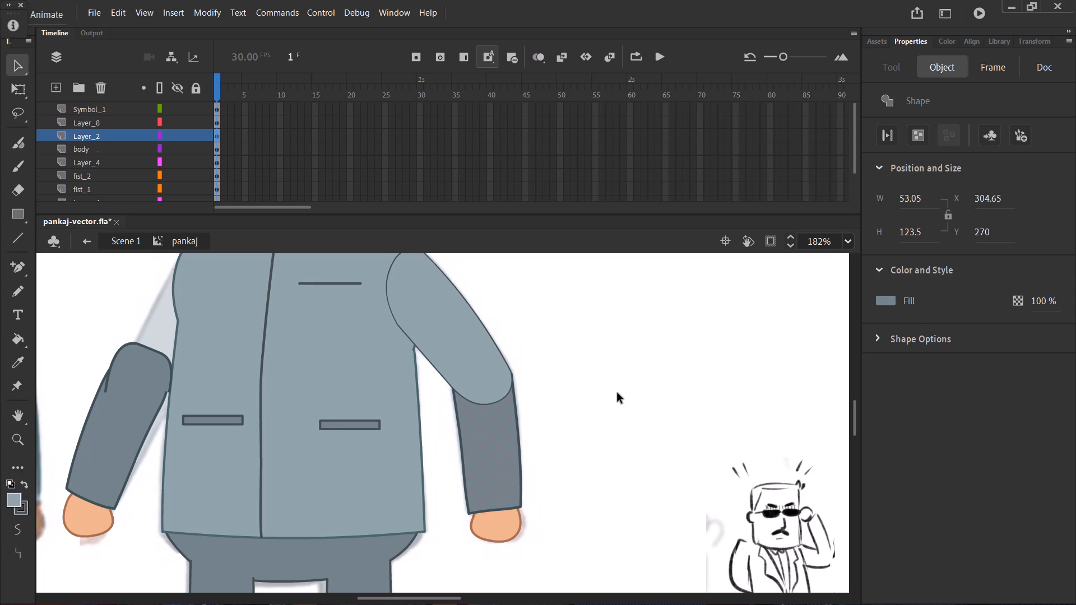
left_click(98, 142)
left_click(99, 136)
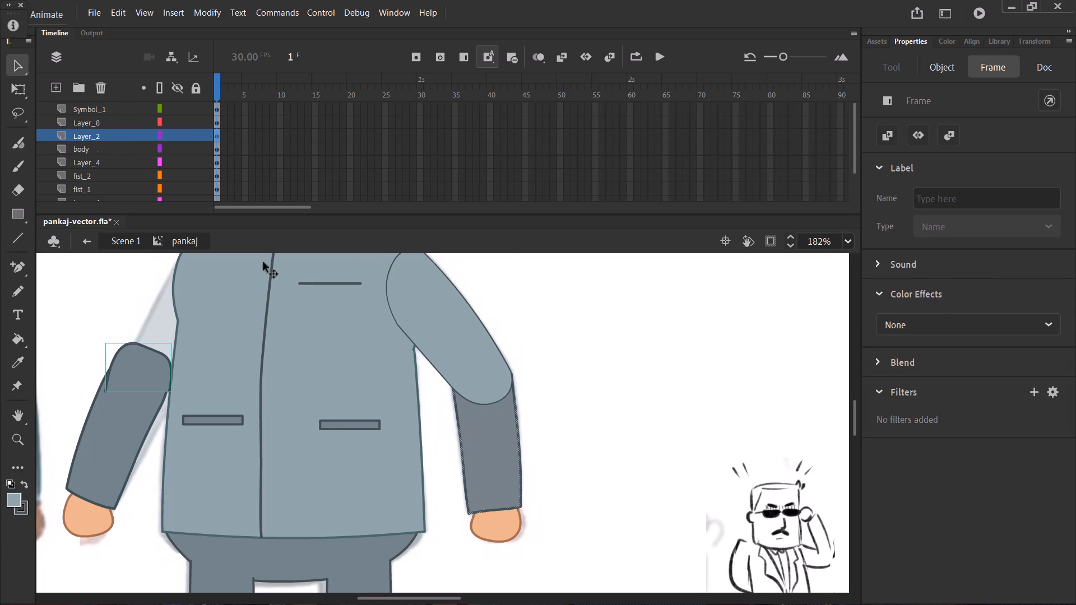
left_click(20, 356)
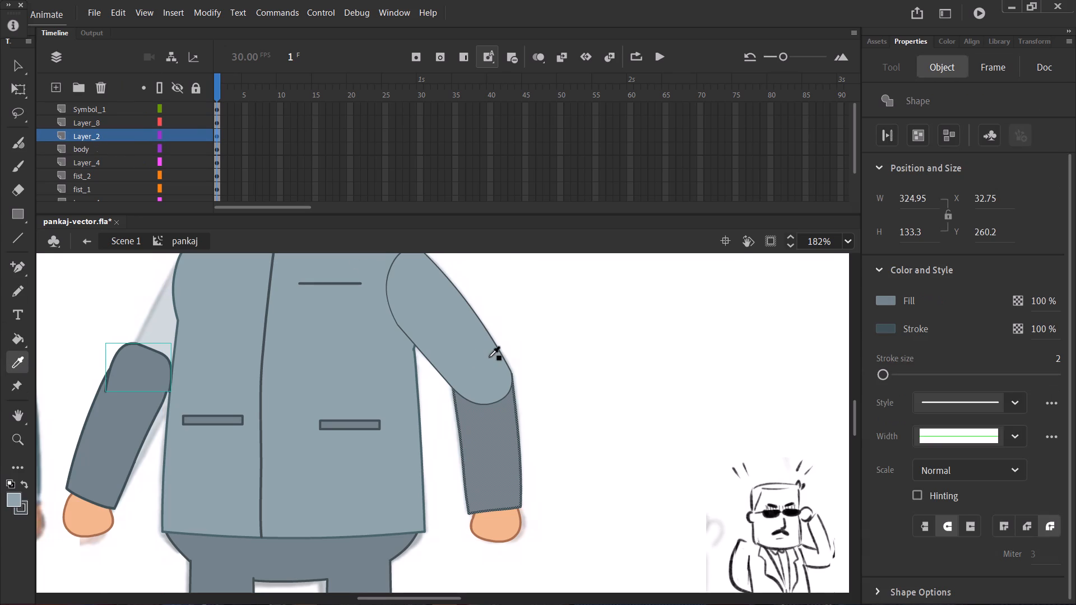
left_click(475, 352)
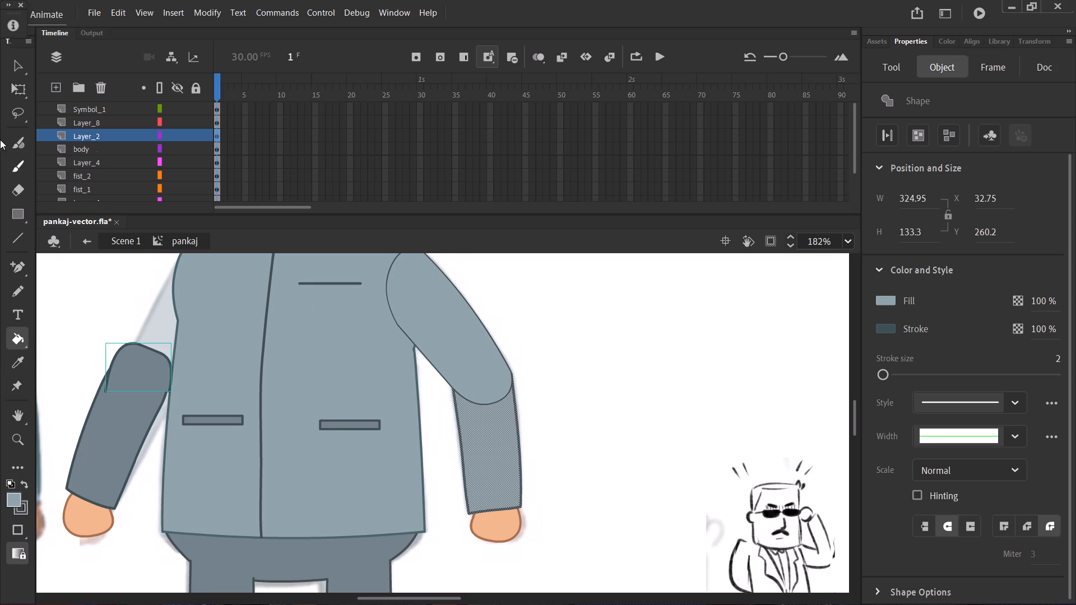
left_click(18, 63)
left_click(642, 443)
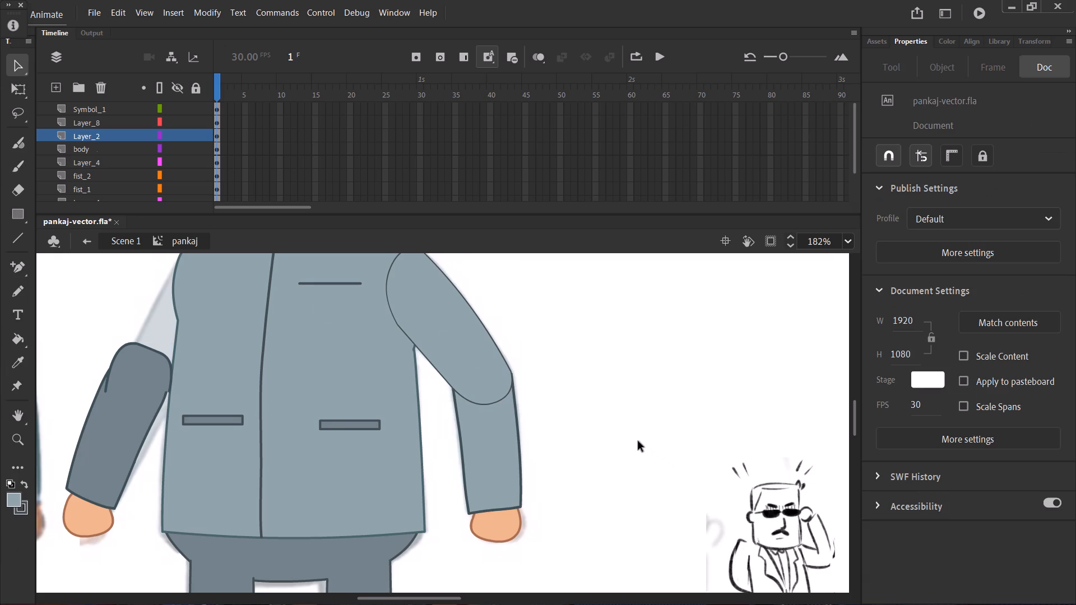
Select the forearm's side and cuff strokes and apply the stroke sampled from the jacket's centre line.
left_click(465, 477)
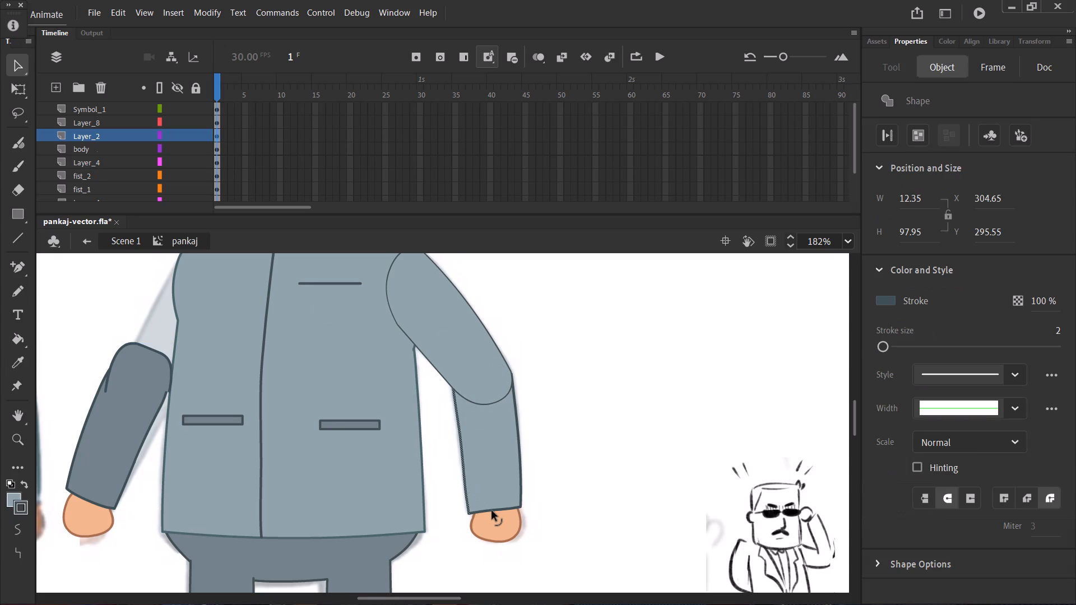
left_click(492, 511, "shift")
left_click(521, 477, "shift")
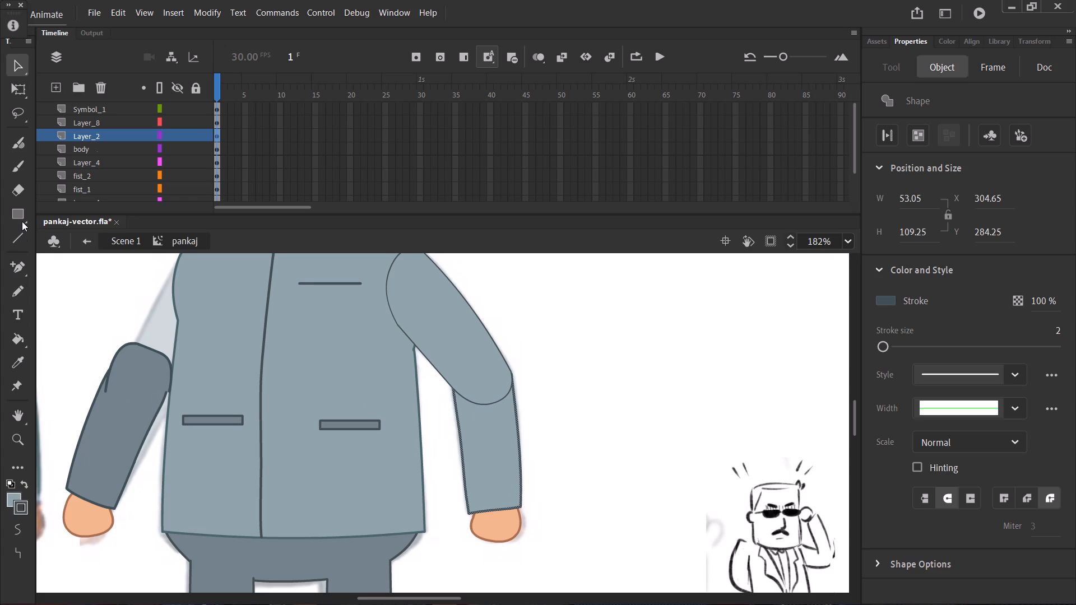
left_click(16, 355)
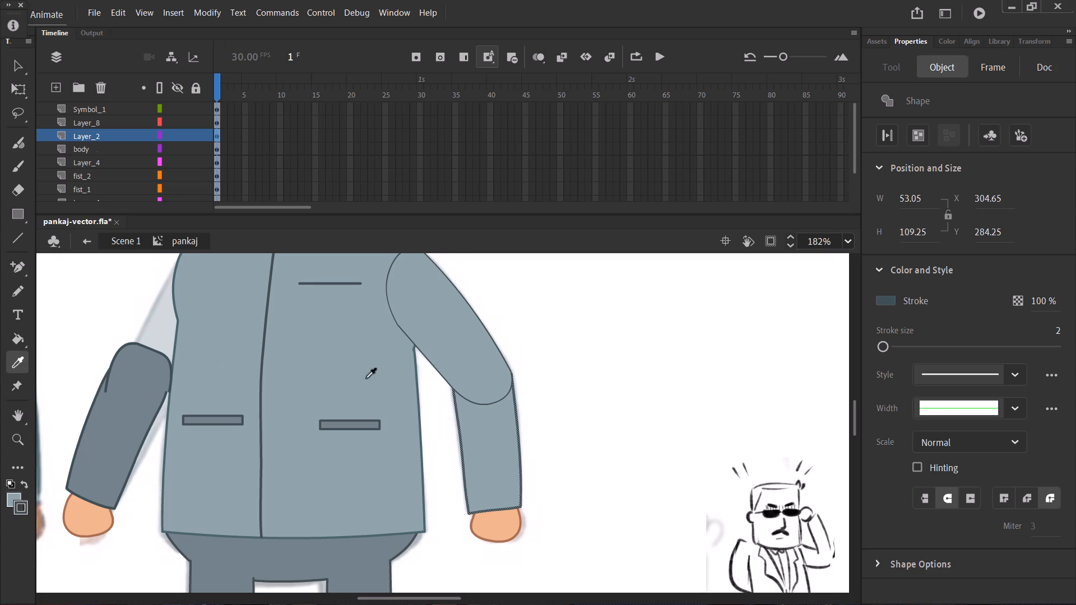
left_click(264, 337)
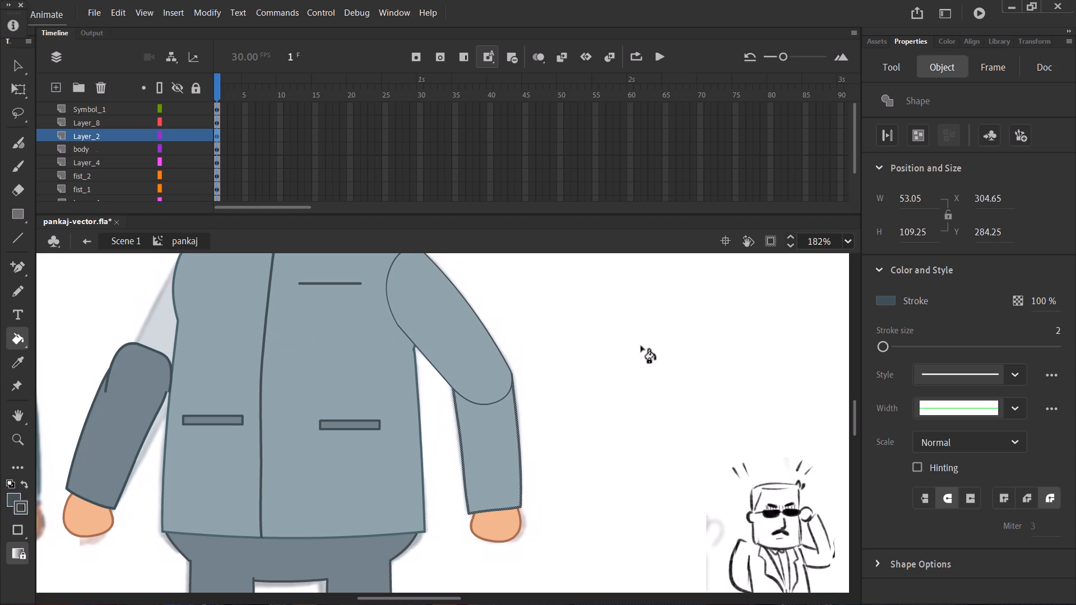
left_click(19, 61)
left_click(556, 352)
key("z")
scroll(550, 350, "up", 2)
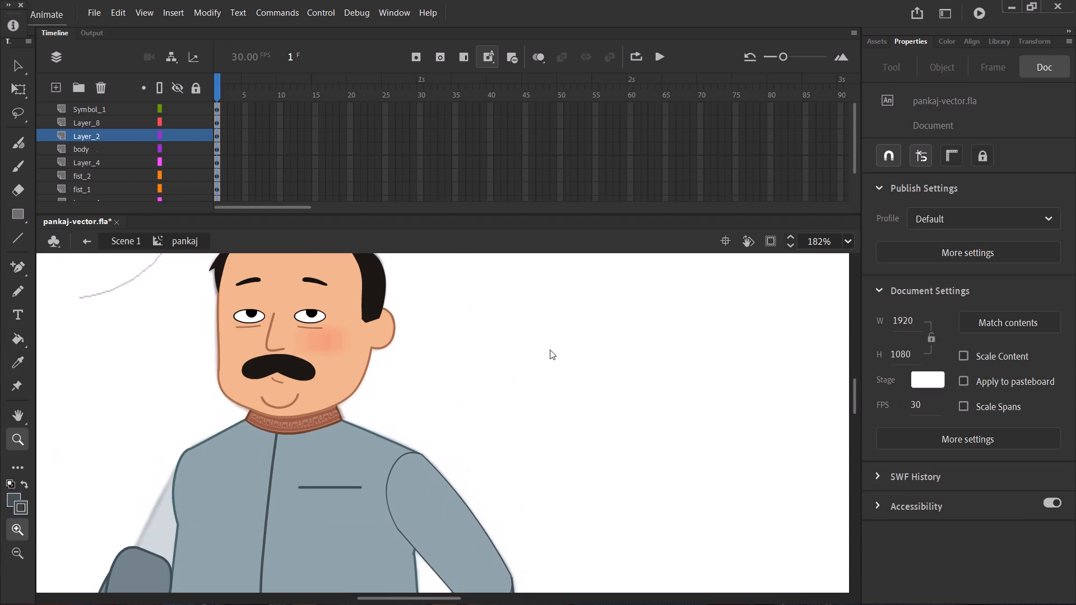
Inspect the stroke size of the jacket's centre line inside the body symbol's group and return to the pankaj symbol.
key("v")
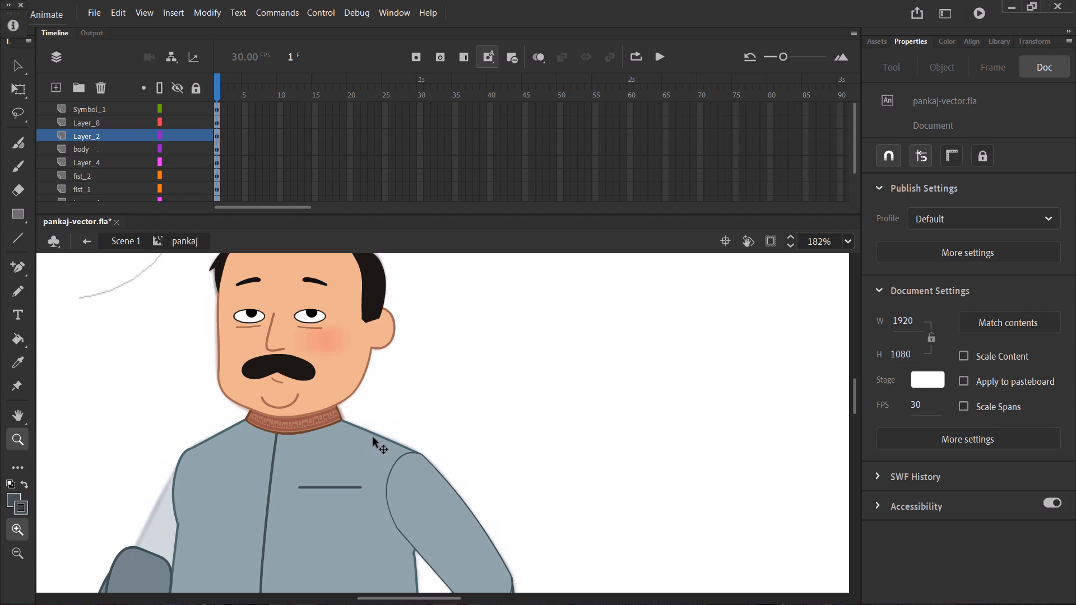
left_click(373, 432)
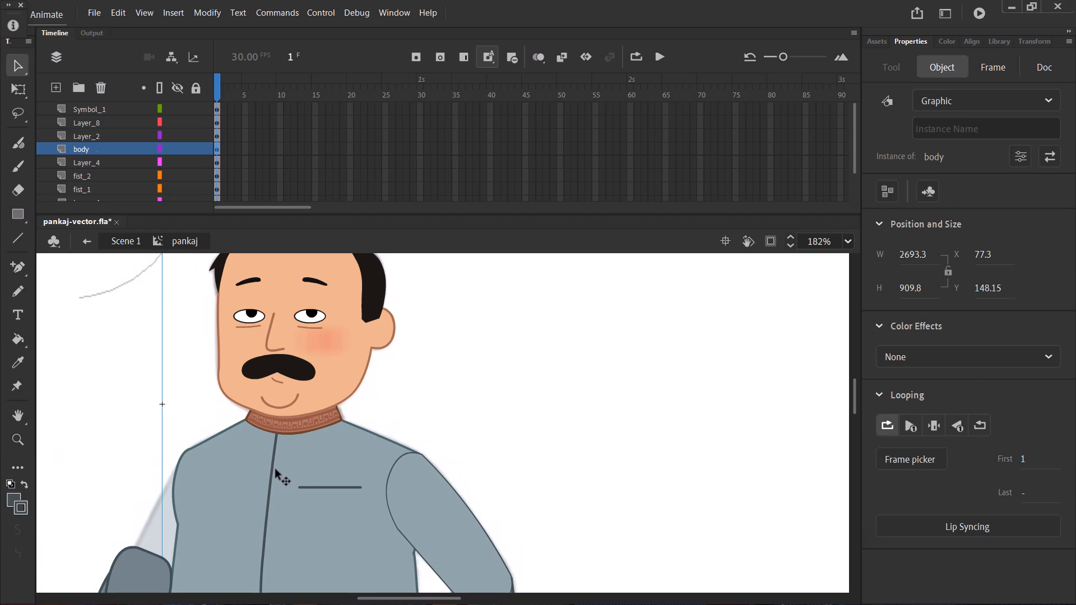
left_click(273, 467)
double_click(273, 467)
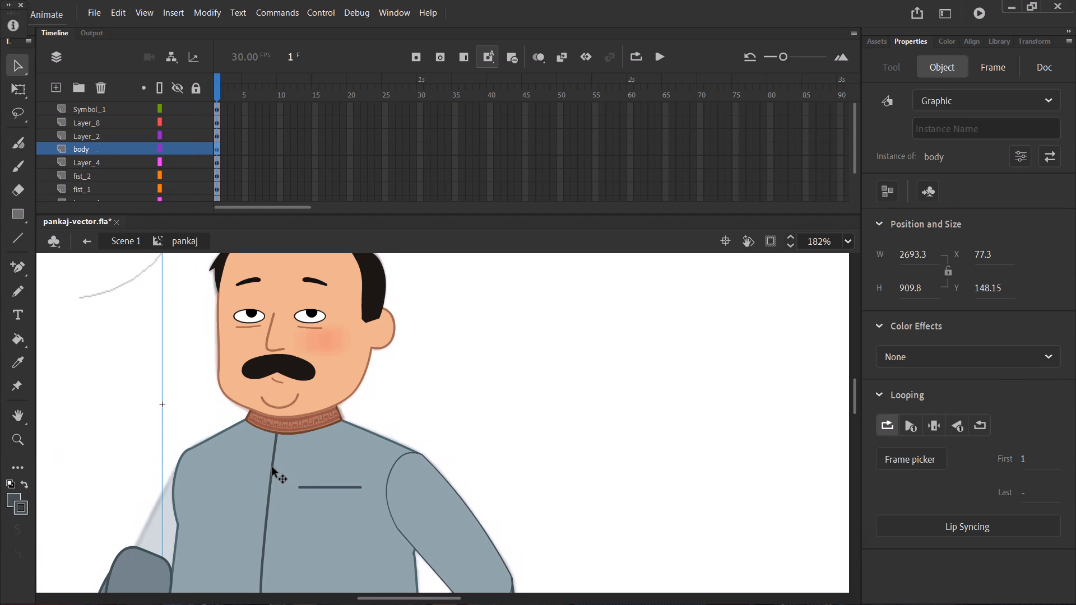
left_click(272, 467)
double_click(272, 467)
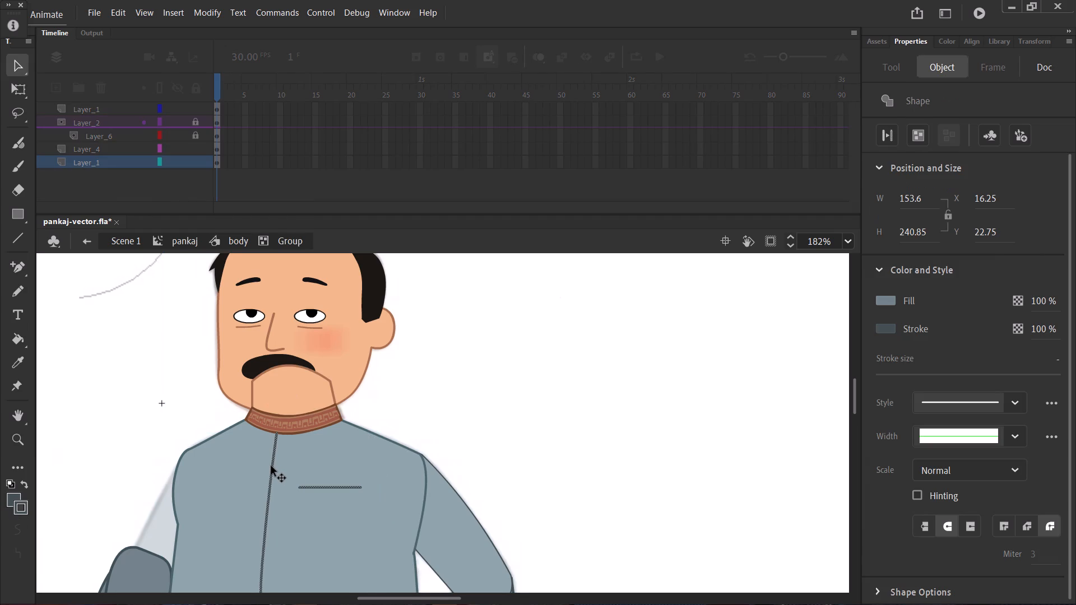
left_click(494, 423)
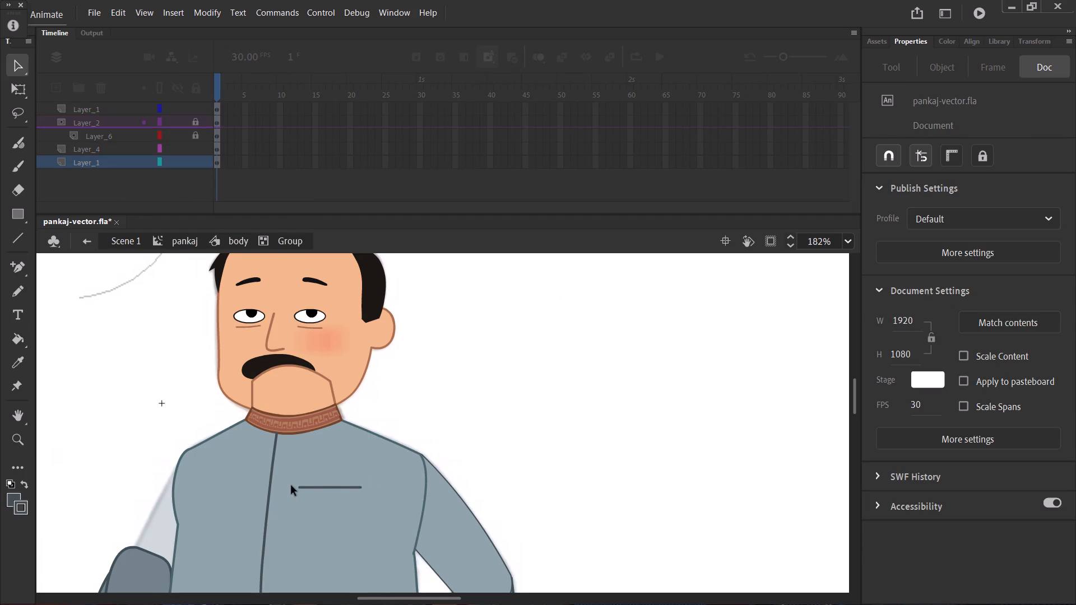
left_click(269, 488)
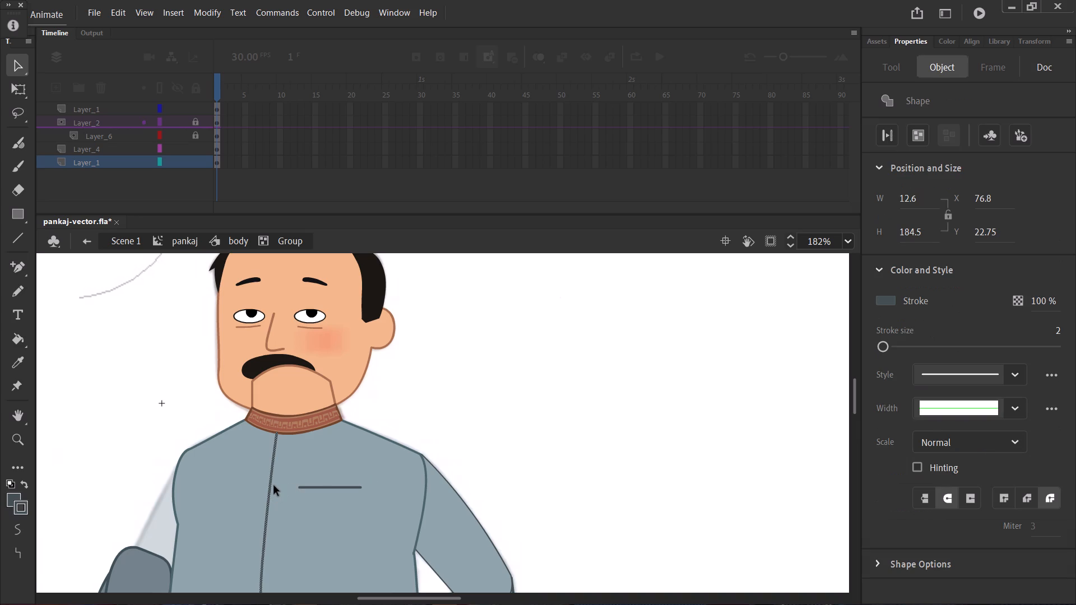
left_click(230, 245)
left_click(184, 244)
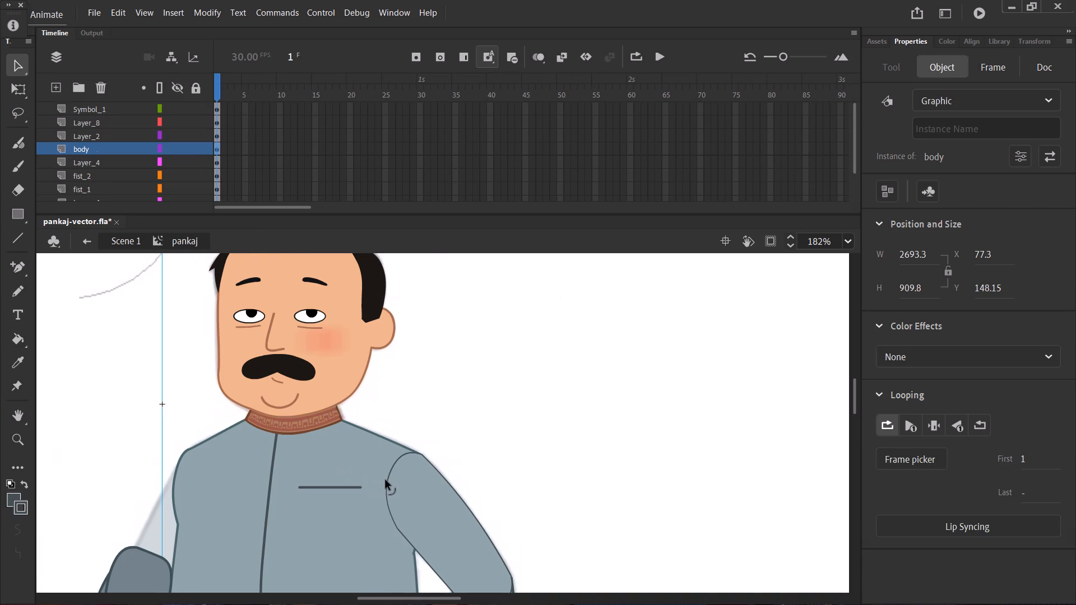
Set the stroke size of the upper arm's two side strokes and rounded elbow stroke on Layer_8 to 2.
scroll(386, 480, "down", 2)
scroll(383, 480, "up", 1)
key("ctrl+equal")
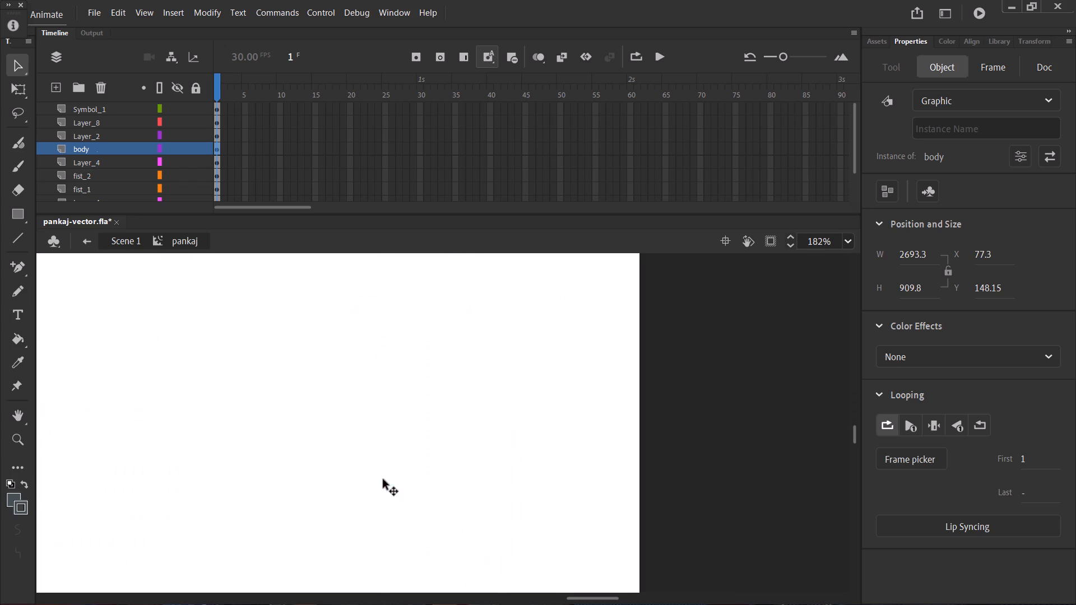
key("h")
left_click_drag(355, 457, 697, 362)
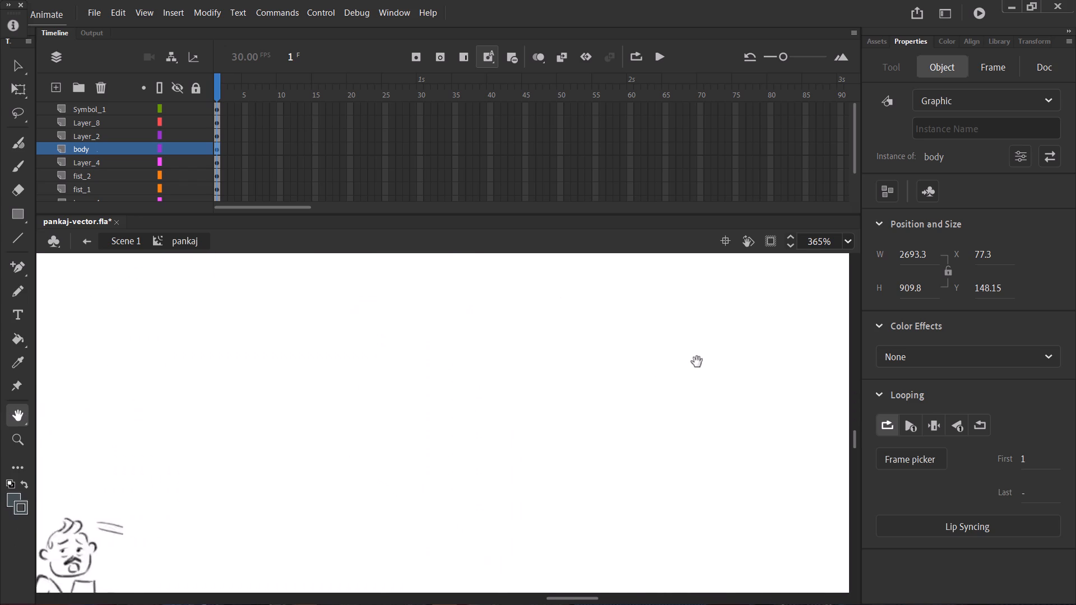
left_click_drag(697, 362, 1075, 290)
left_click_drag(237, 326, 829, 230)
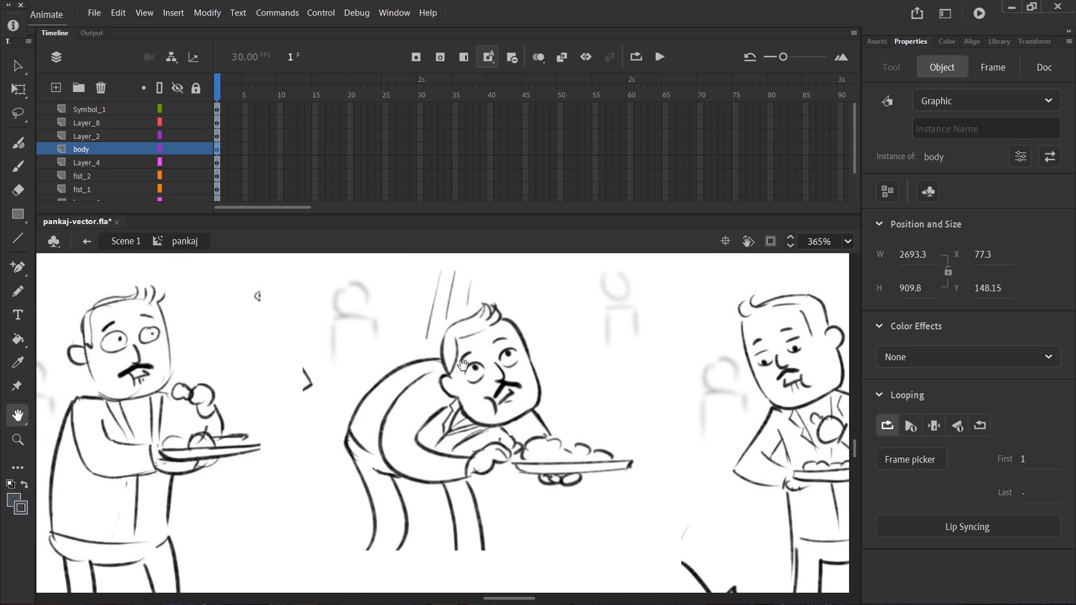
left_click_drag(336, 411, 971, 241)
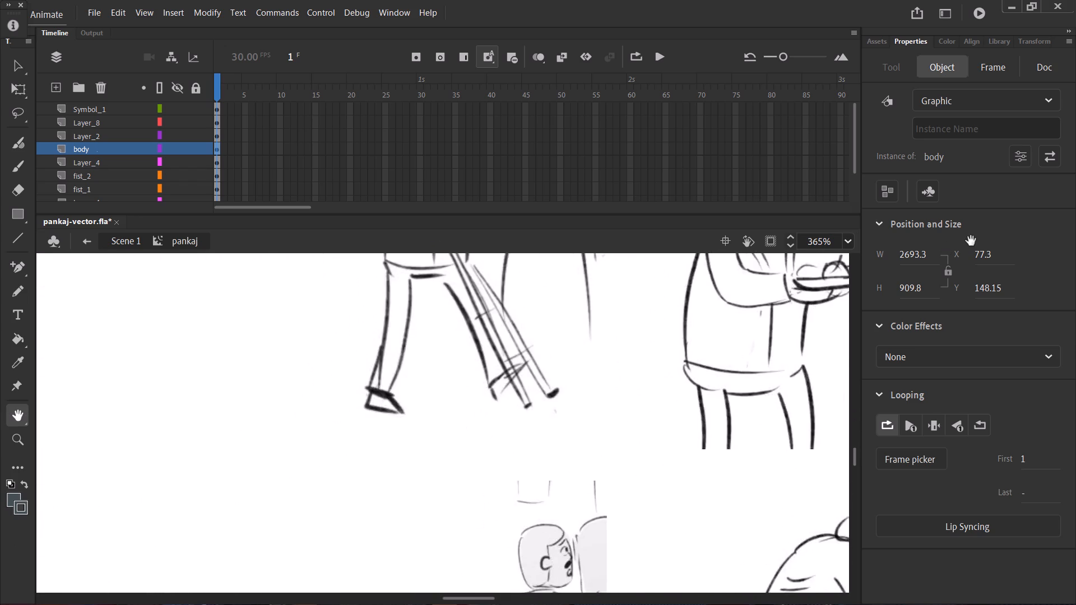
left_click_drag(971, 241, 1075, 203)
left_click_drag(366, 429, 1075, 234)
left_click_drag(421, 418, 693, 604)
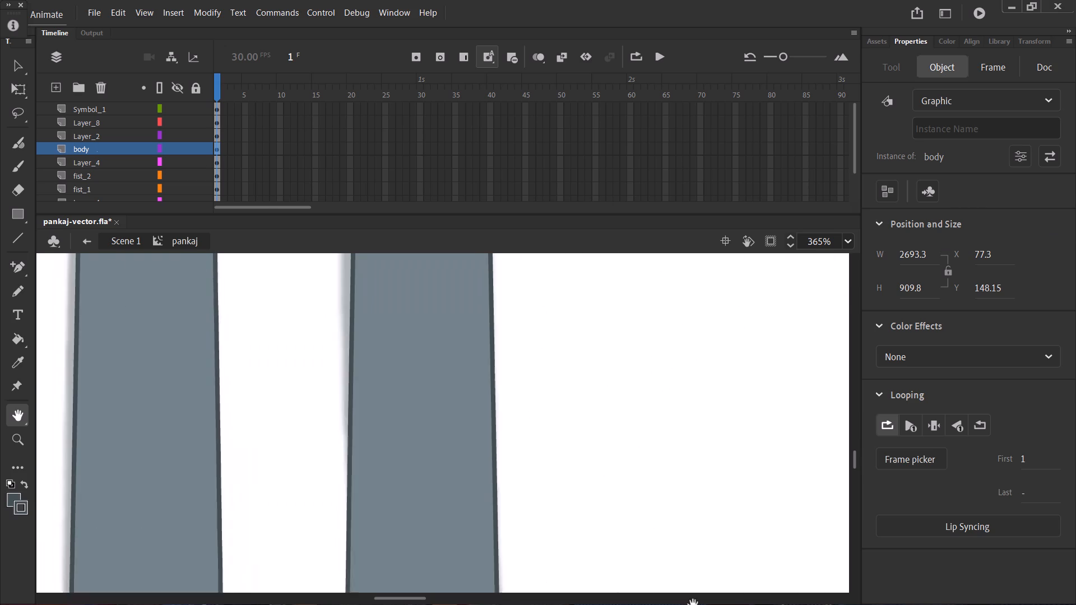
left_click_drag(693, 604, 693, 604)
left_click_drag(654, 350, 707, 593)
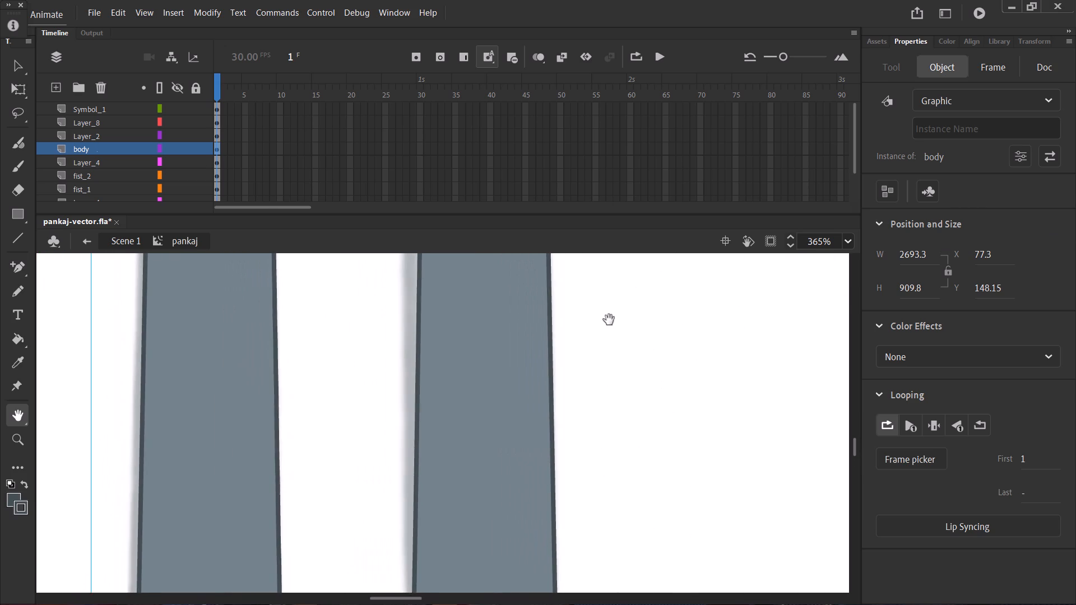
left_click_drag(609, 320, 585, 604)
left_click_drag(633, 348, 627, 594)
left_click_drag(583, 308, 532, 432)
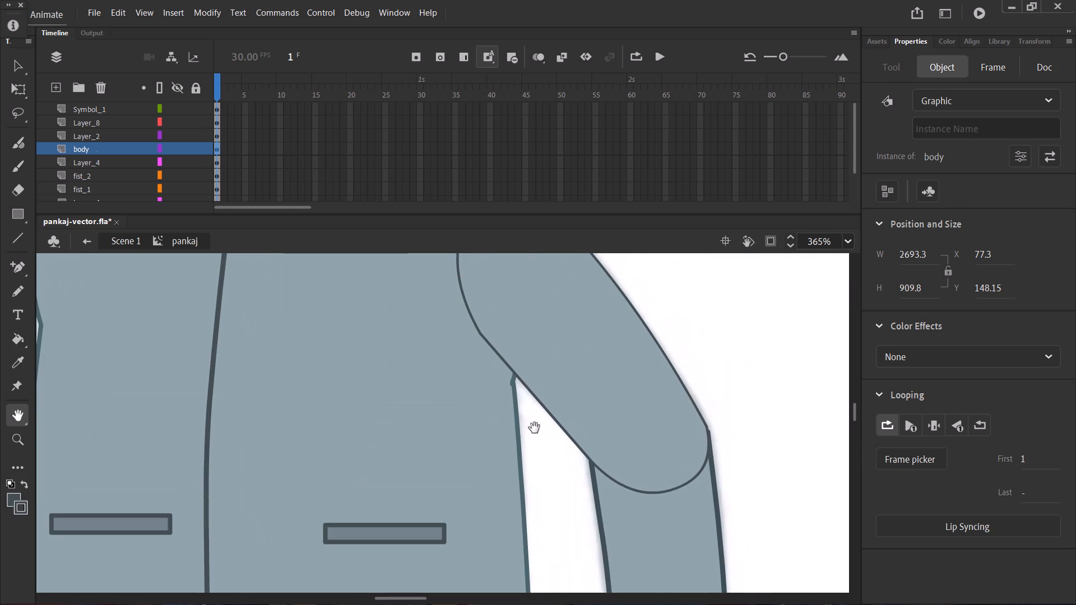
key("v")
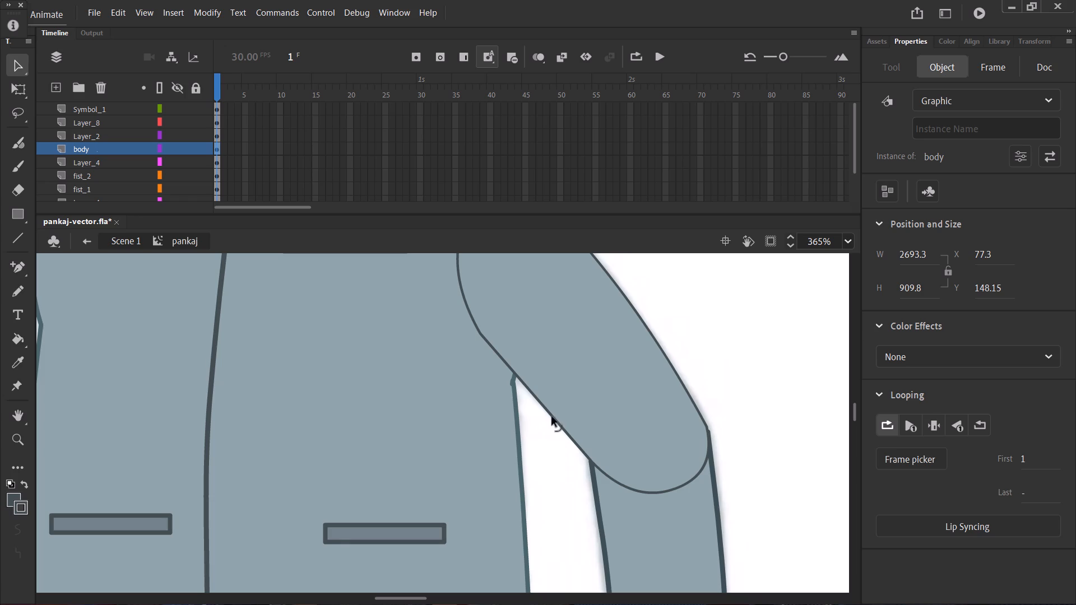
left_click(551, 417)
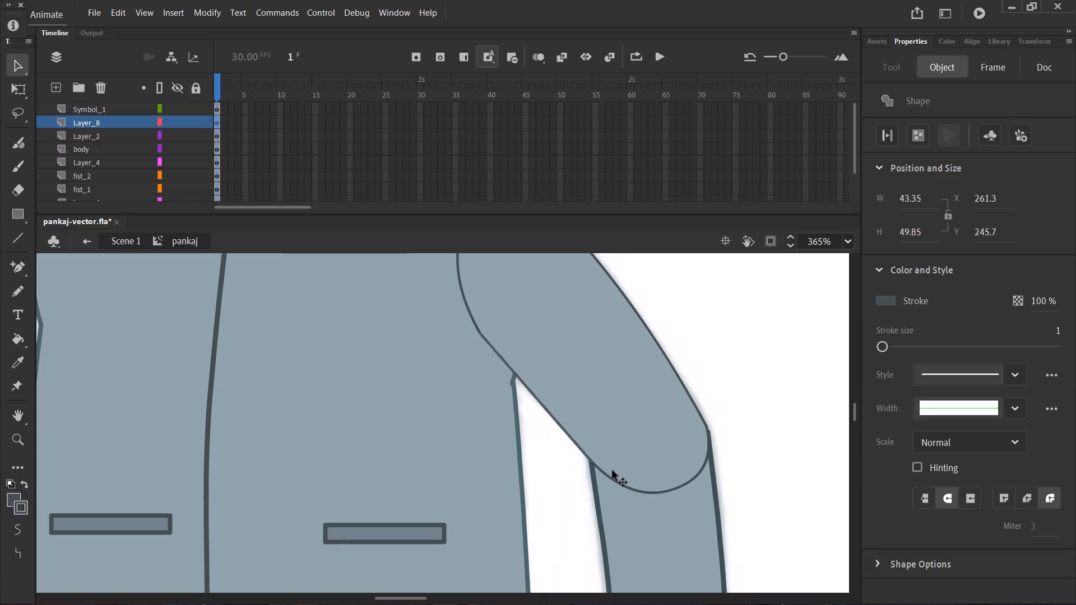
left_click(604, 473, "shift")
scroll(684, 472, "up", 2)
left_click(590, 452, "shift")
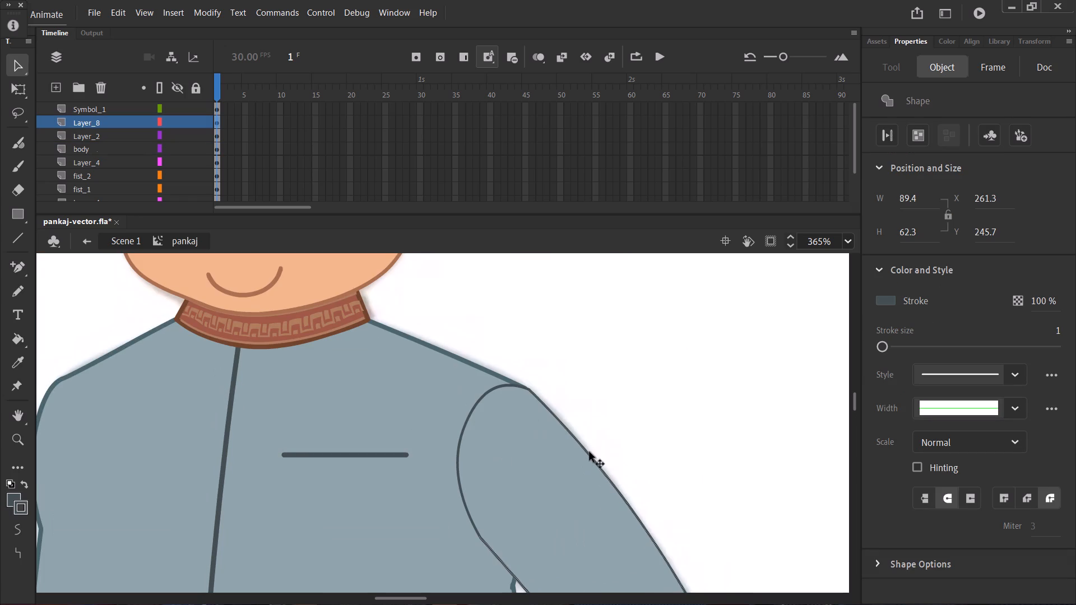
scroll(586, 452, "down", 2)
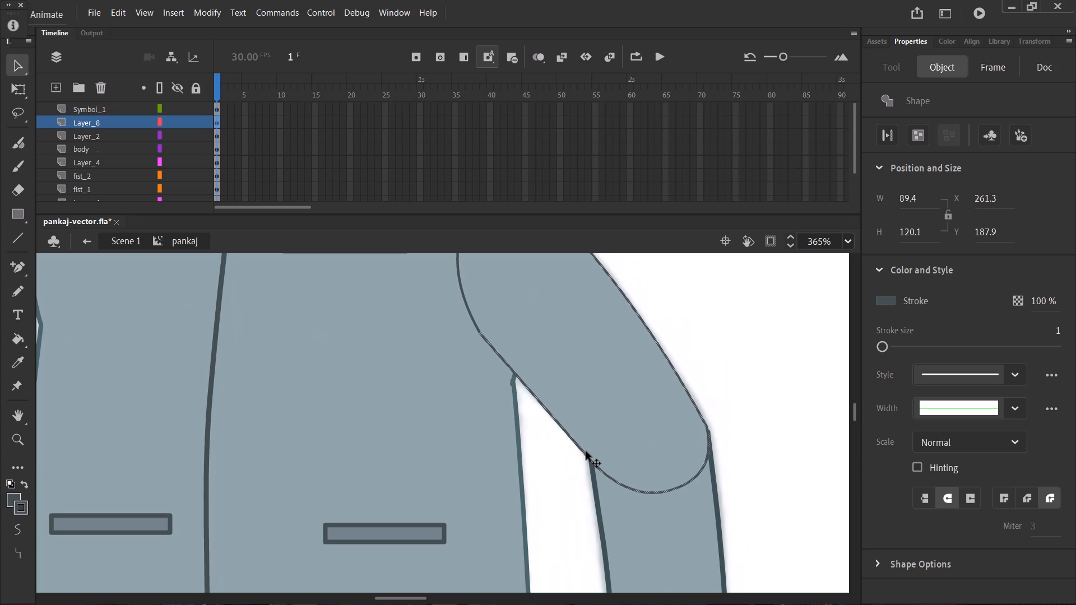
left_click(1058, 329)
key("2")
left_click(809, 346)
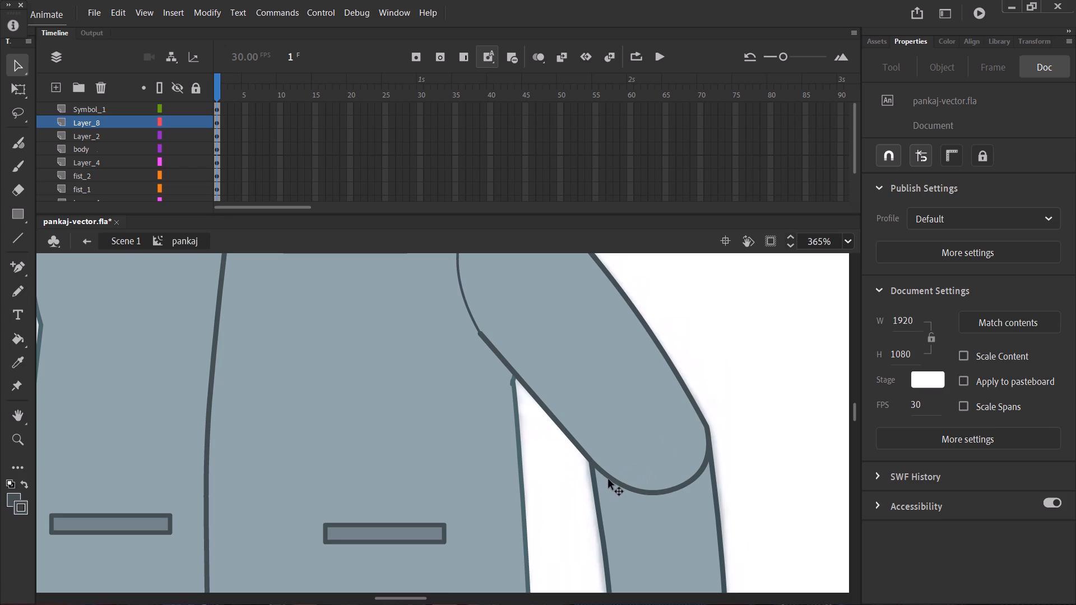
Reselect the upper arm's side and elbow strokes and set their stroke size to 1.5.
key("ctrl+z")
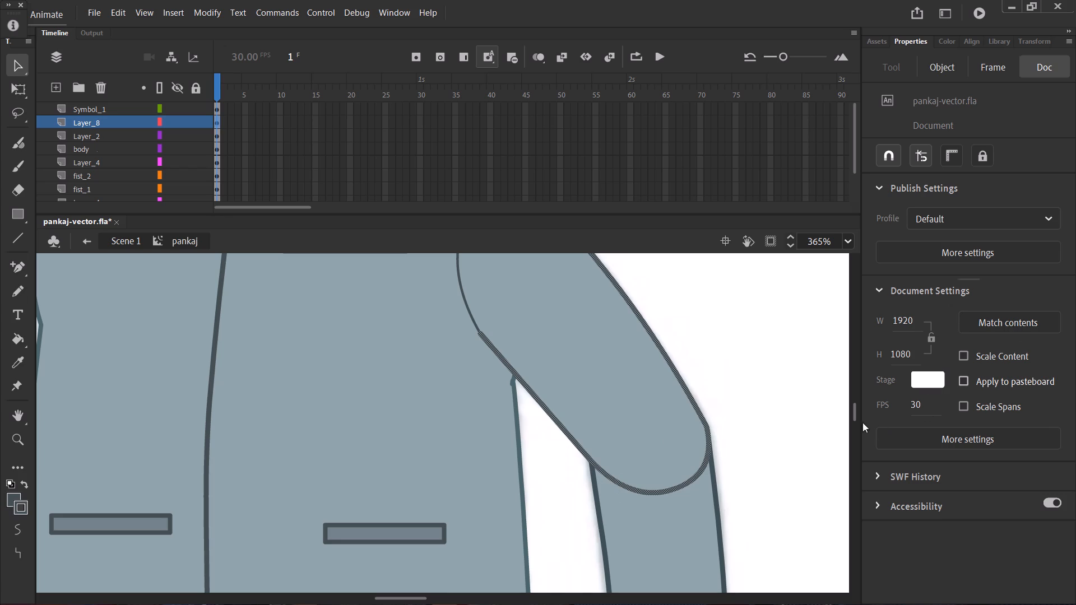
left_click(691, 482)
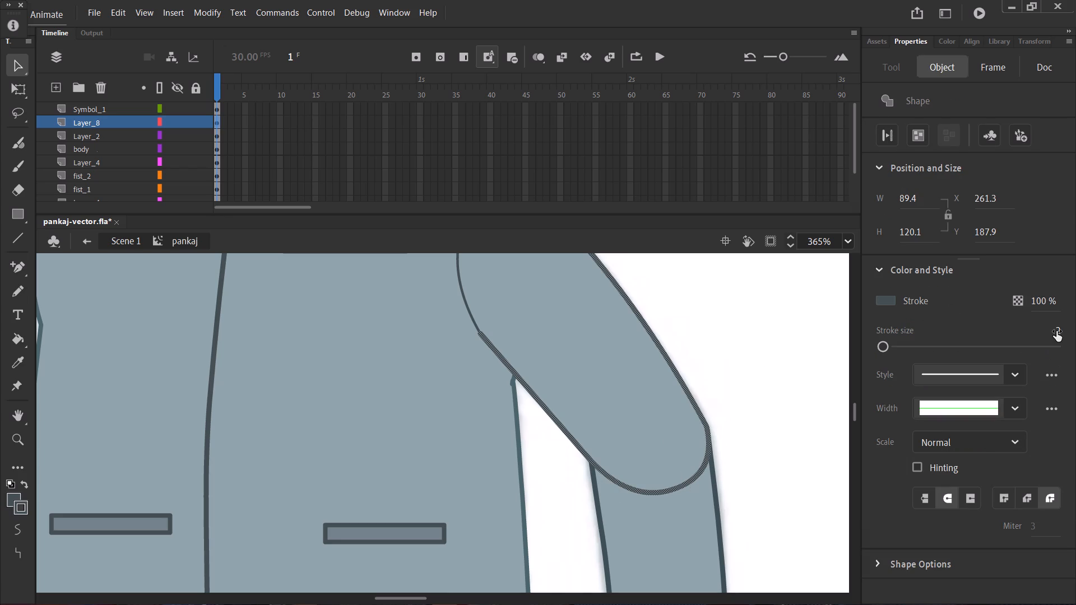
left_click(1056, 330)
key("1")
key("period")
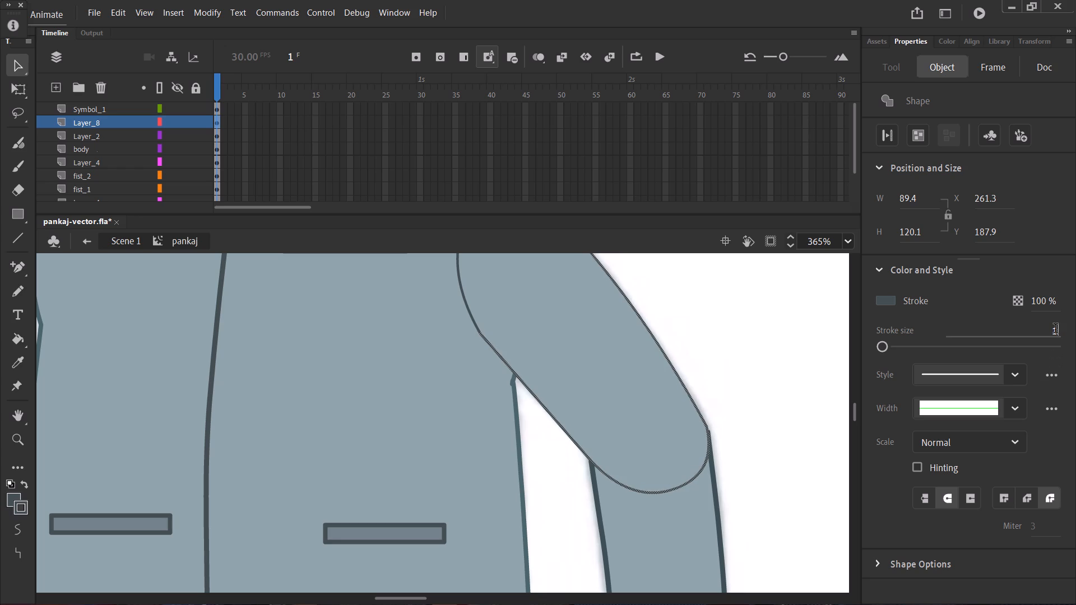
key("5")
key("Return")
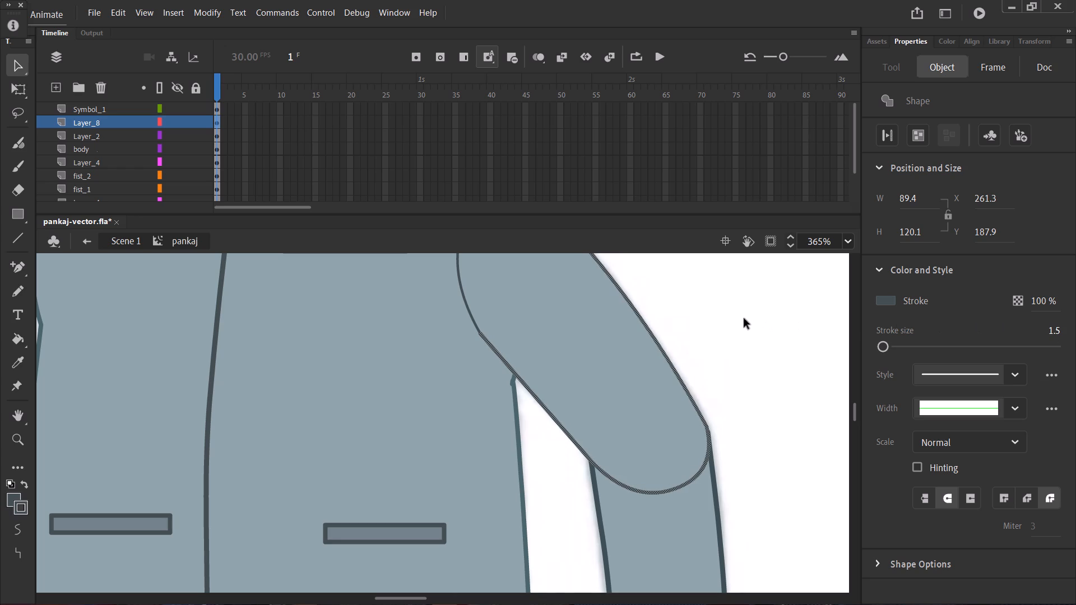
left_click(745, 319)
Delete the curved shoulder stroke where the upper arm overlaps the jacket.
scroll(702, 388, "up", 1)
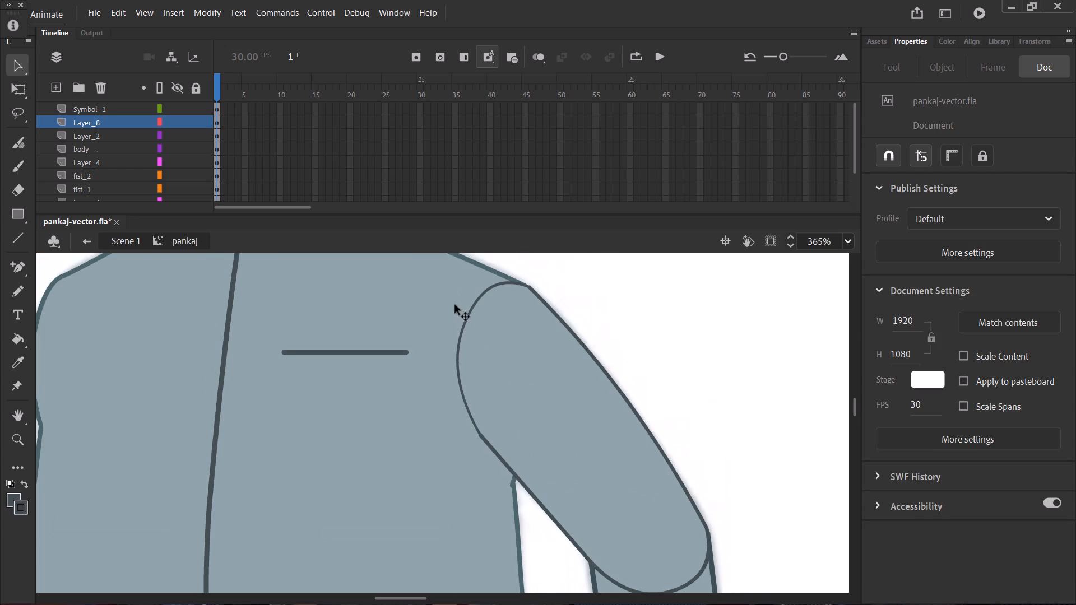
left_click(468, 314)
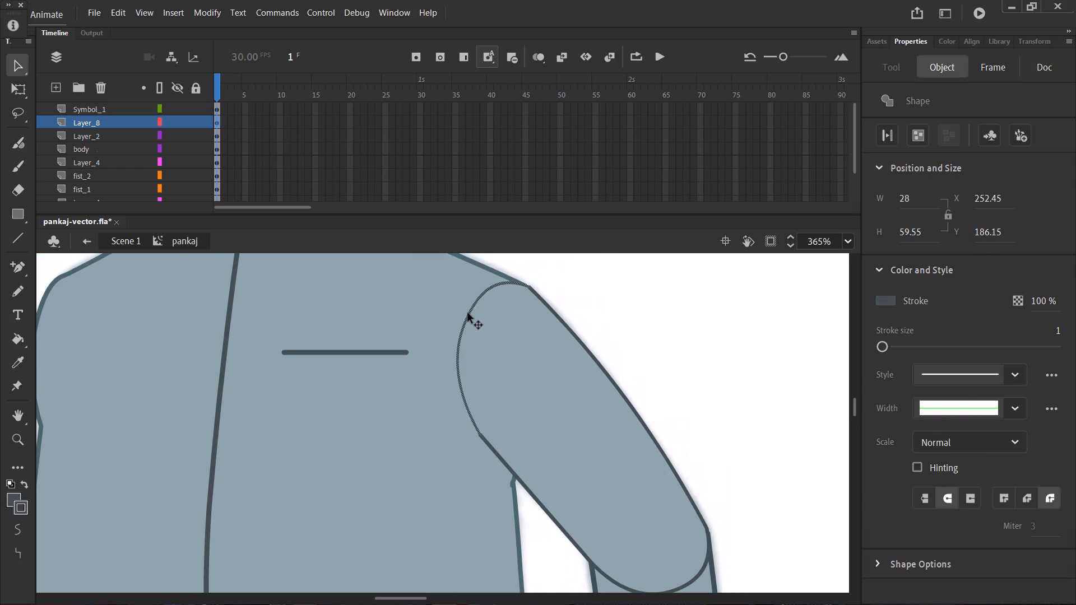
key("Delete")
Display every layer except Layer_8 as outlines and delete the upper arm's rounded elbow stroke.
scroll(801, 371, "down", 1)
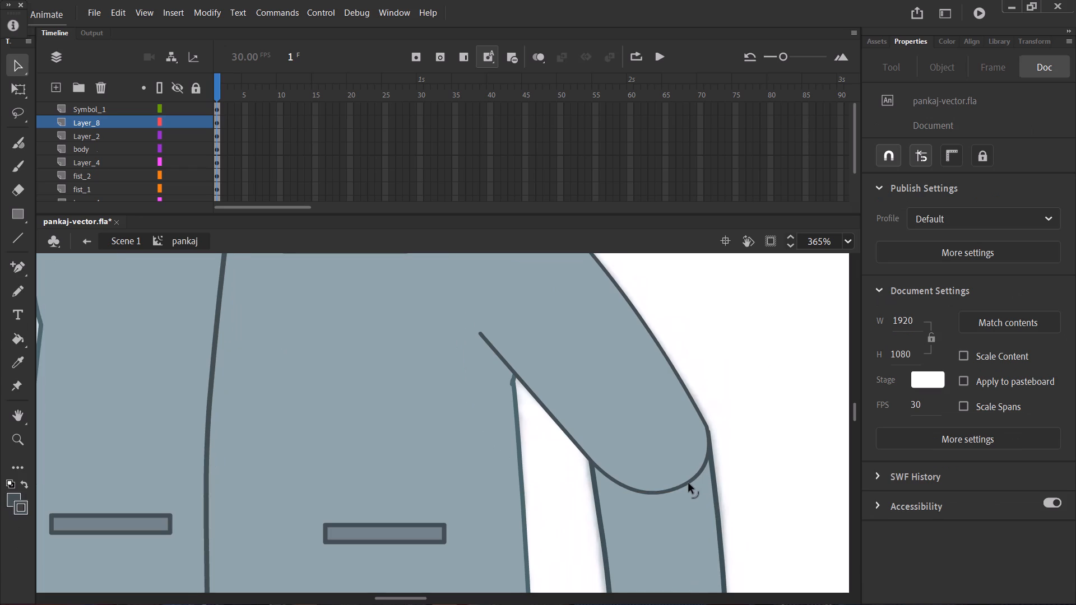
left_click(689, 482)
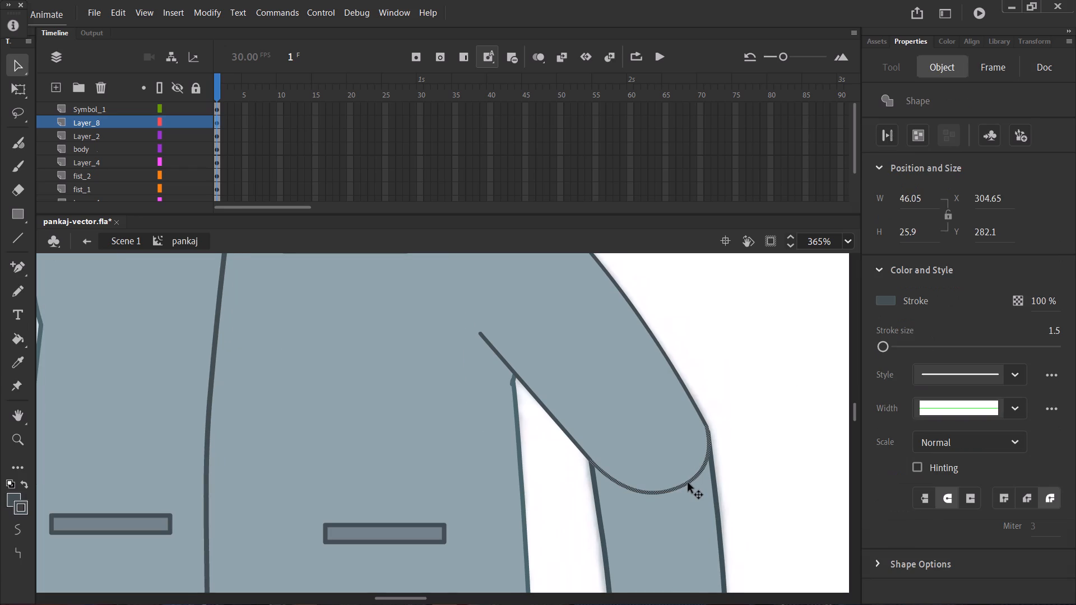
left_click(769, 460)
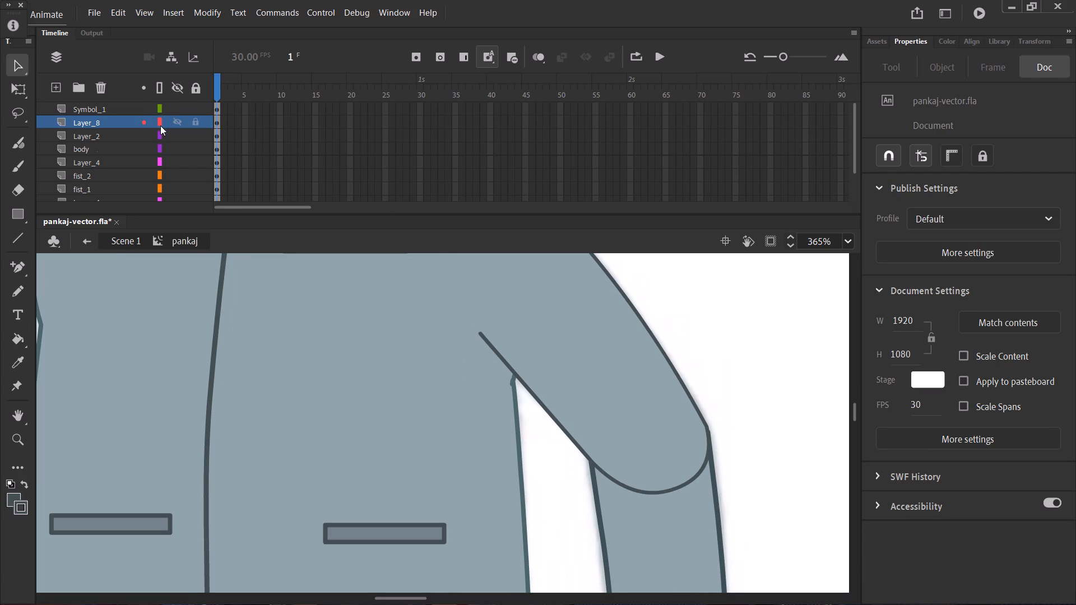
left_click(160, 84)
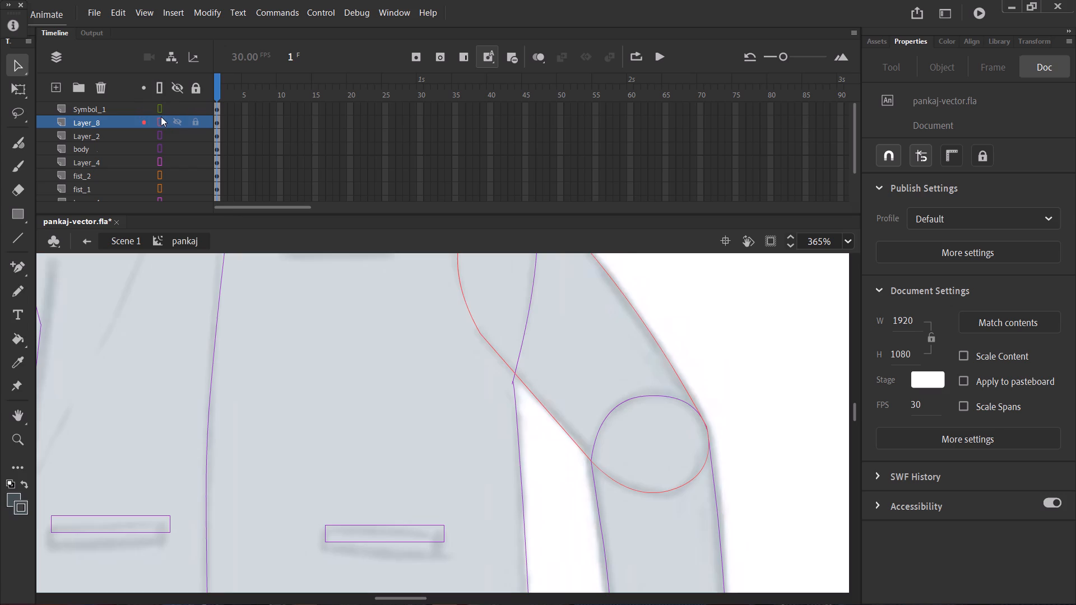
left_click(161, 117)
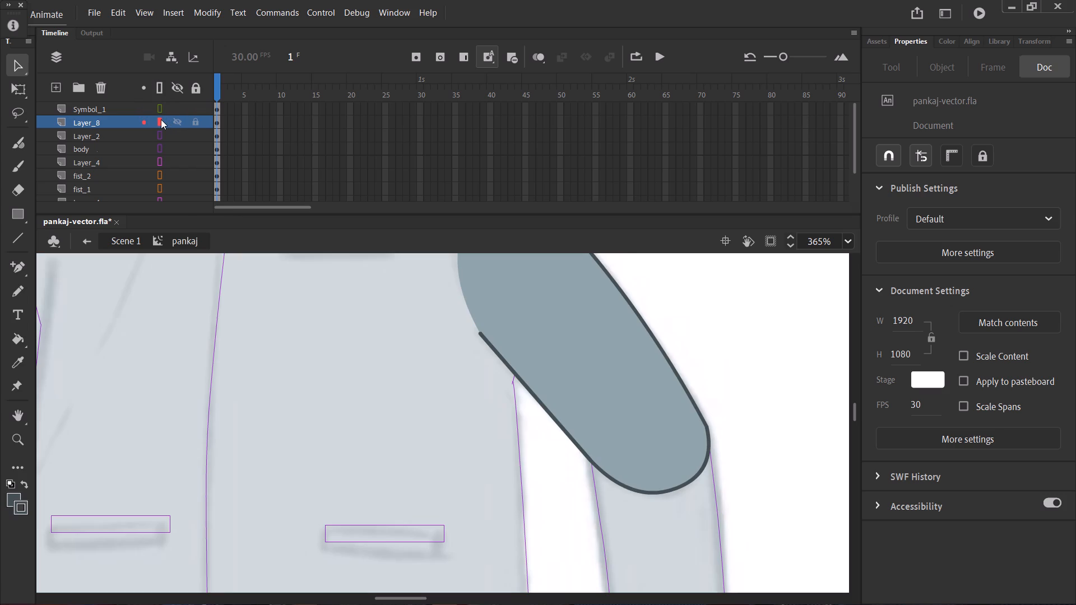
left_click(654, 491)
key("Delete")
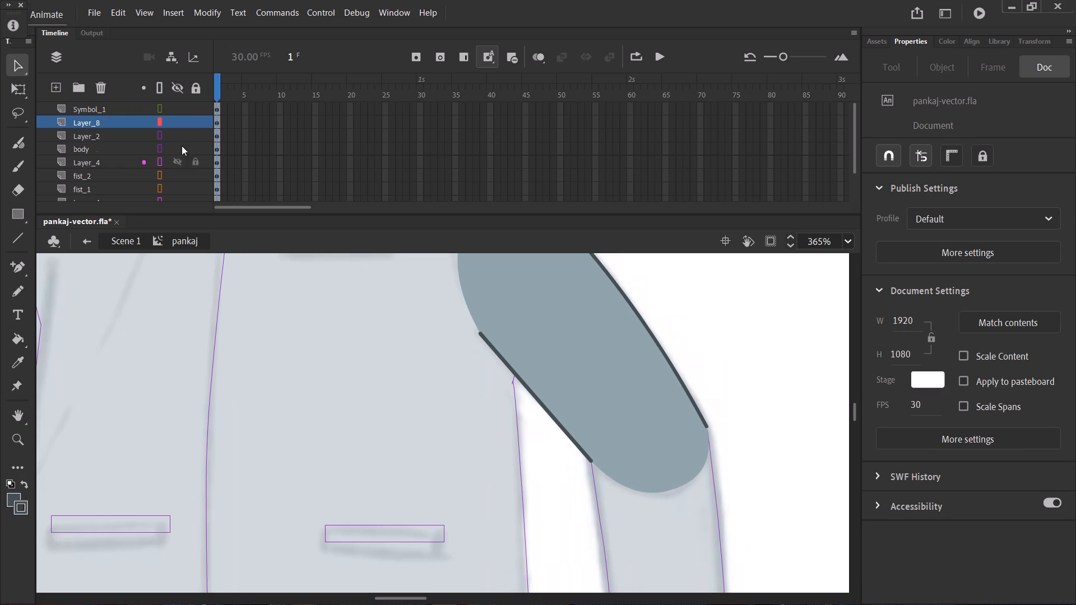
Extend the elbow end of the upper arm's inner side stroke slightly further into the rounded elbow.
left_click(11, 68)
left_click_drag(593, 462, 606, 475)
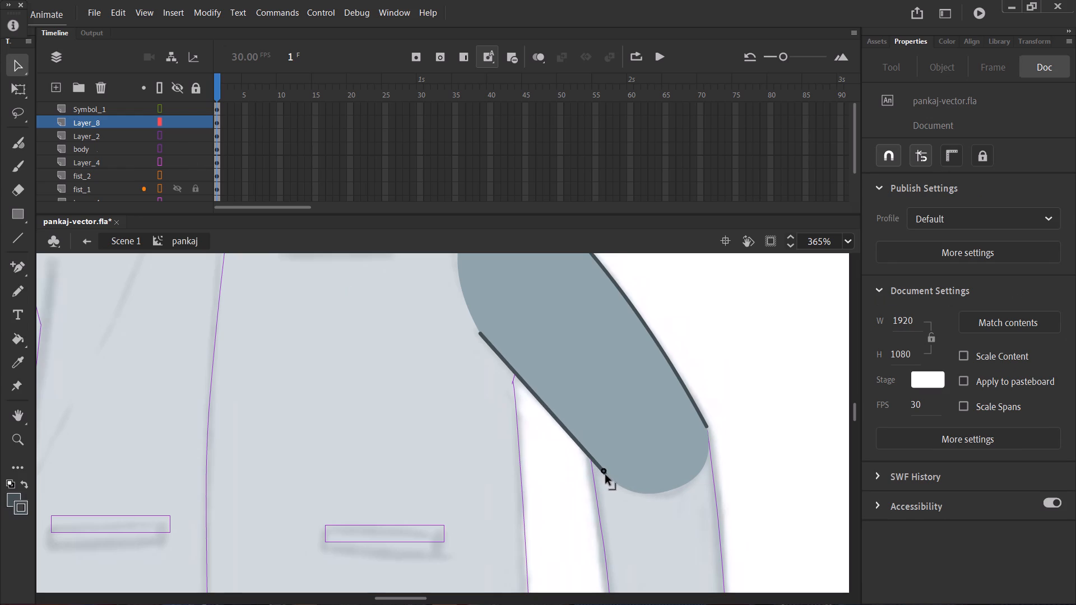
left_click_drag(606, 475, 607, 473)
Turn off outline display for all layers so they show in full colour.
scroll(619, 406, "up", 1)
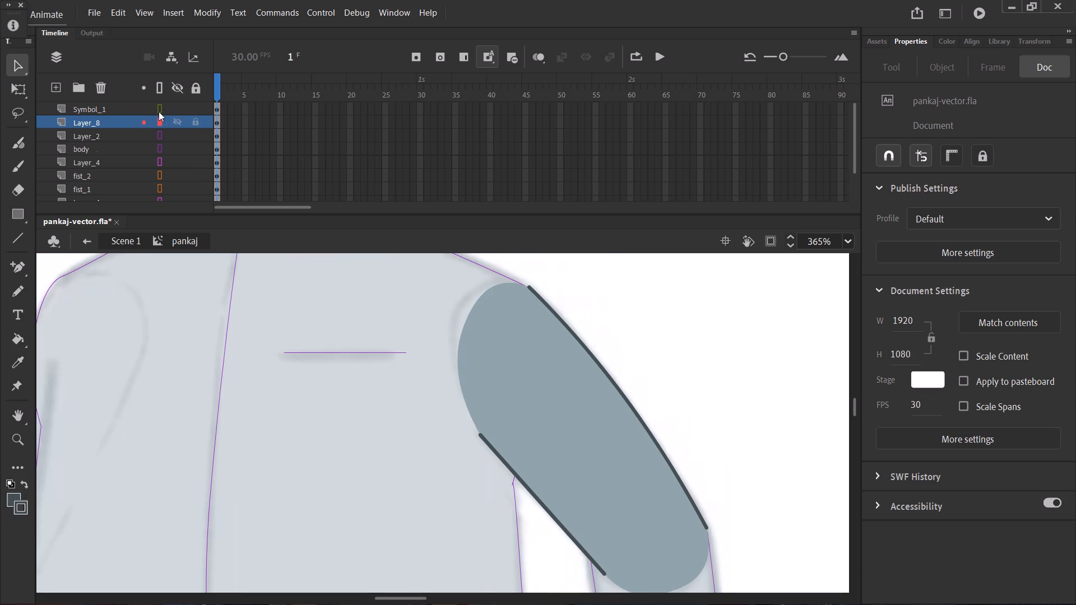
left_click(159, 87)
left_click(159, 87)
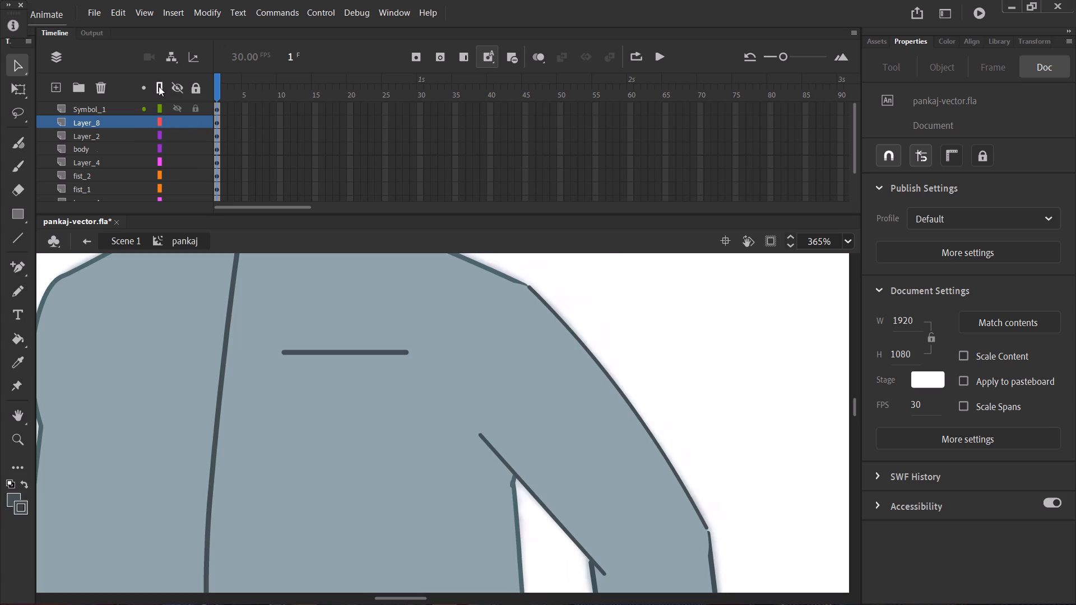
Set the stroke size of the forearm's inner side, outer side and cuff strokes on Layer_2 to 1.5.
scroll(729, 406, "down", 3)
scroll(729, 406, "up", 1)
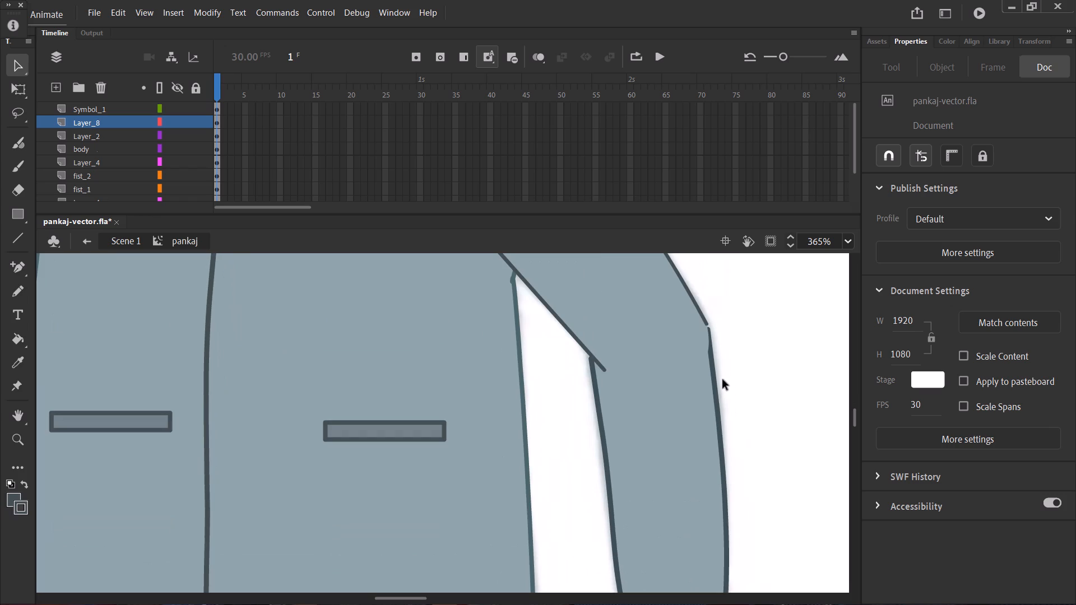
left_click(604, 450)
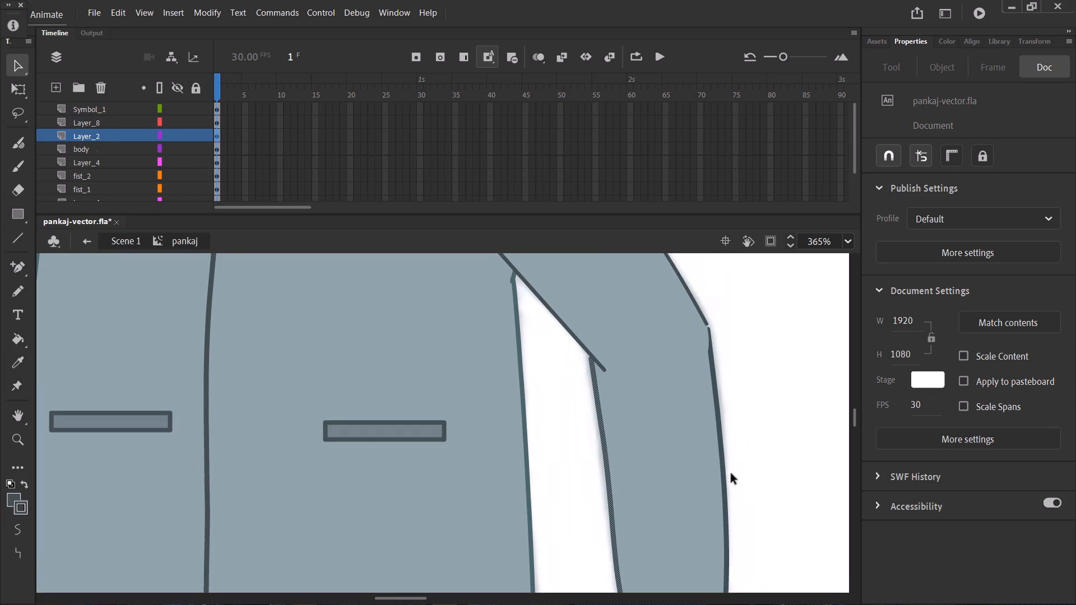
left_click(725, 473, "shift")
scroll(726, 474, "down", 4)
scroll(726, 466, "up", 2)
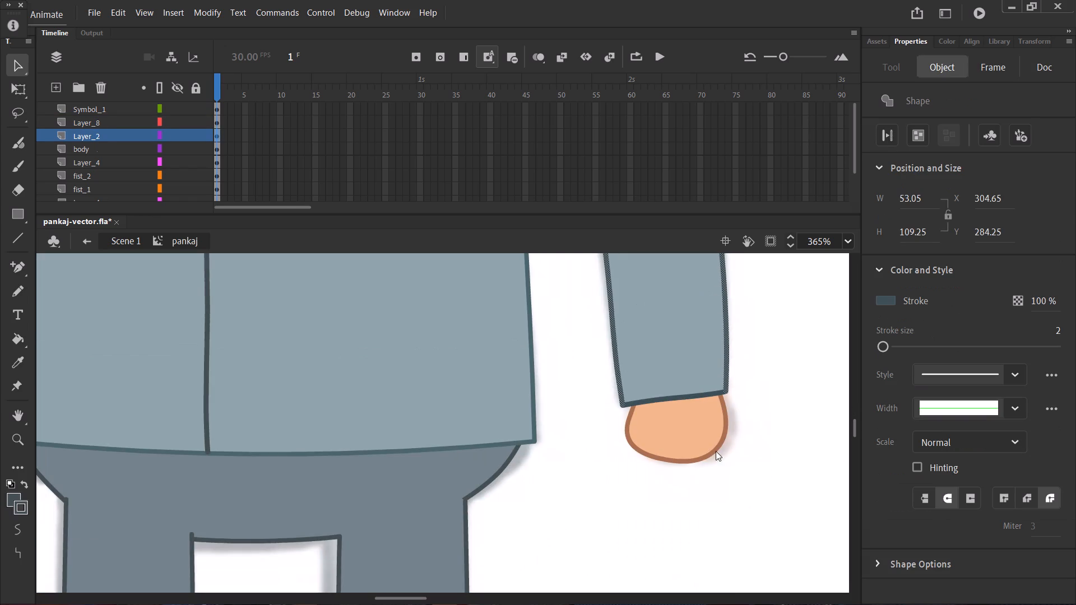
left_click(689, 397, "shift")
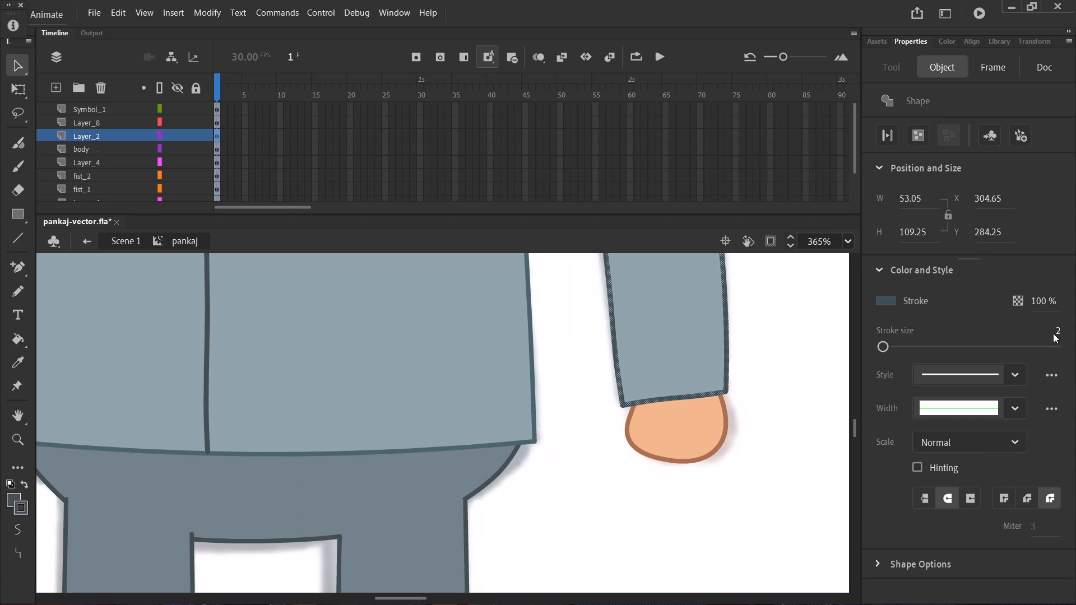
left_click(1058, 327)
key("1")
key("period")
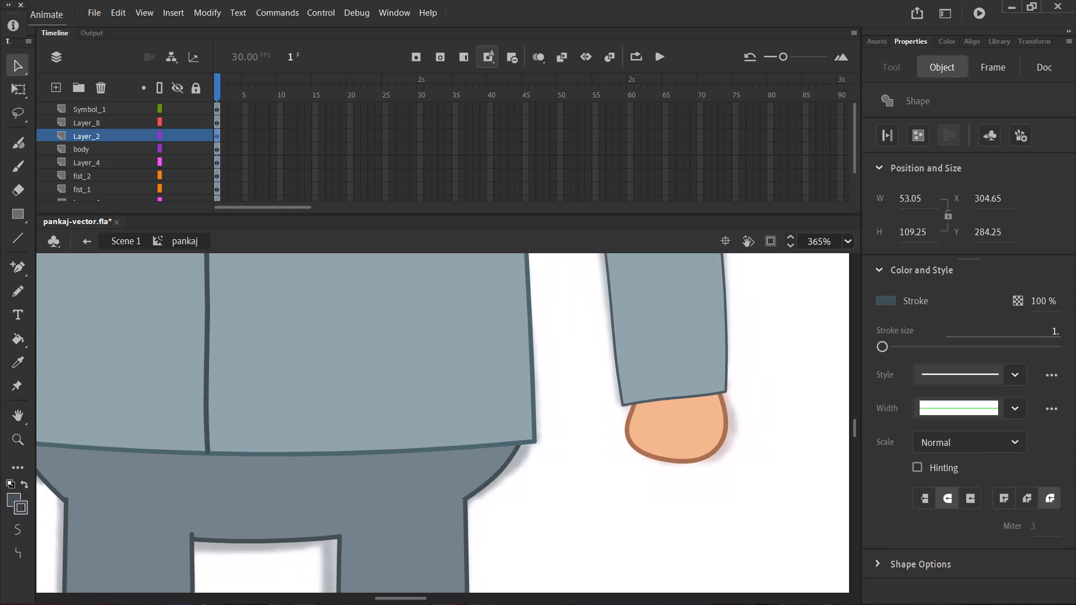
key("5")
key("Return")
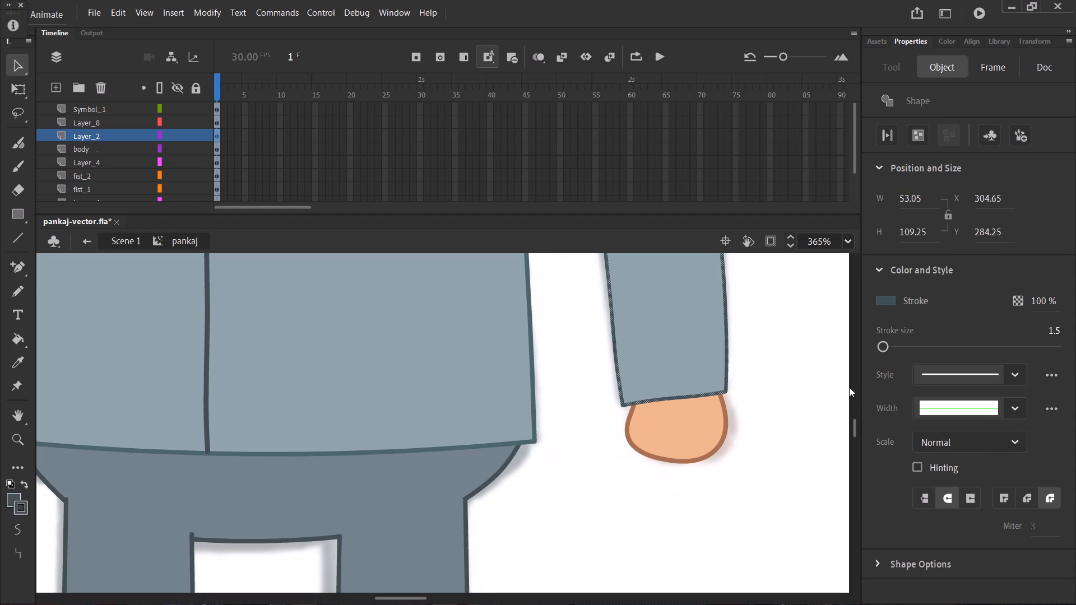
left_click(842, 331)
Select the forearm artwork on Layer_2 and nudge it five steps to the right to align with the elbow.
left_click_drag(854, 423, 855, 420)
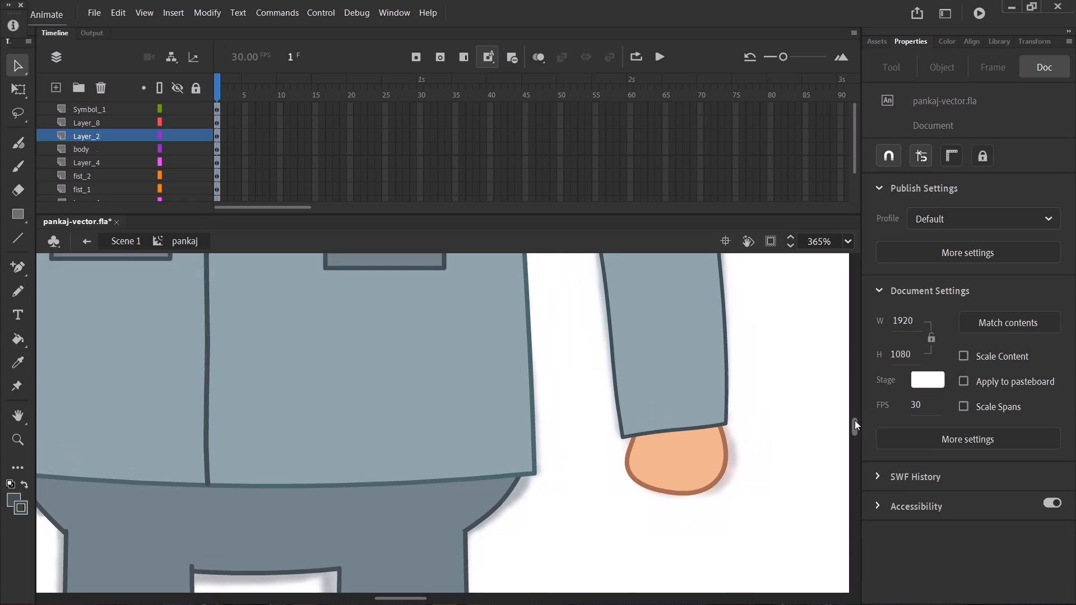
left_click_drag(855, 420, 853, 411)
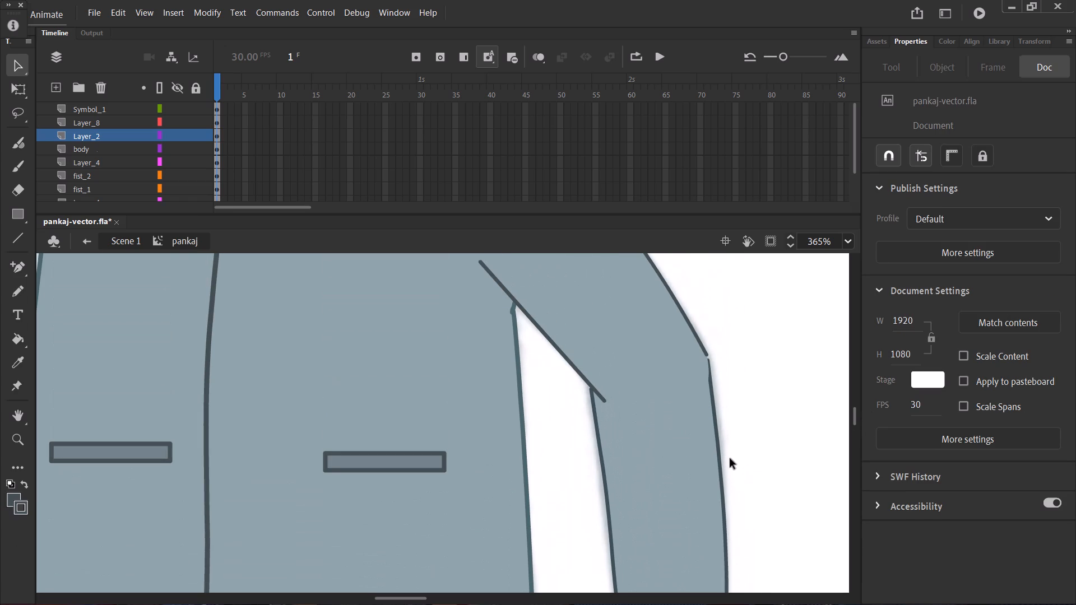
left_click(101, 144)
left_click(104, 134)
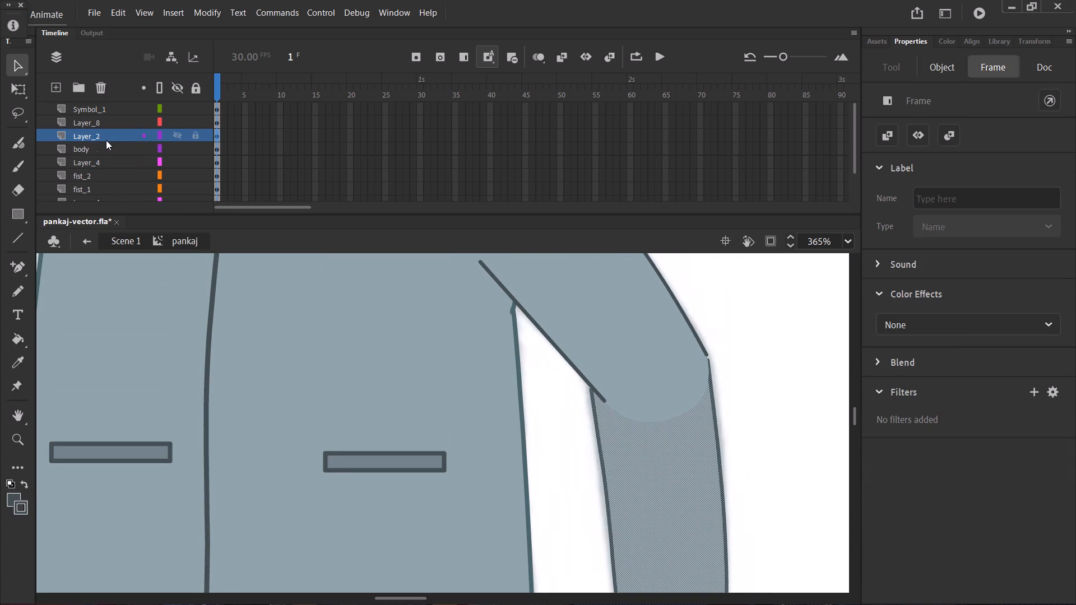
key("Right")
key("Right")
key("Right")
key("Right")
key("Right")
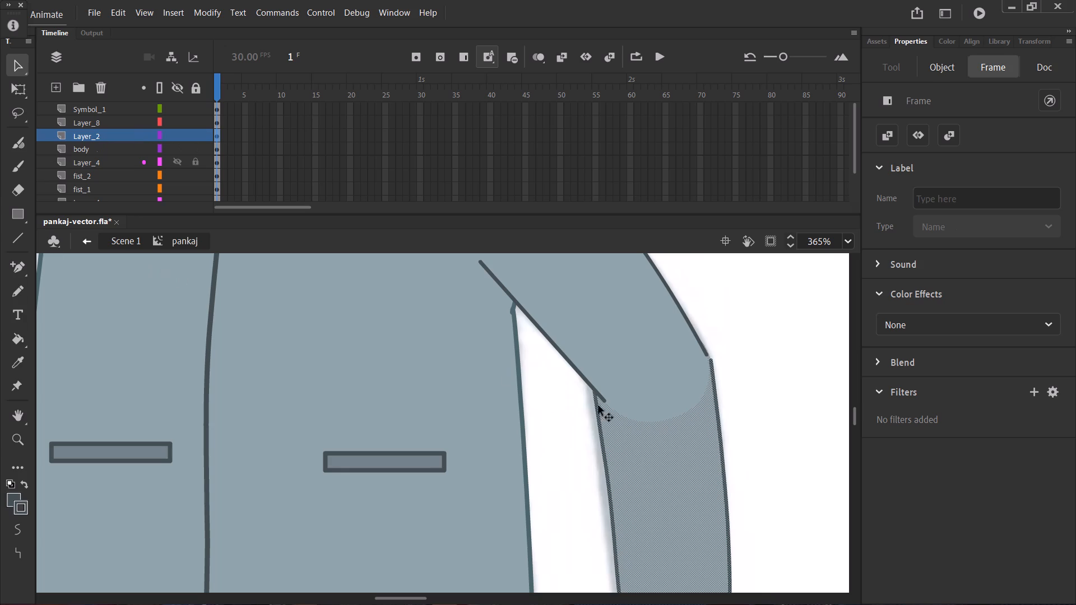
left_click(773, 424)
Slightly reshape the forearm's inner side, outer side and cuff edge, hiding Layer_8 during the adjustments.
scroll(773, 423, "down", 1)
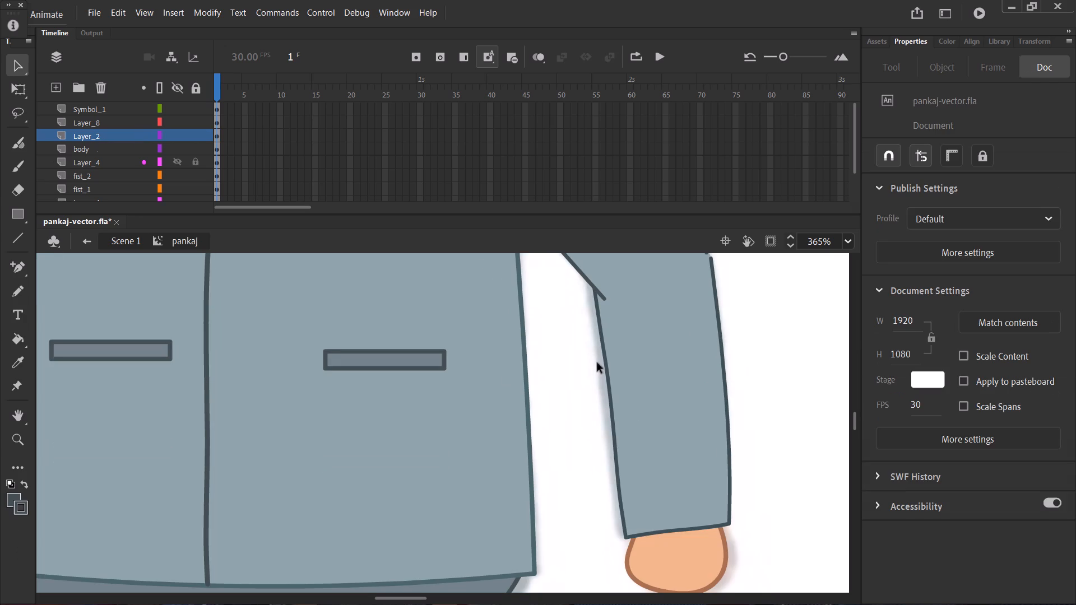
left_click(605, 372)
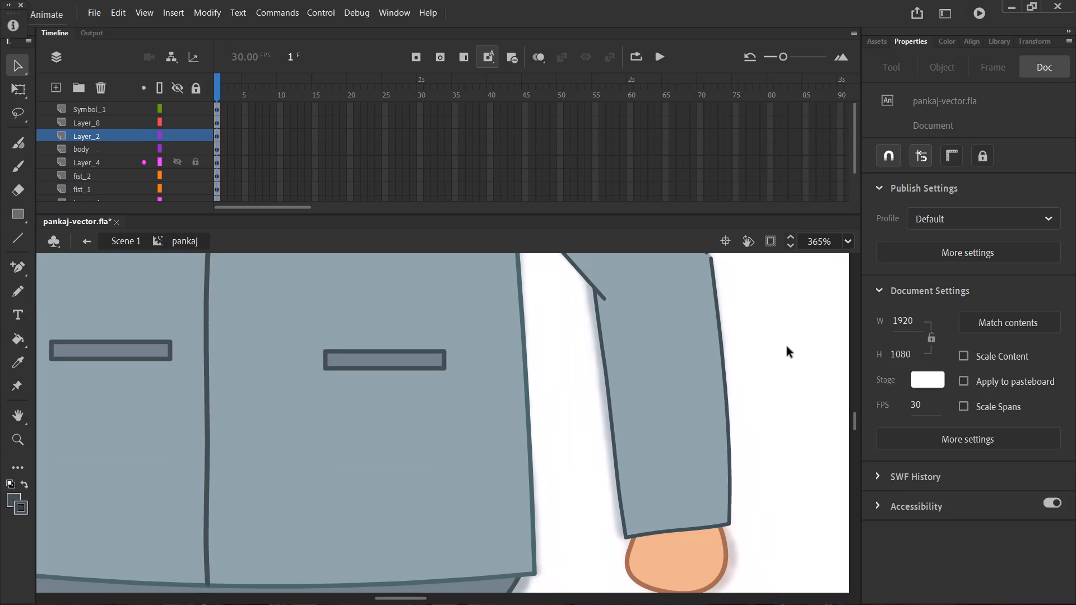
scroll(787, 347, "up", 1)
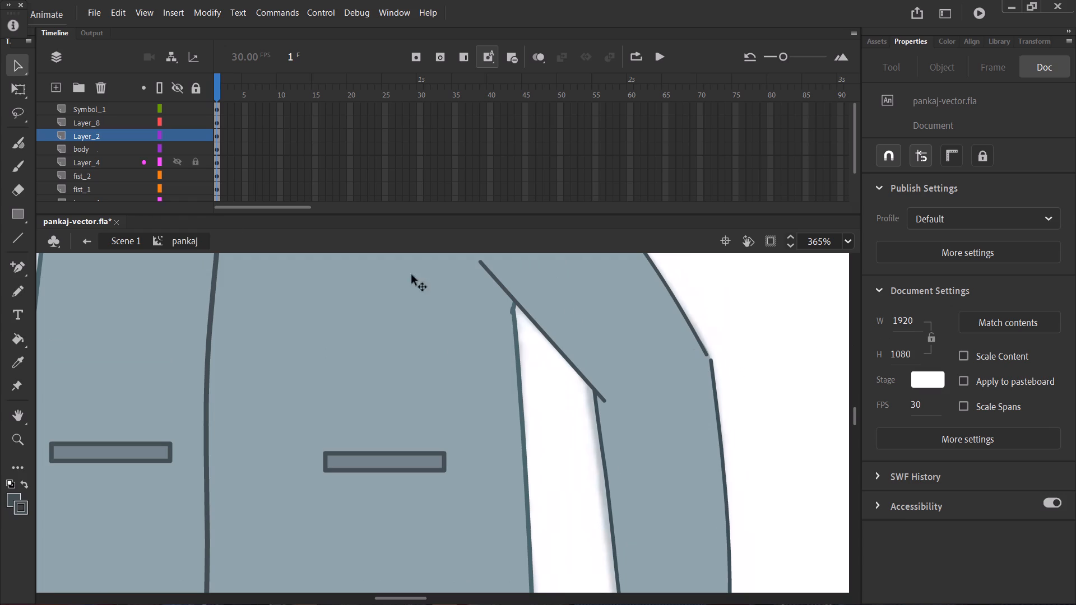
left_click(174, 123)
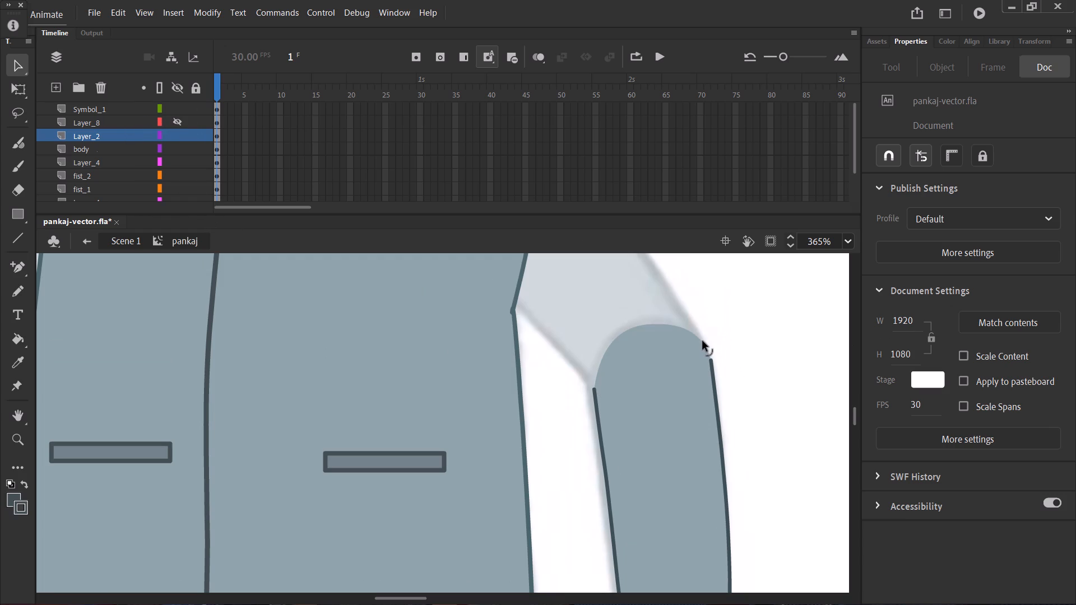
scroll(690, 376, "down", 1)
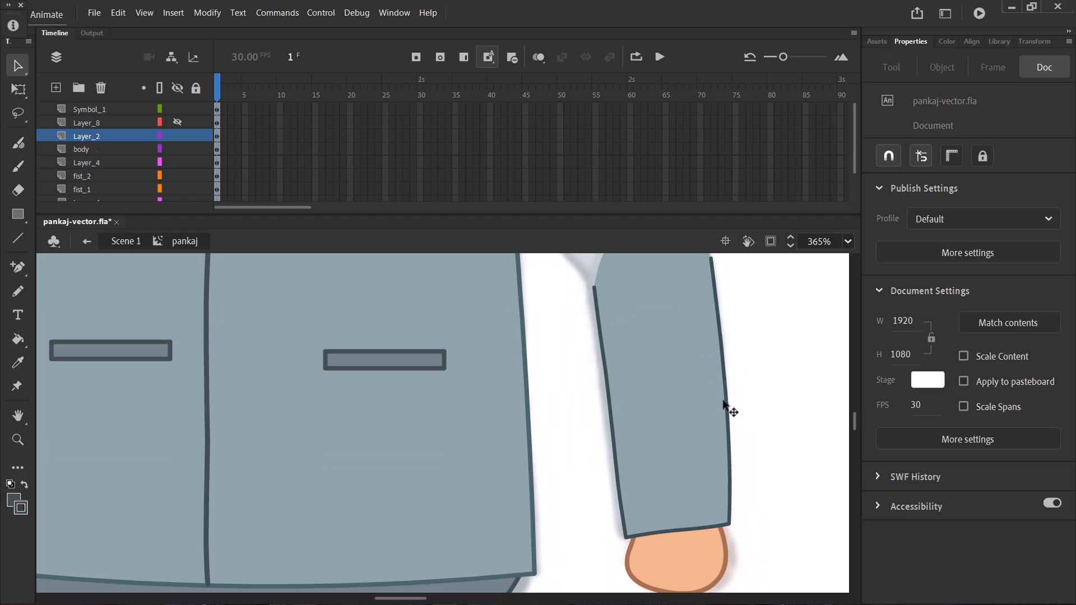
left_click(726, 401)
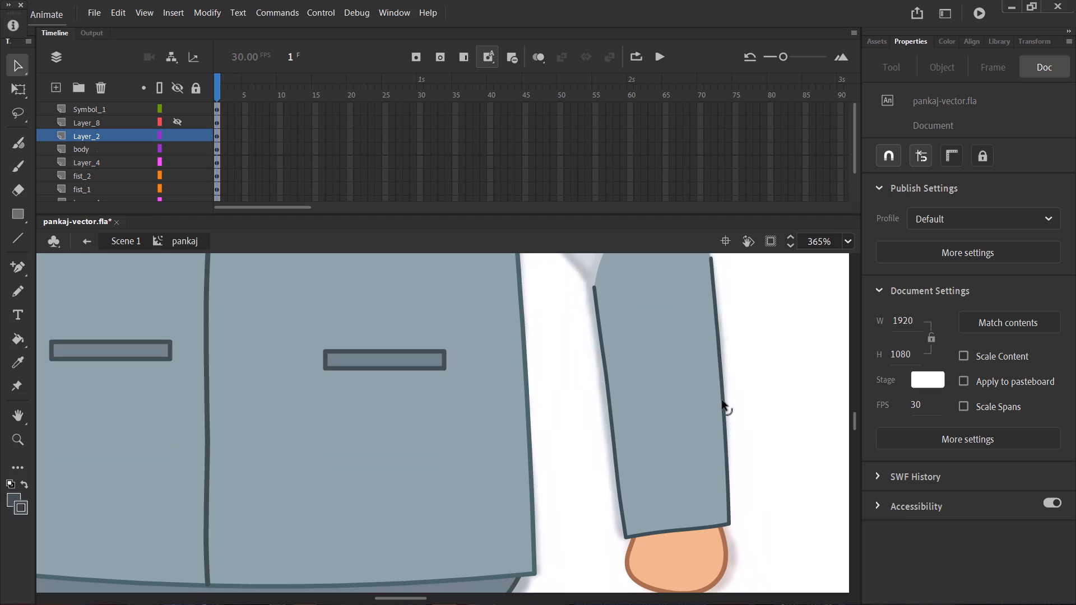
left_click(656, 534)
scroll(814, 428, "up", 1)
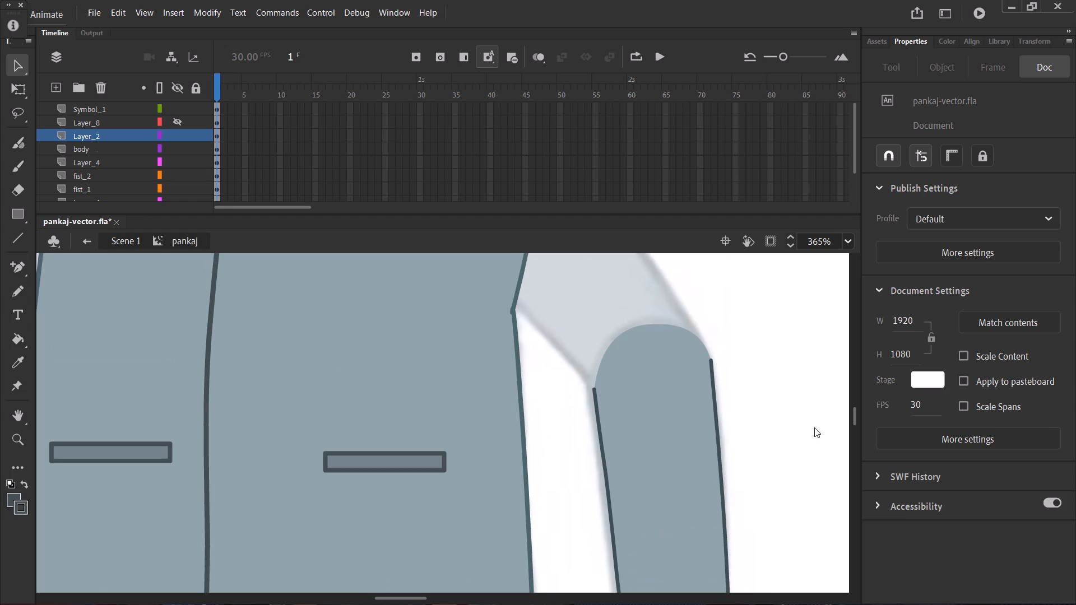
Draw a cuff line across the forearm just above the sleeve's bottom edge on Layer_2, then show Layer_8 again.
scroll(813, 426, "down", 2)
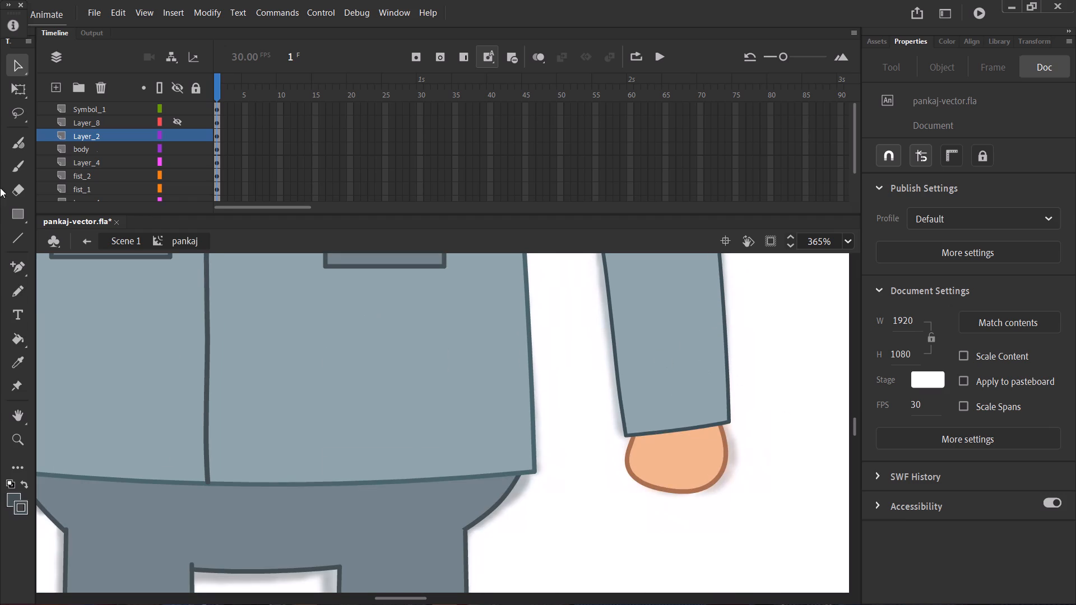
left_click(15, 244)
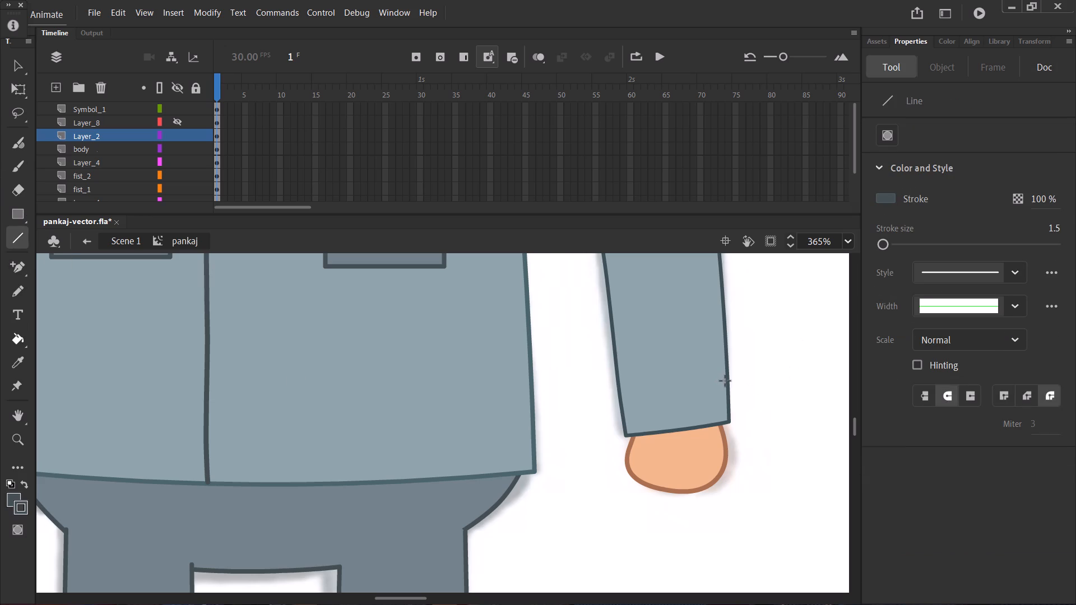
left_click_drag(725, 381, 632, 393)
scroll(678, 375, "up", 2)
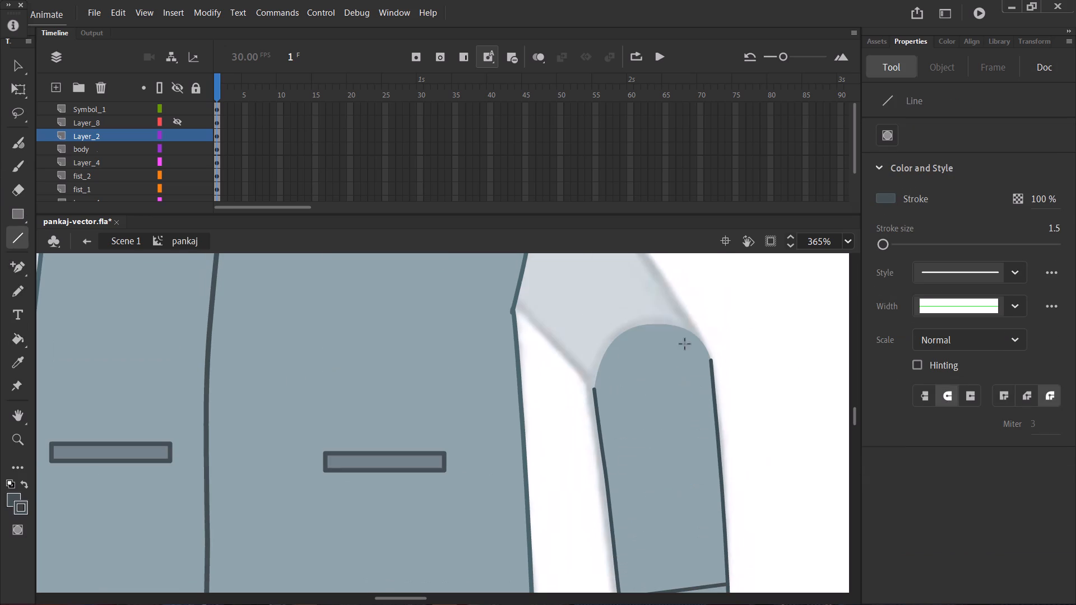
left_click(174, 122)
scroll(621, 390, "down", 2)
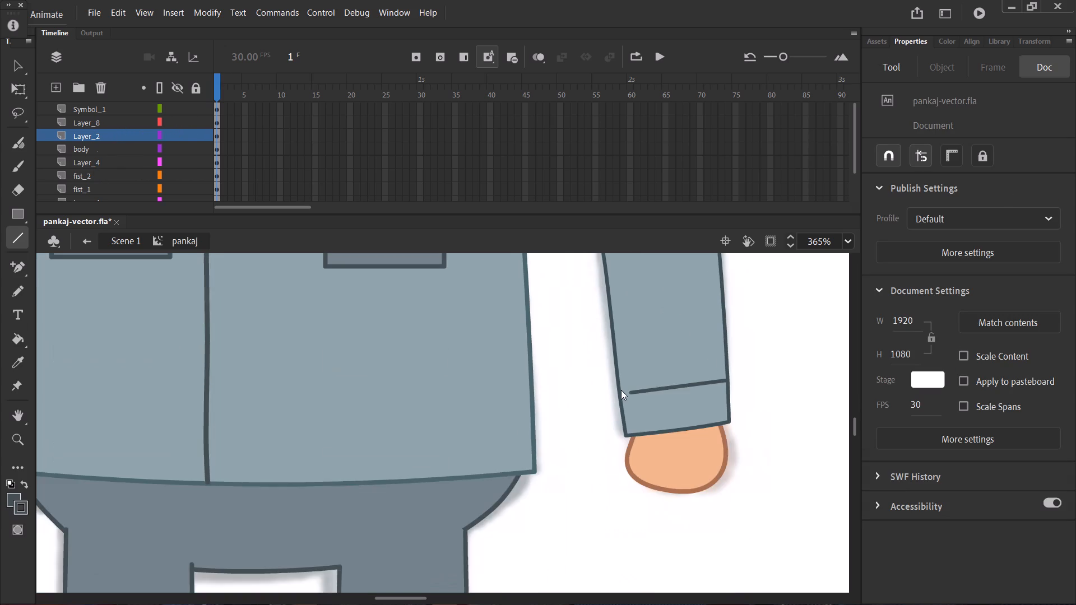
Move the elbow end of the upper arm's outer stroke to meet the top of the forearm's outer stroke.
scroll(625, 390, "up", 2)
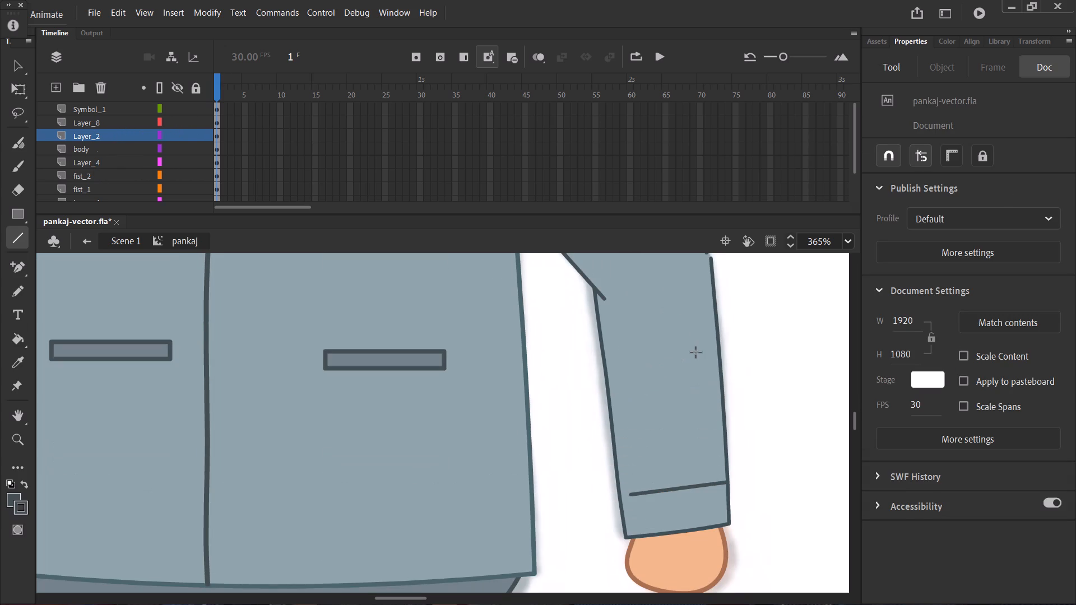
key("v")
left_click(698, 348)
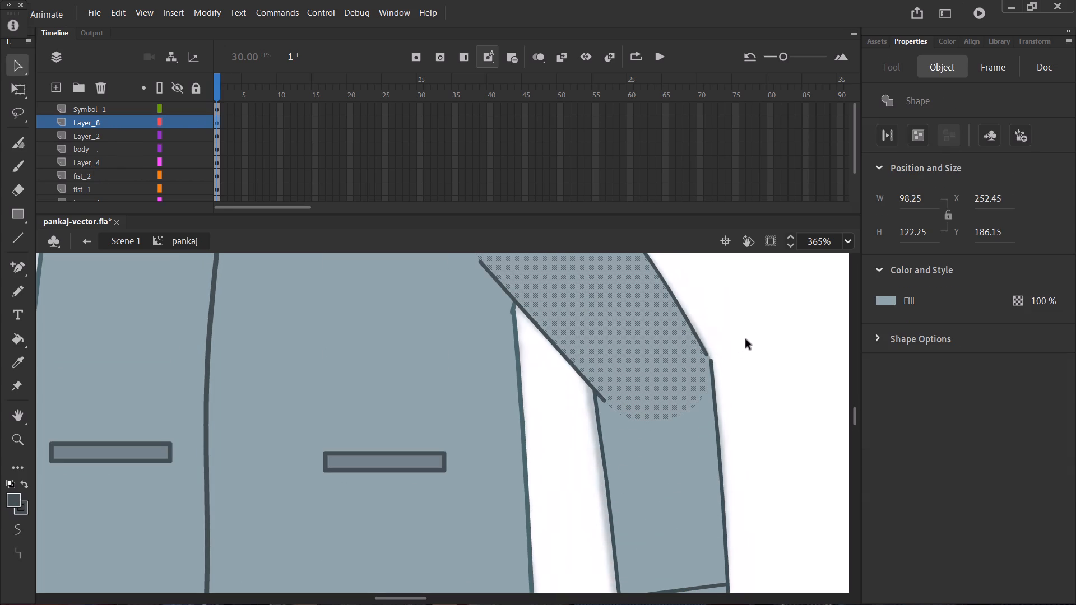
left_click(746, 339)
left_click(707, 356)
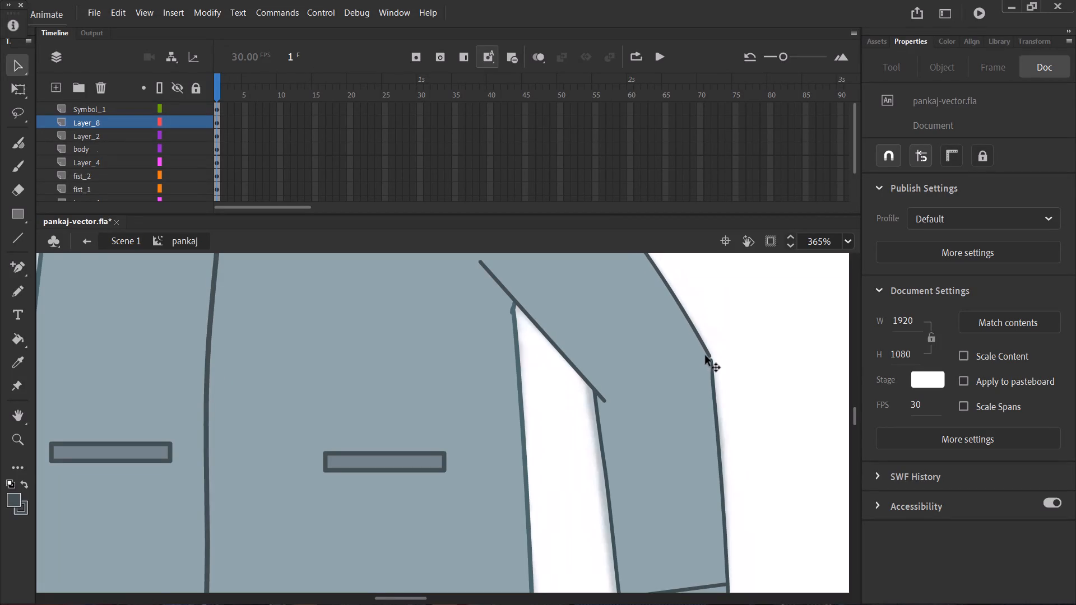
Group the artwork on Layer_8 and the artwork on Layer_2 as two separate groups.
left_click(88, 138, "ctrl")
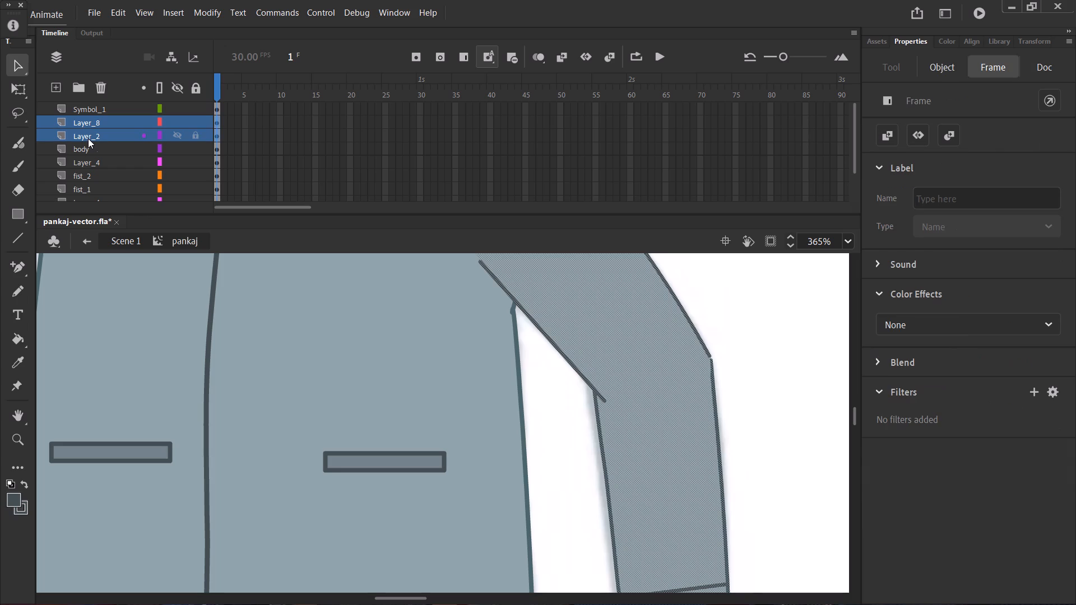
left_click(99, 122)
key("ctrl+g")
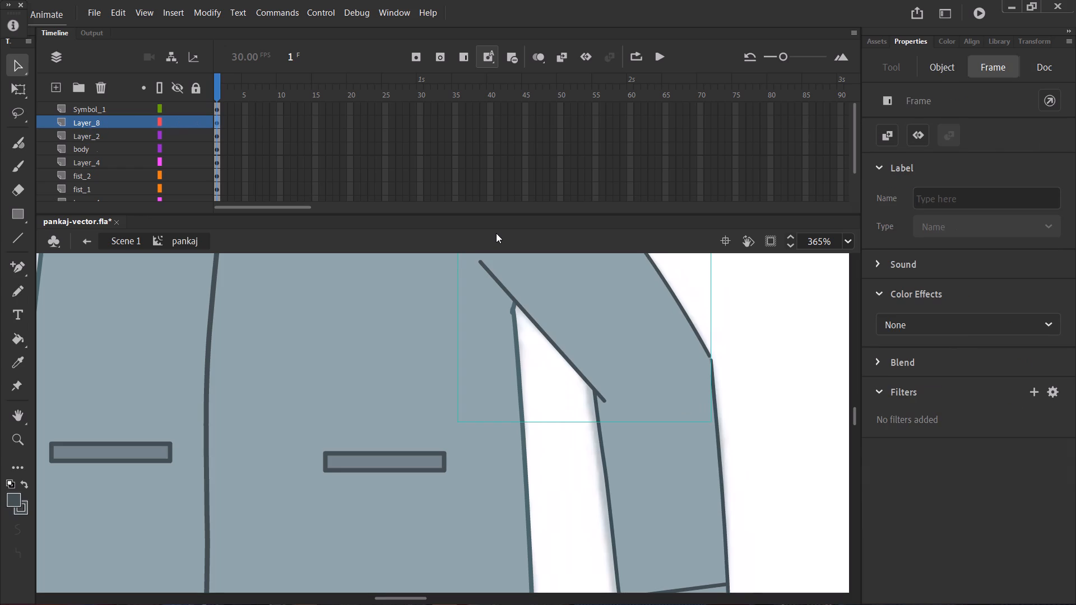
left_click(101, 138)
key("ctrl+g")
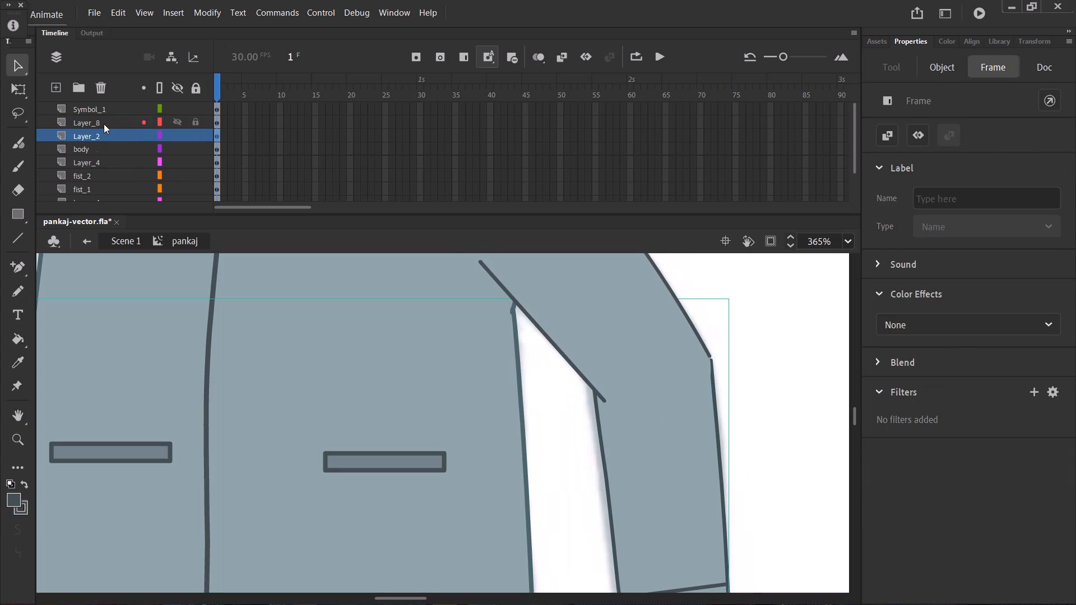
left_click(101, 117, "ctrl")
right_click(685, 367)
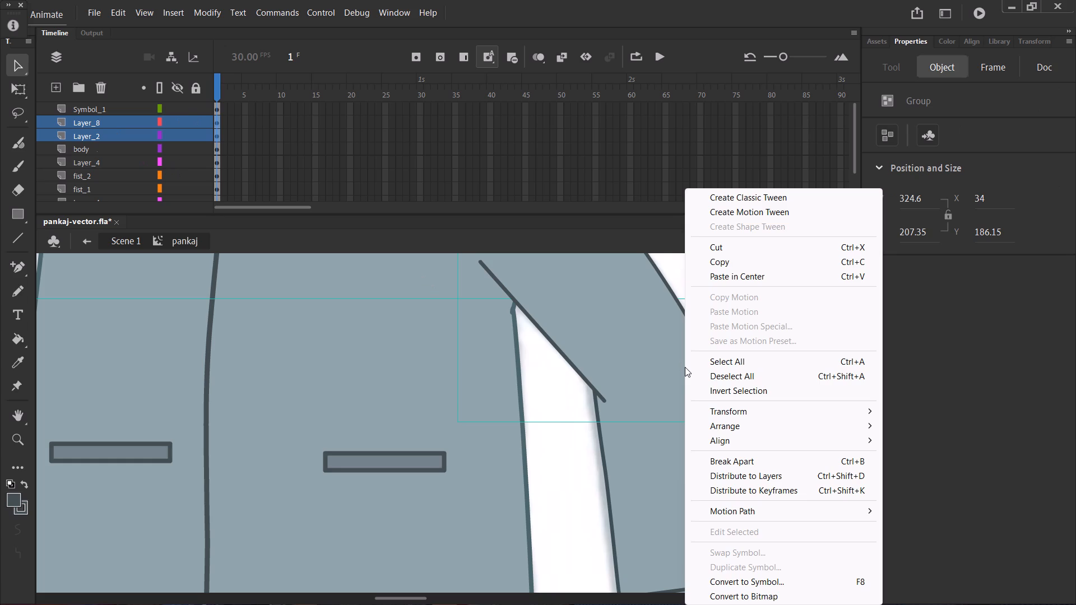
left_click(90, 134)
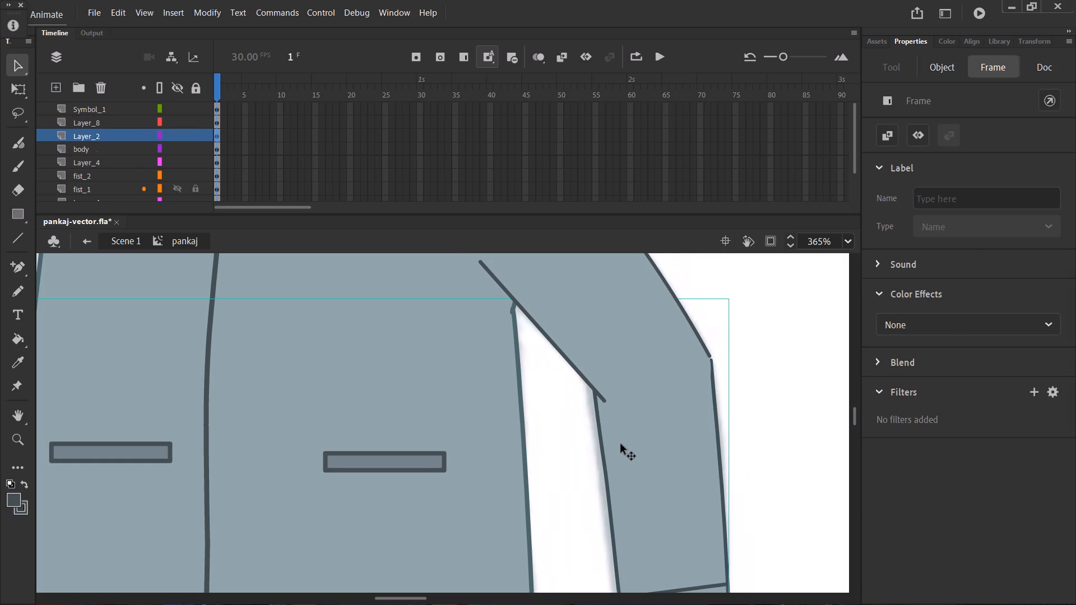
Move the grouped forearm from Layer_2 to Layer_8, keeping it in the same place over the upper arm.
key("ctrl+x")
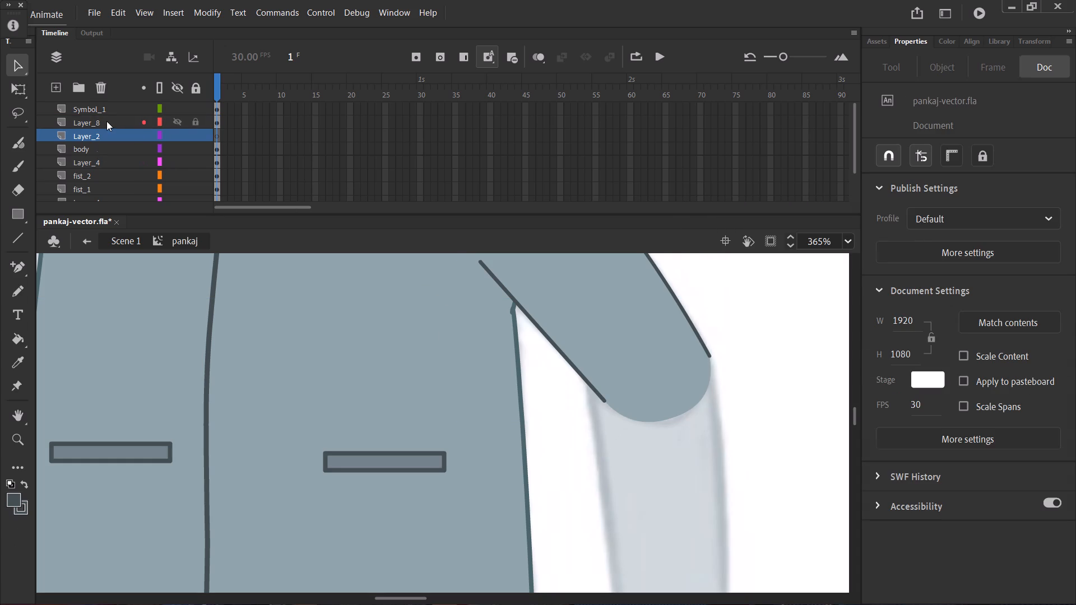
left_click(106, 121)
key("ctrl+shift+v")
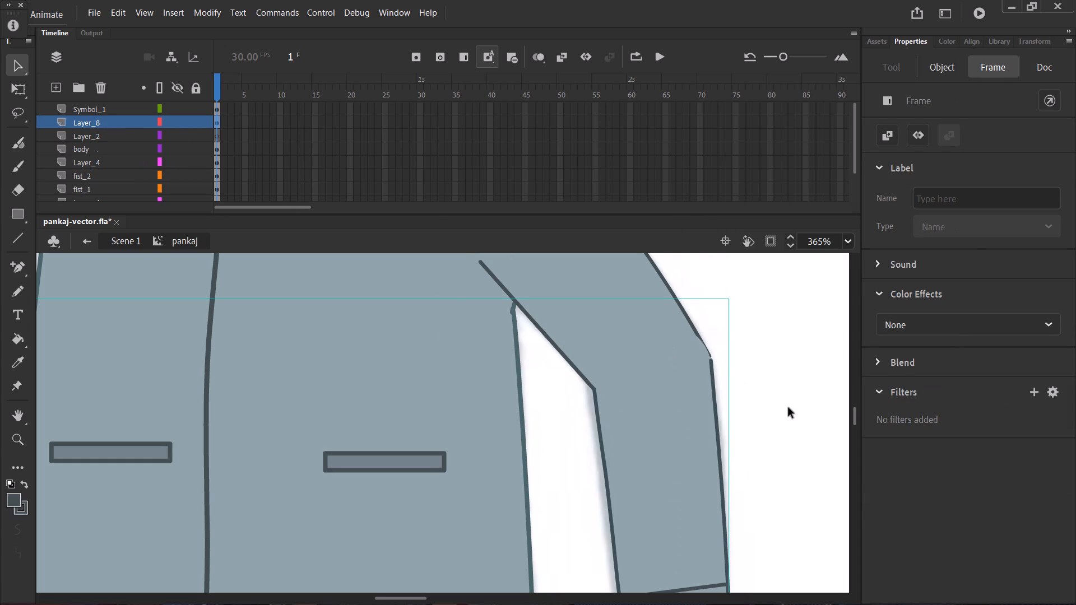
left_click(777, 401)
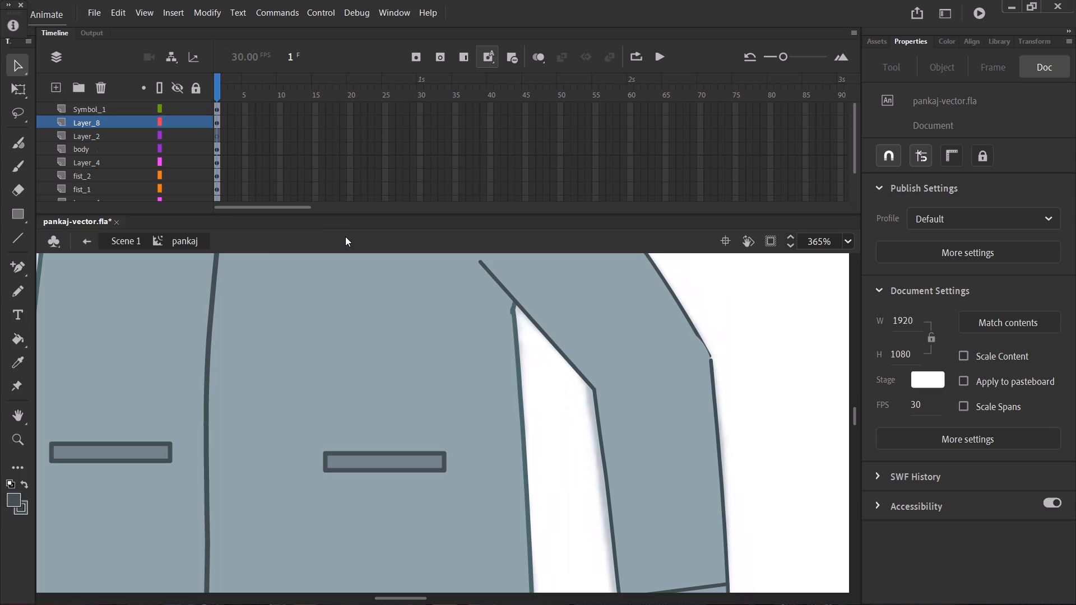
Inside the forearm group, slightly lower the fill's rounded elbow edge near the upper arm's outer stroke, then return to the pankaj symbol.
key("ctrl+minus")
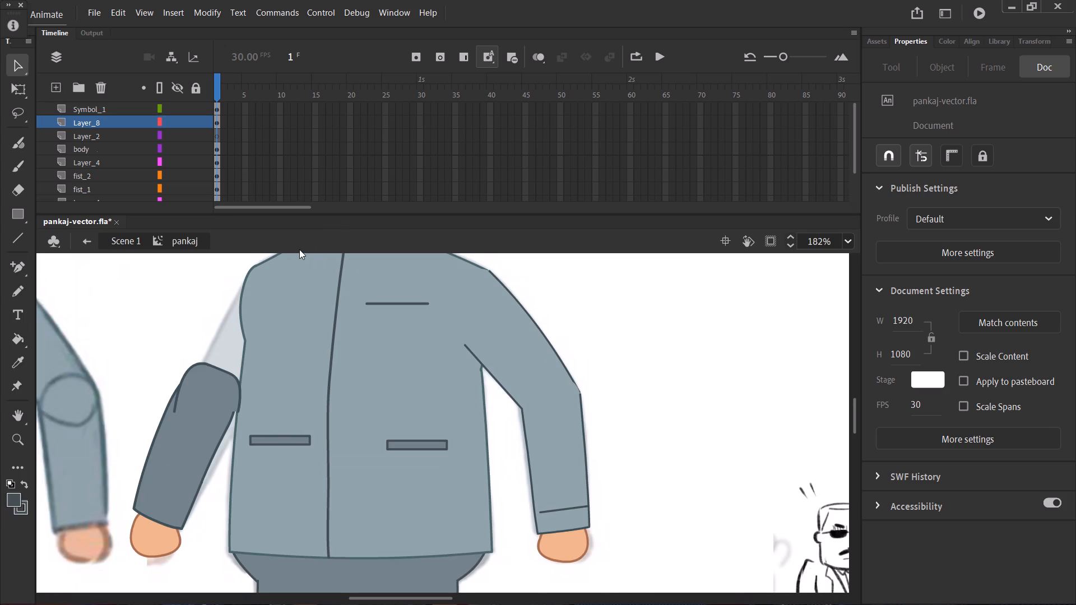
left_click(562, 423)
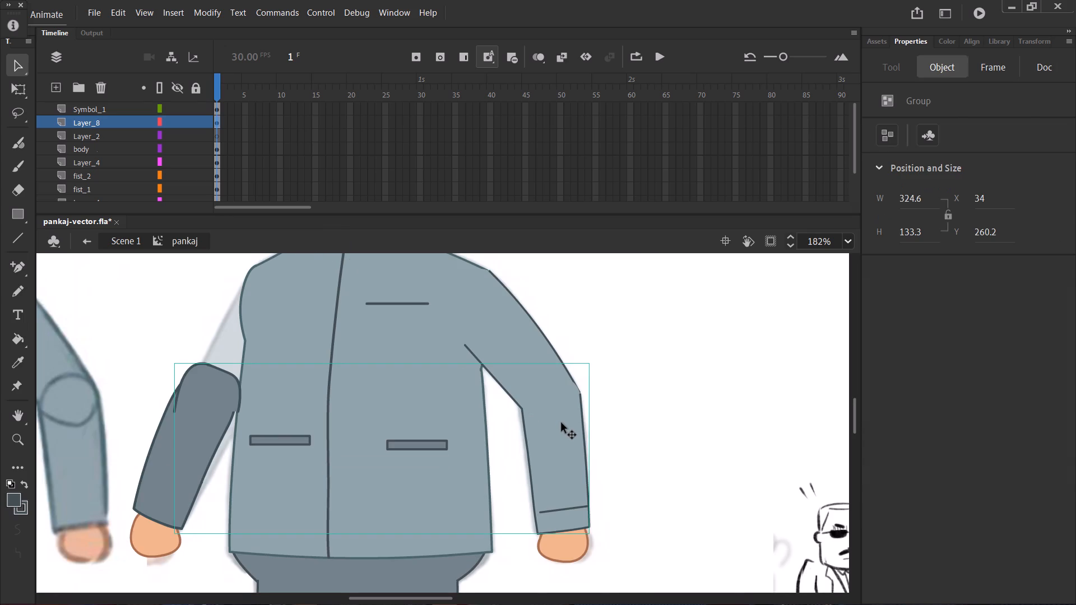
double_click(562, 422)
left_click(646, 359)
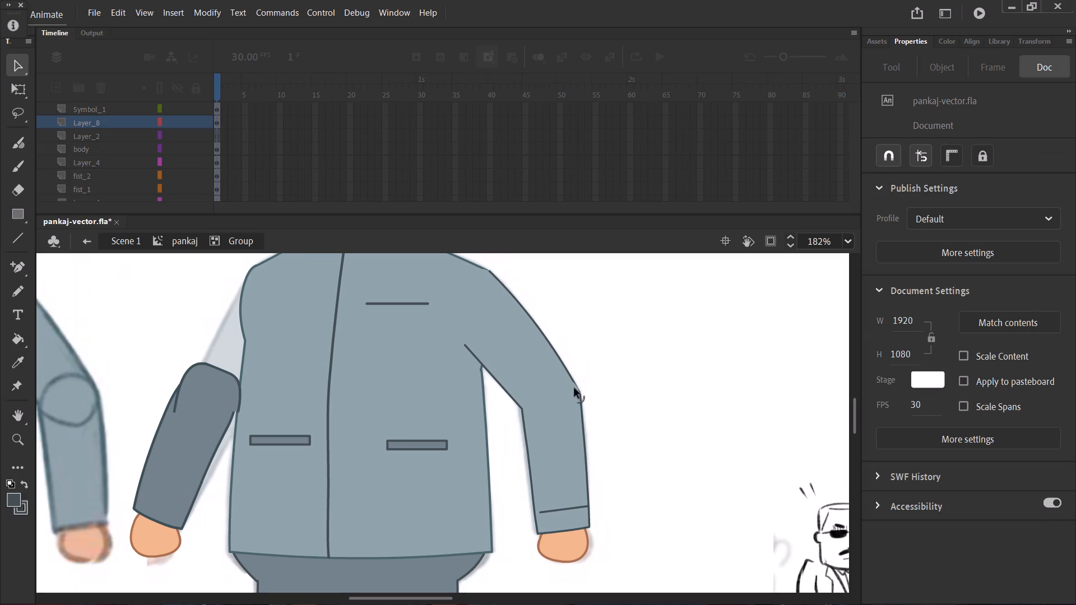
left_click(573, 388)
key("ctrl+minus")
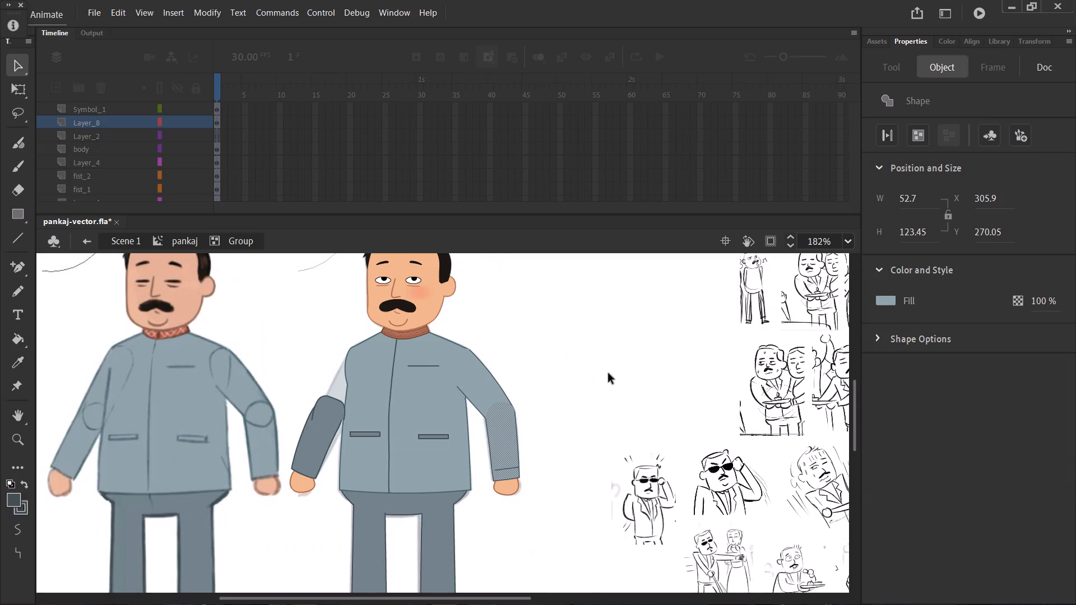
key("ctrl+equal")
key("ctrl+equal")
left_click(591, 360)
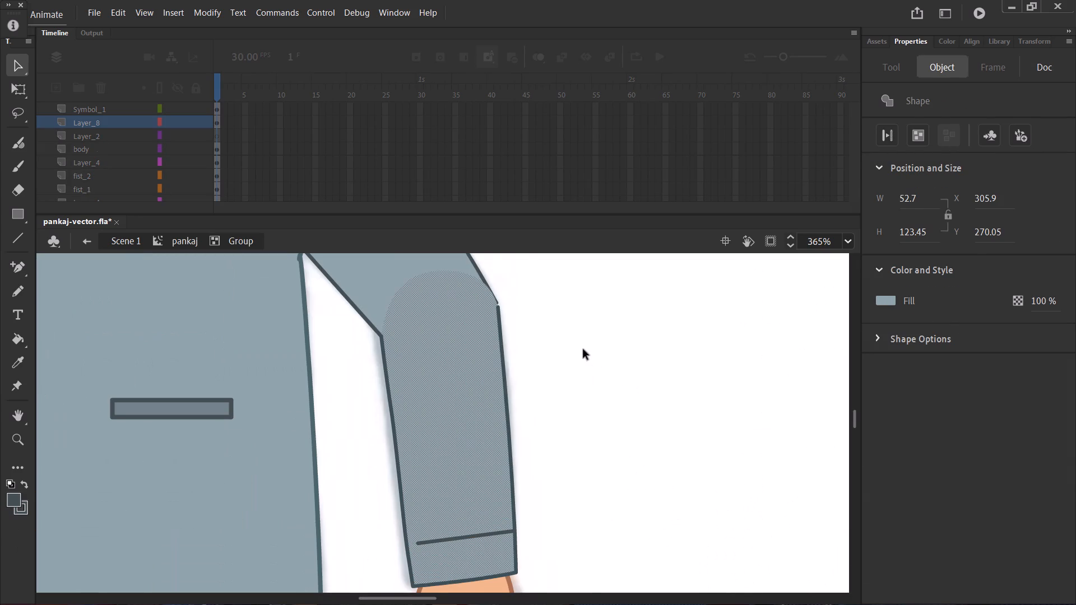
left_click(491, 292)
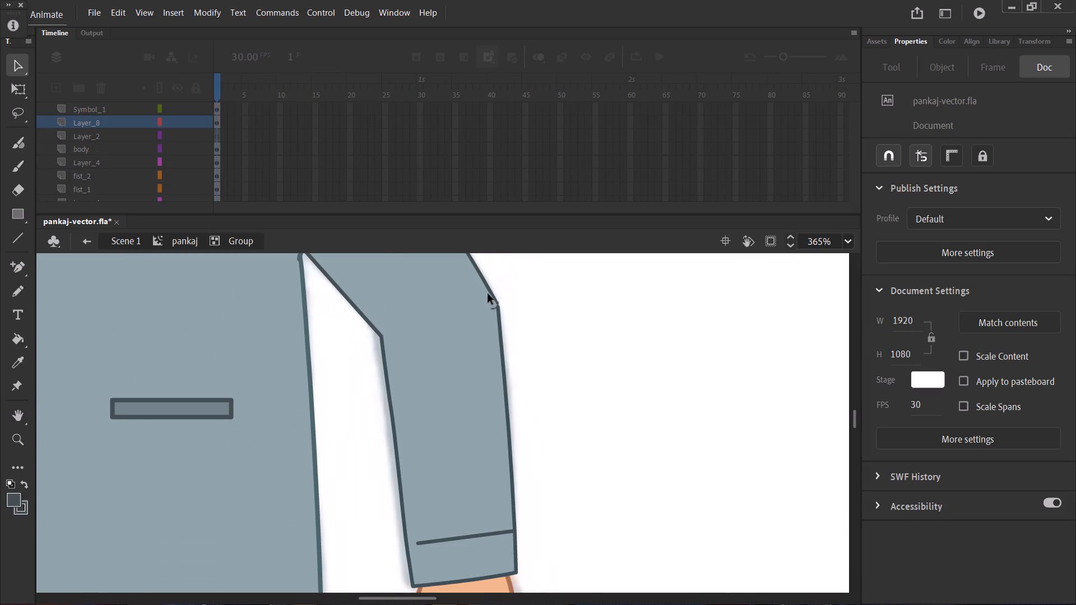
left_click(179, 247)
left_click(179, 241)
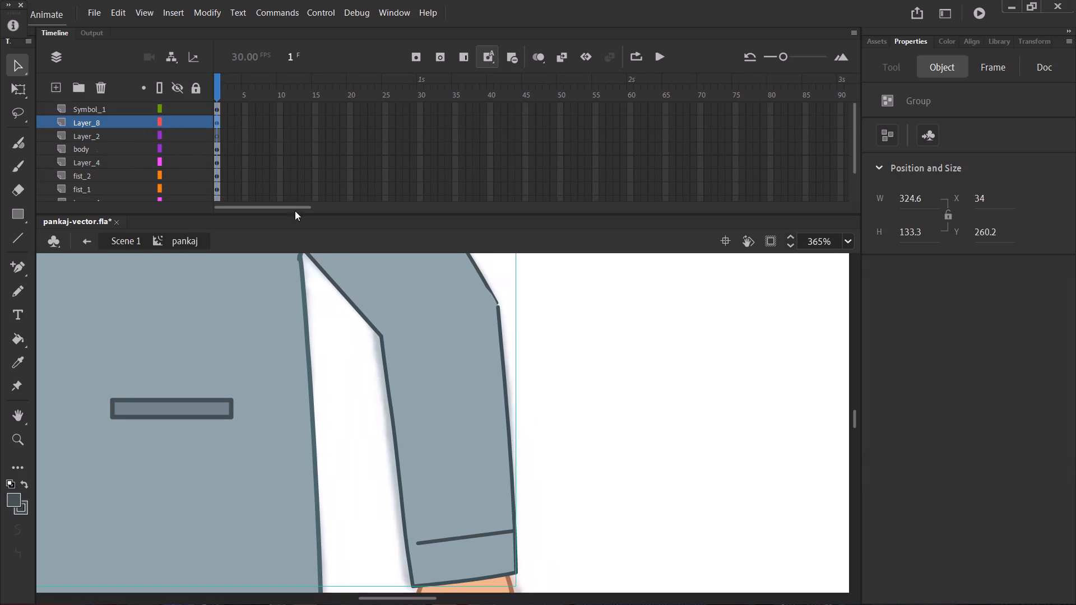
Reopen the forearm group and pull the fill's elbow edge inward to uncover the upper arm's outer stroke, then exit the group.
double_click(479, 297)
left_click(479, 297)
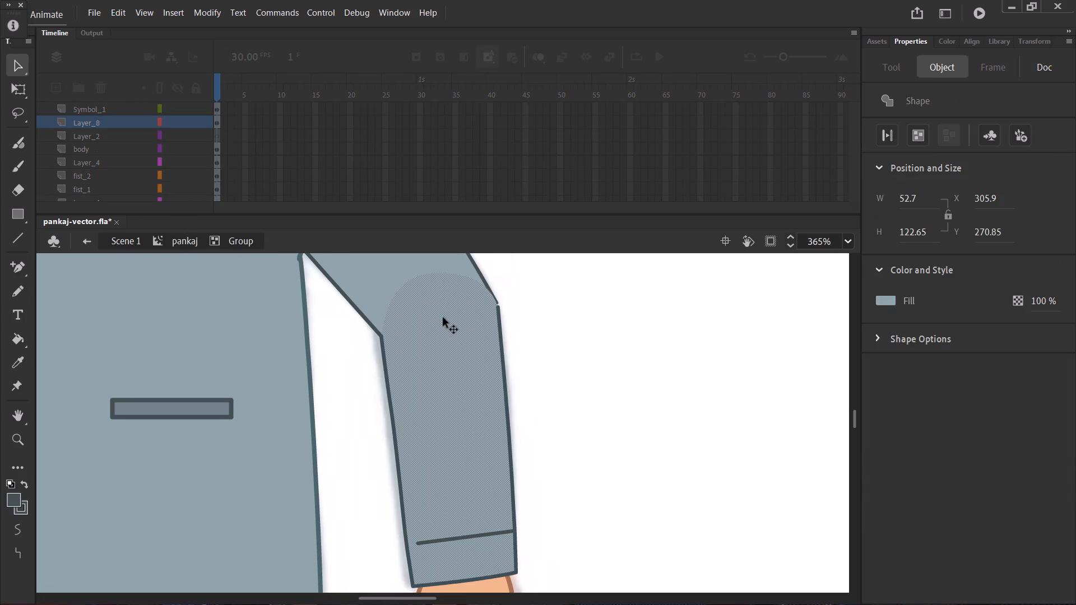
left_click(486, 291)
left_click(530, 281)
left_click_drag(490, 292, 486, 292)
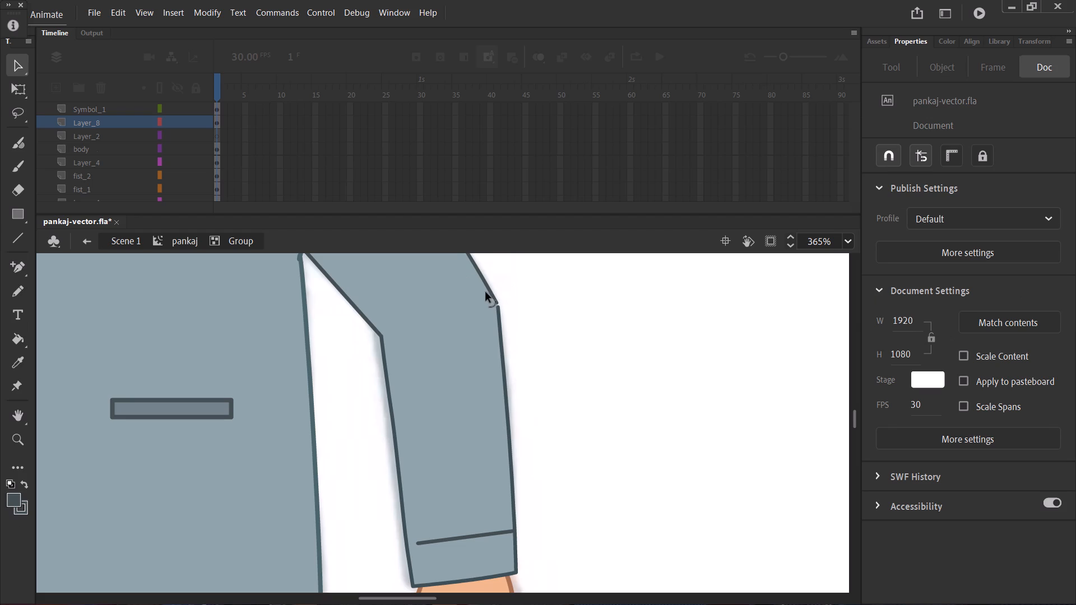
left_click_drag(486, 292, 484, 292)
left_click(447, 333)
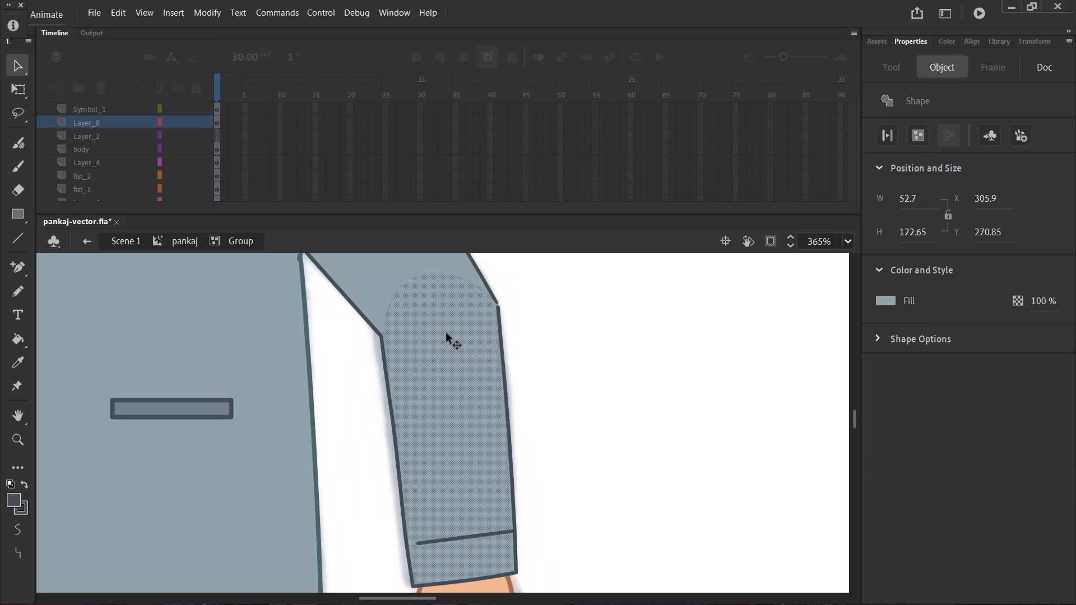
left_click(576, 313)
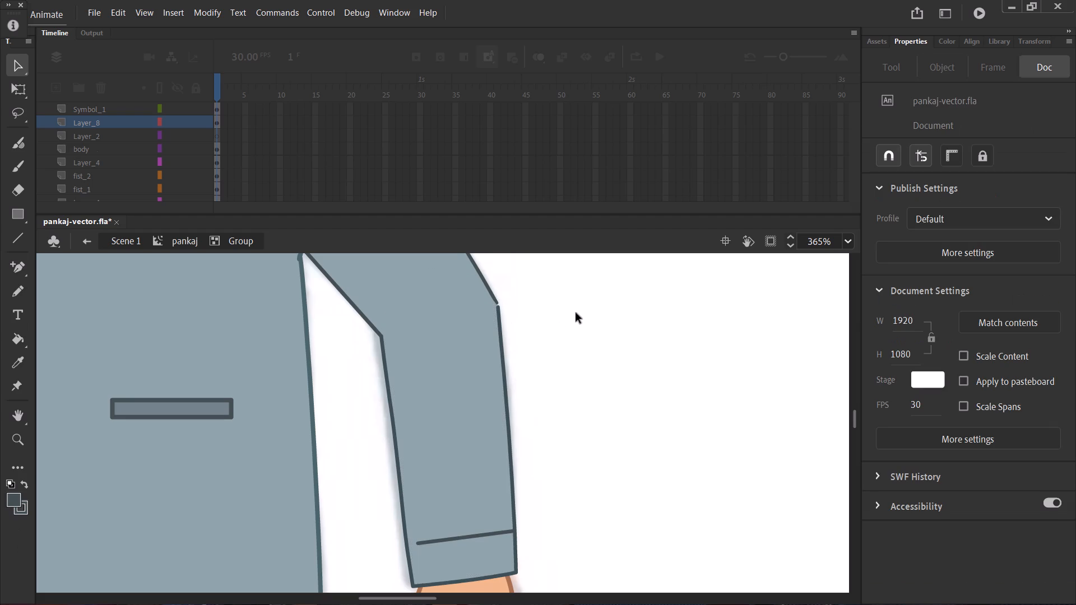
left_click(181, 239)
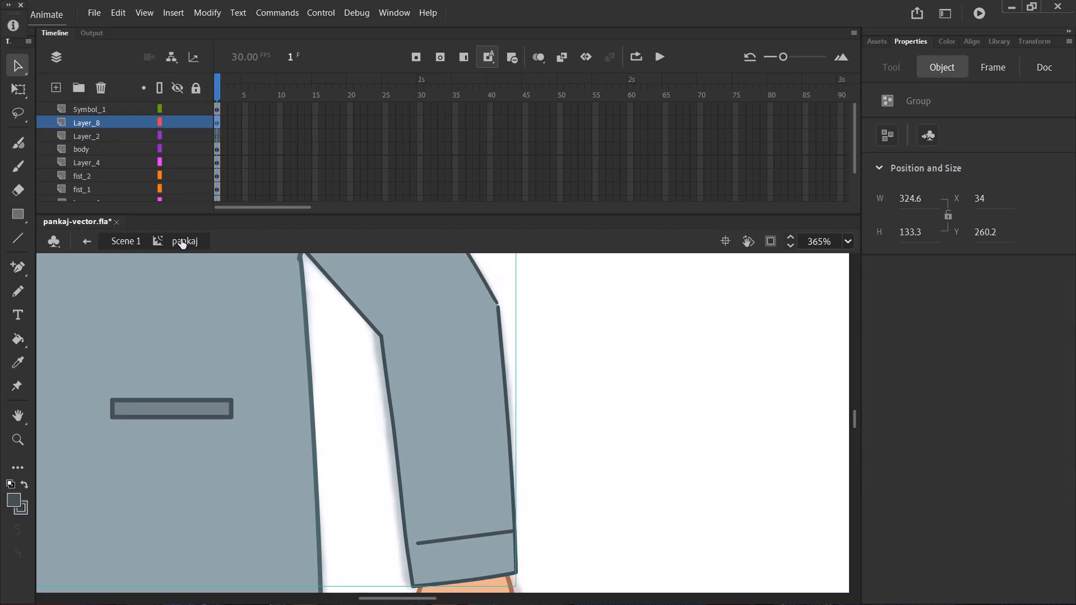
Return to Scene 1 and examine the joined sleeve on the whole character beside the reference drawing.
left_click(130, 243)
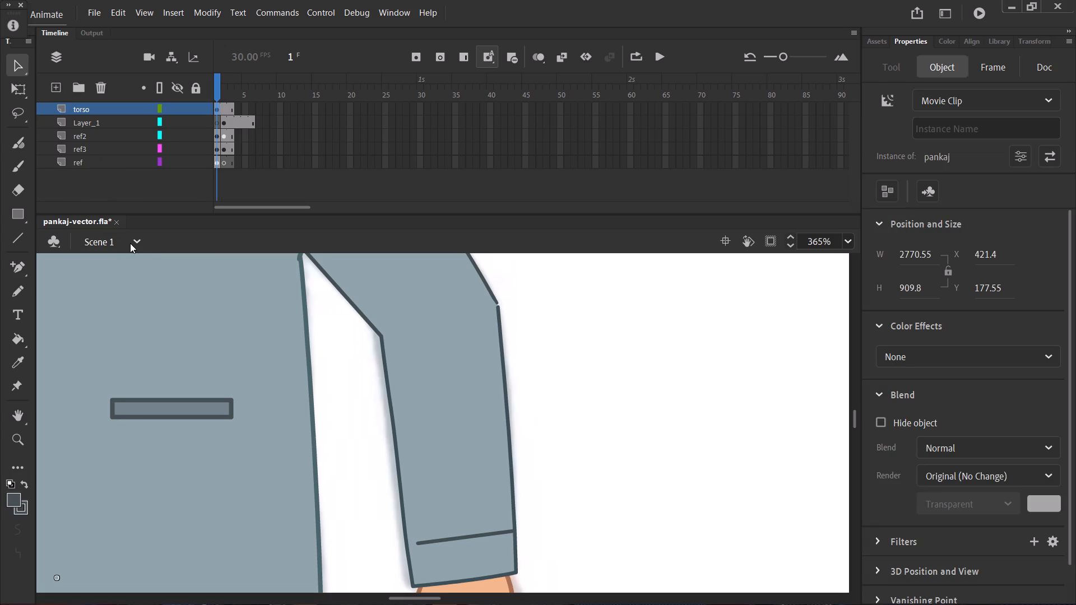
left_click(105, 240)
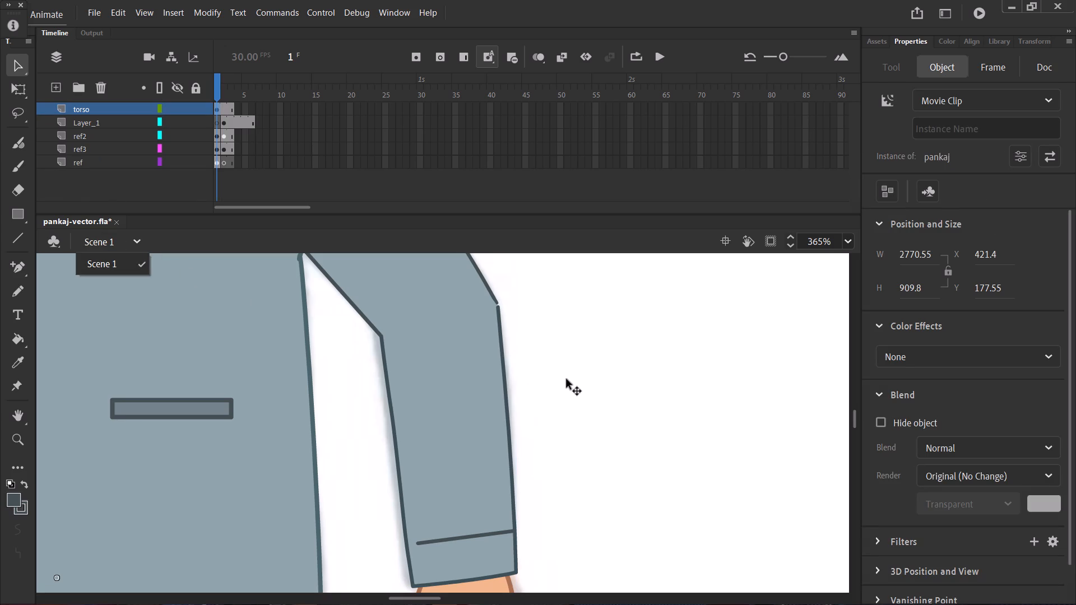
left_click(568, 378)
key("ctrl+minus")
key("ctrl+minus")
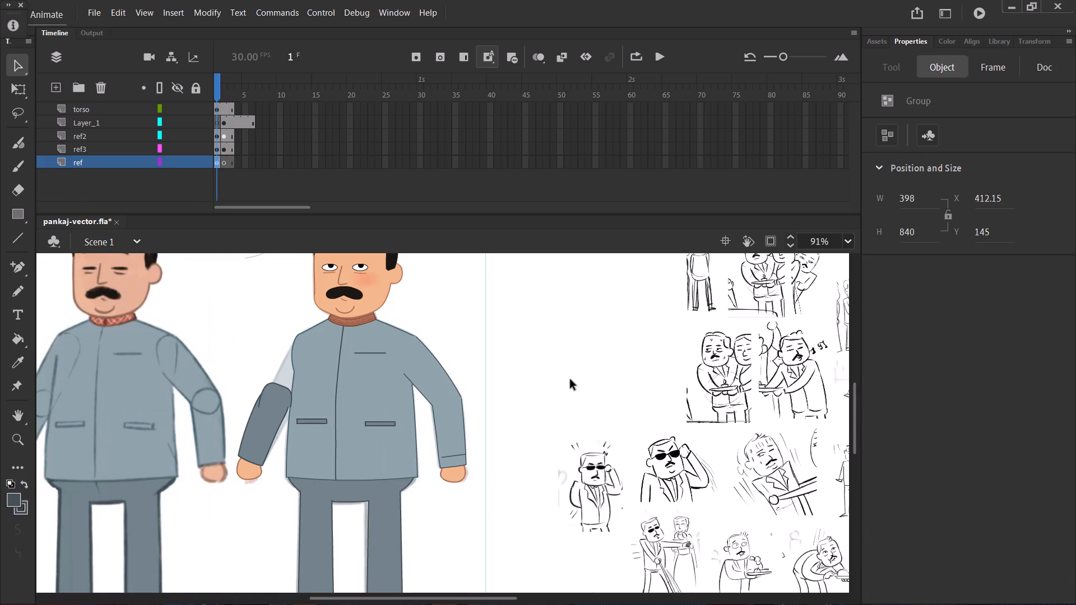
scroll(374, 379, "up", 2)
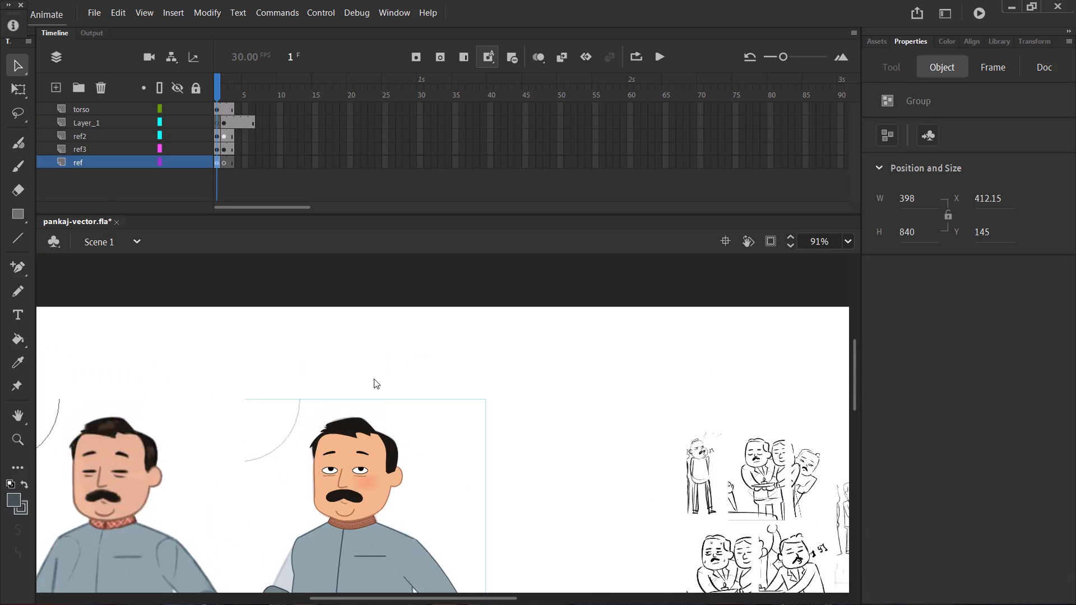
scroll(374, 379, "down", 2)
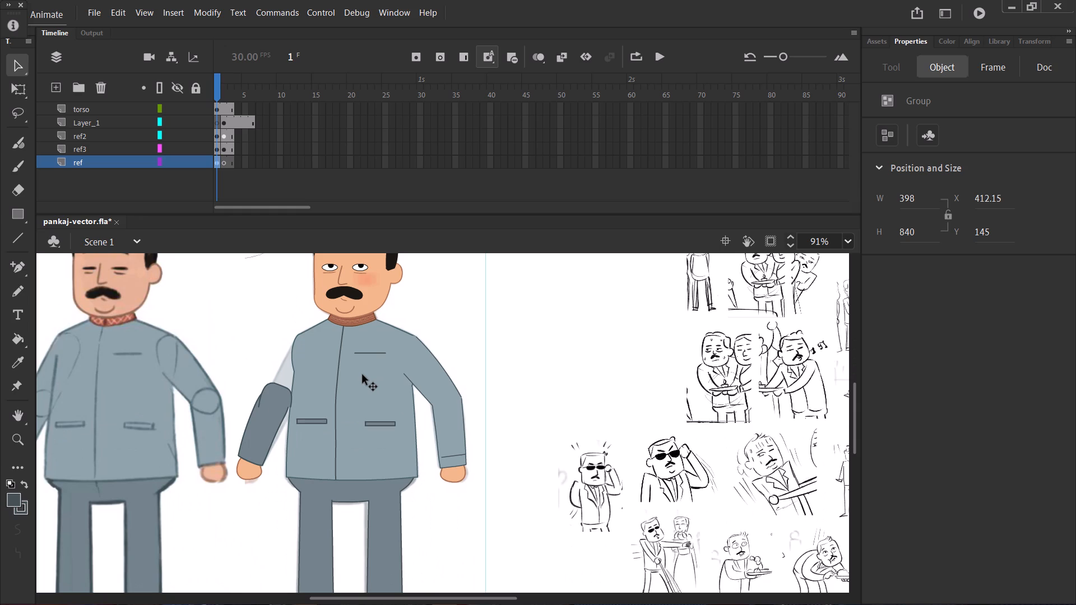
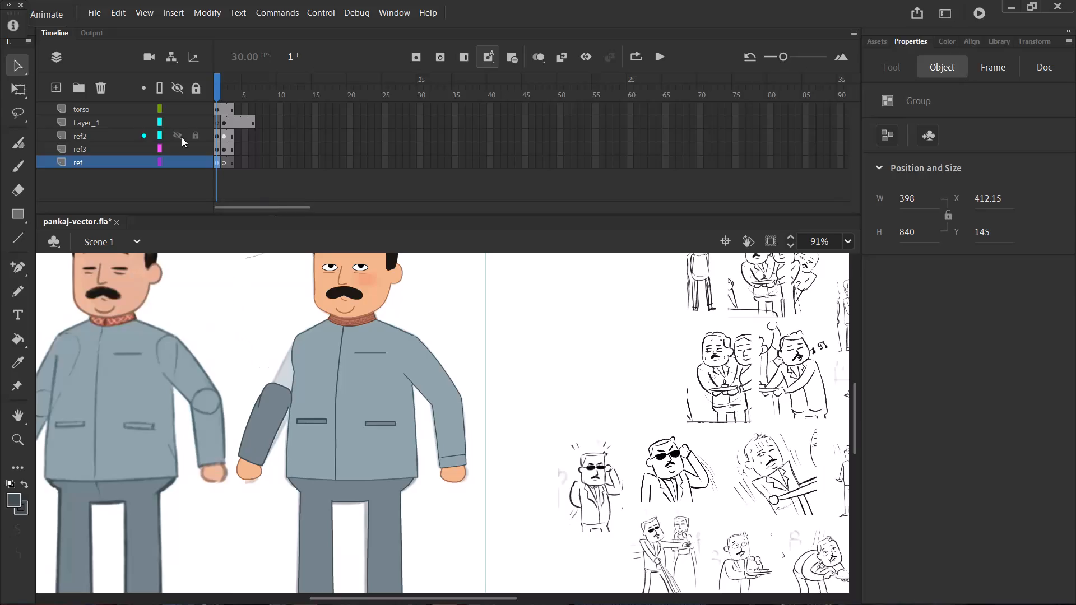
Examine the whole character from head to shoes against the reference, in outline view and in full colour.
left_click(157, 88)
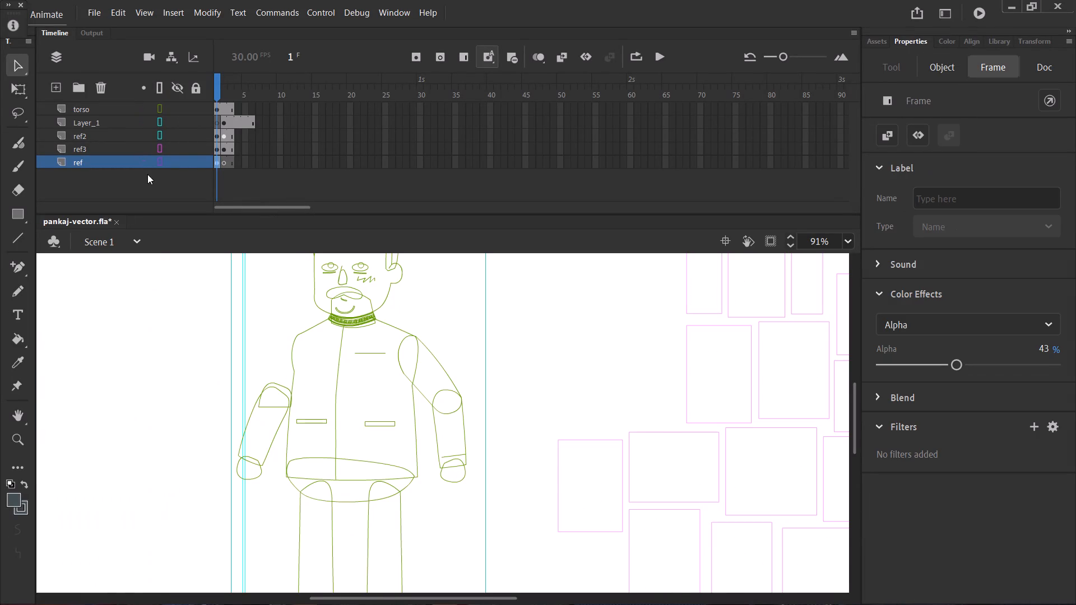
left_click(161, 158)
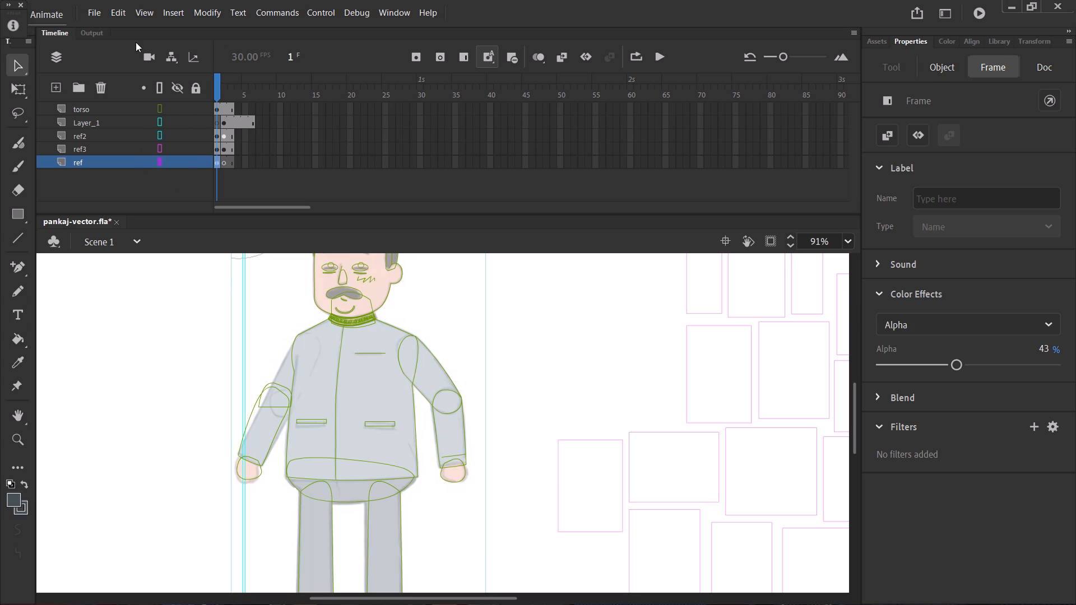
left_click(158, 89)
left_click(157, 89)
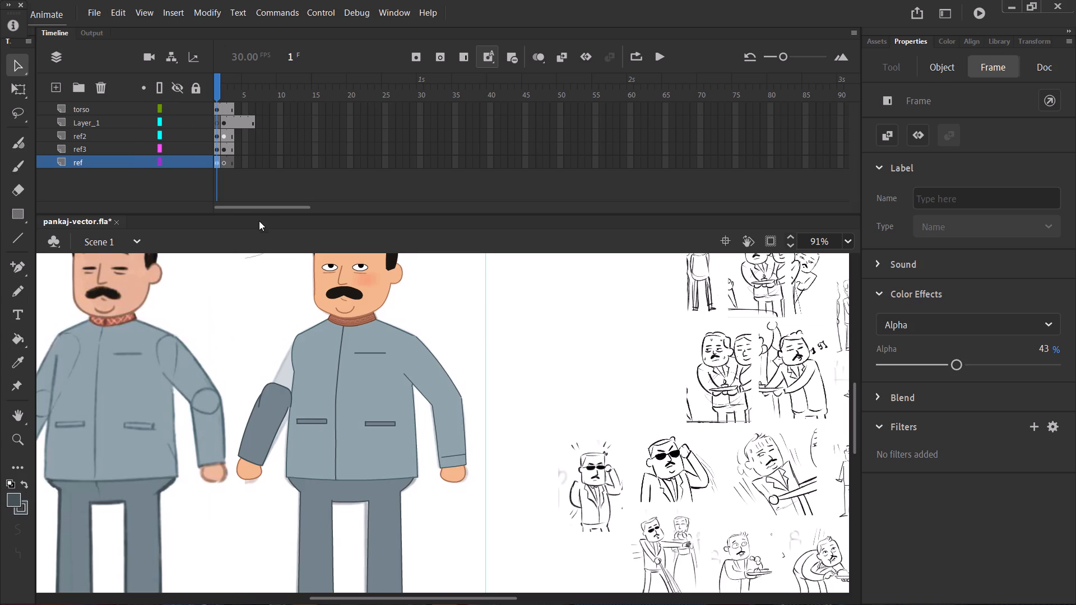
scroll(469, 335, "down", 4)
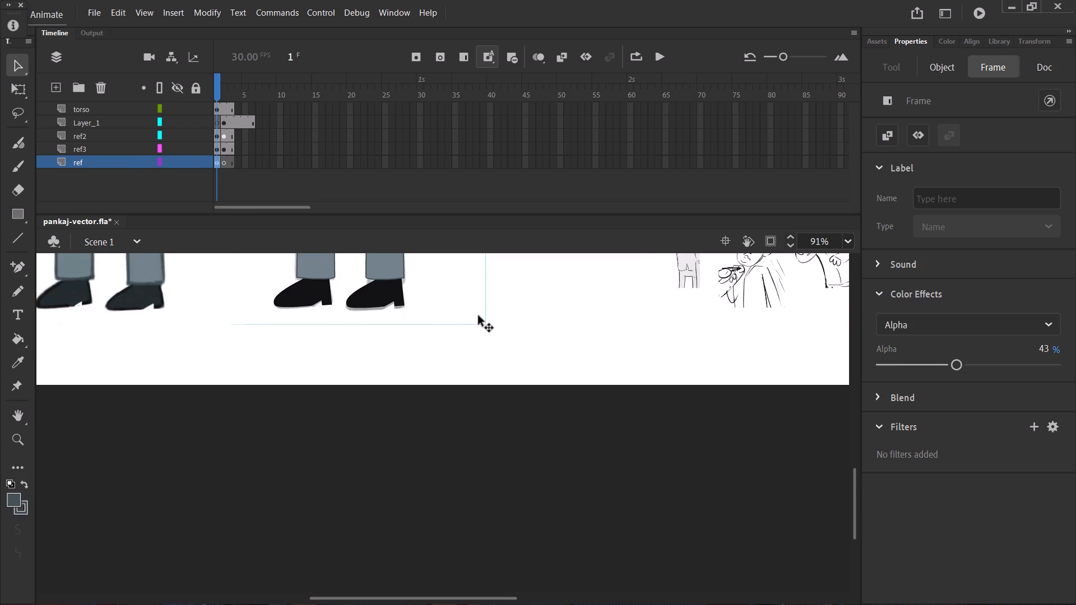
scroll(479, 355, "up", 4)
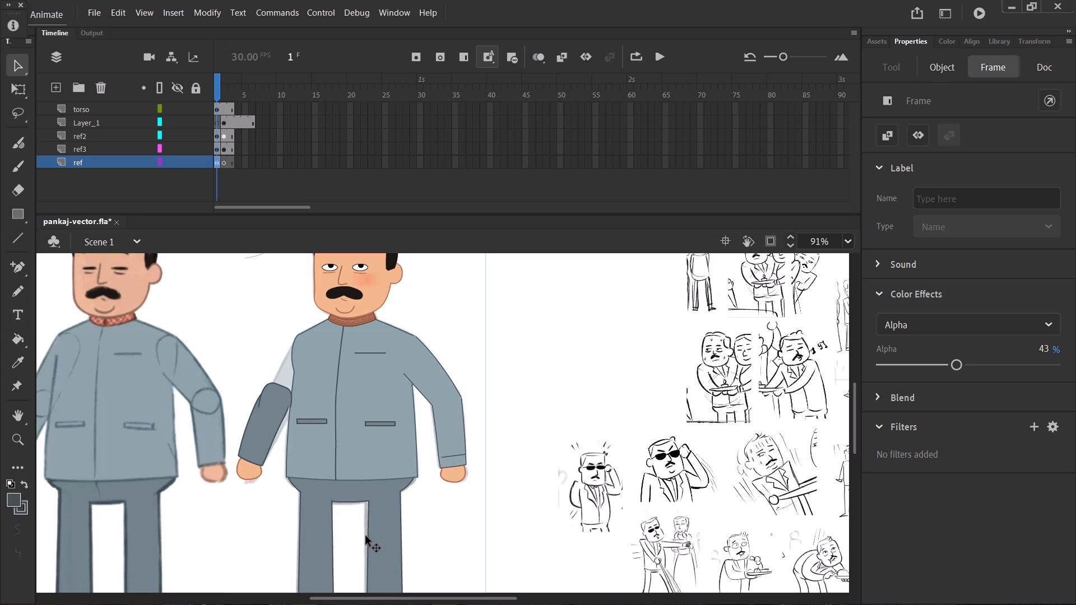
scroll(379, 471, "down", 3)
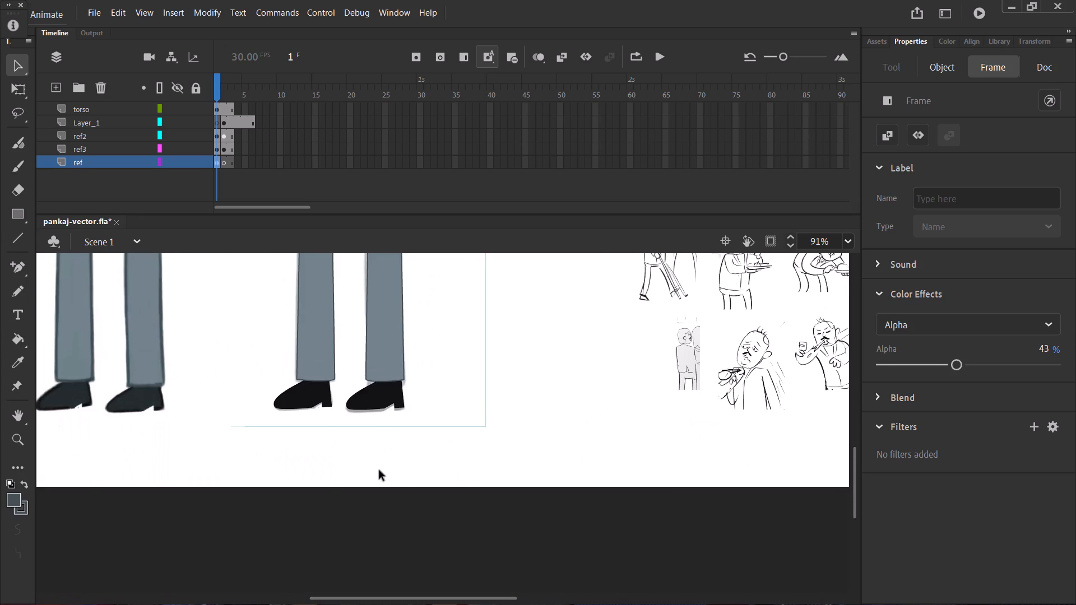
scroll(379, 471, "up", 4)
scroll(383, 472, "down", 1)
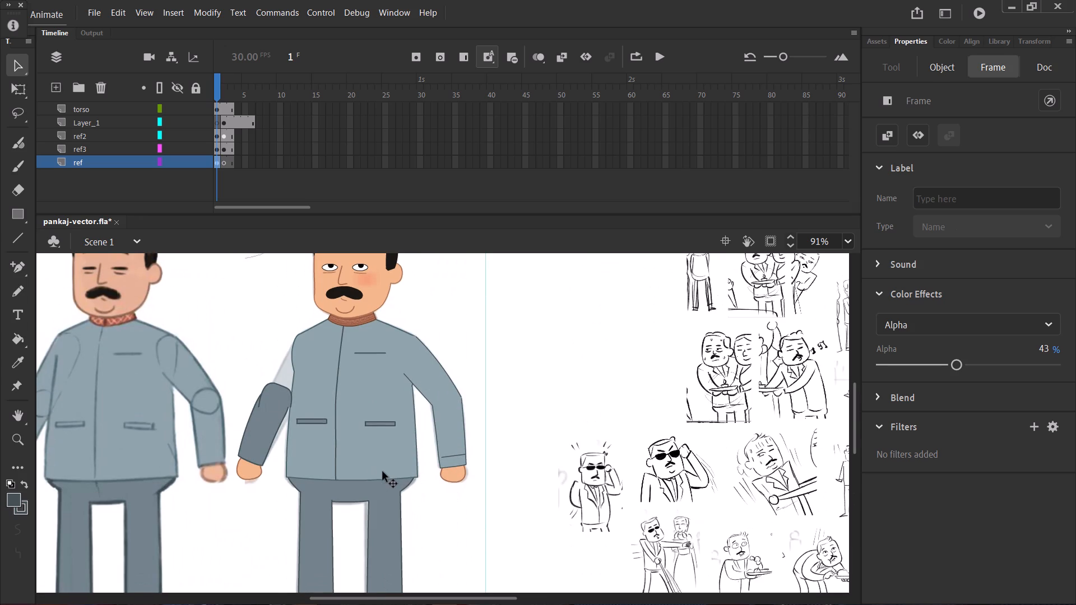
Open the pankaj symbol and check which arm parts are on Layer_8 and Layer_2, using selection and layer visibility.
key("v")
left_click(447, 415)
double_click(448, 413)
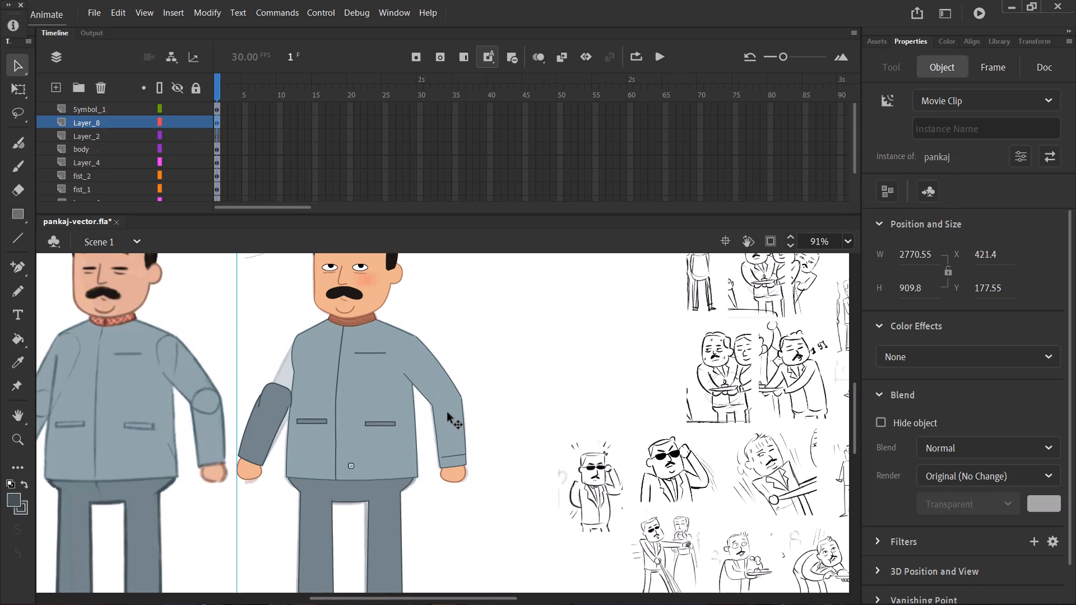
left_click(399, 351)
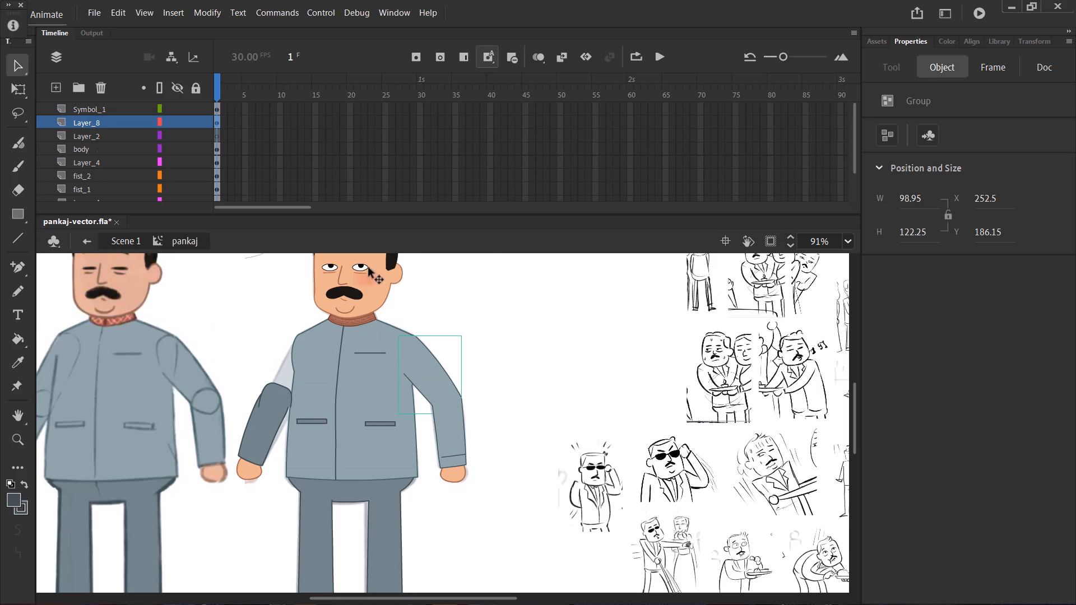
left_click(176, 122)
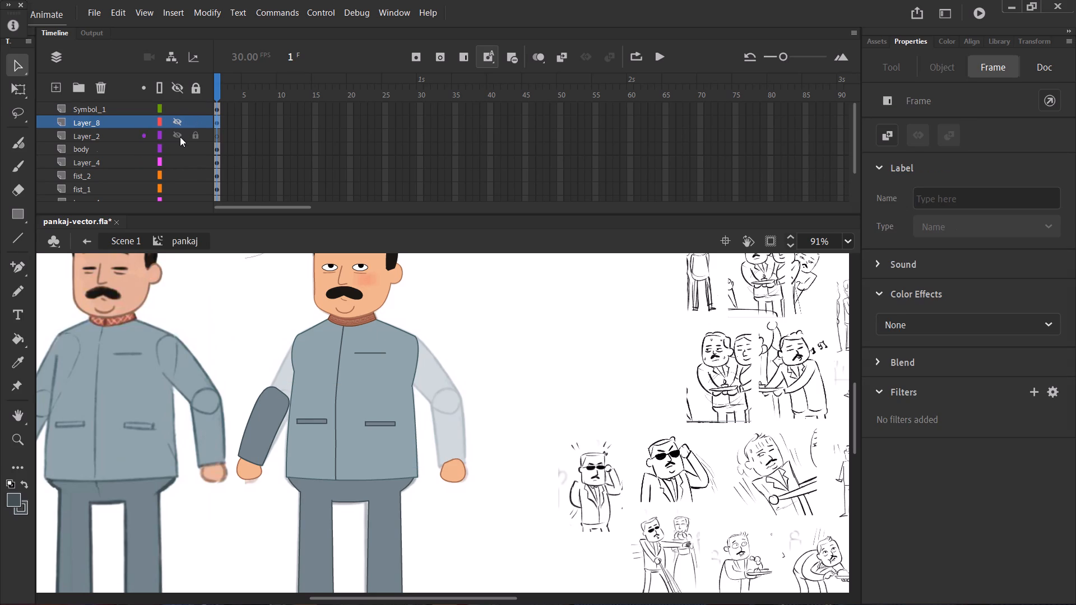
left_click(96, 139)
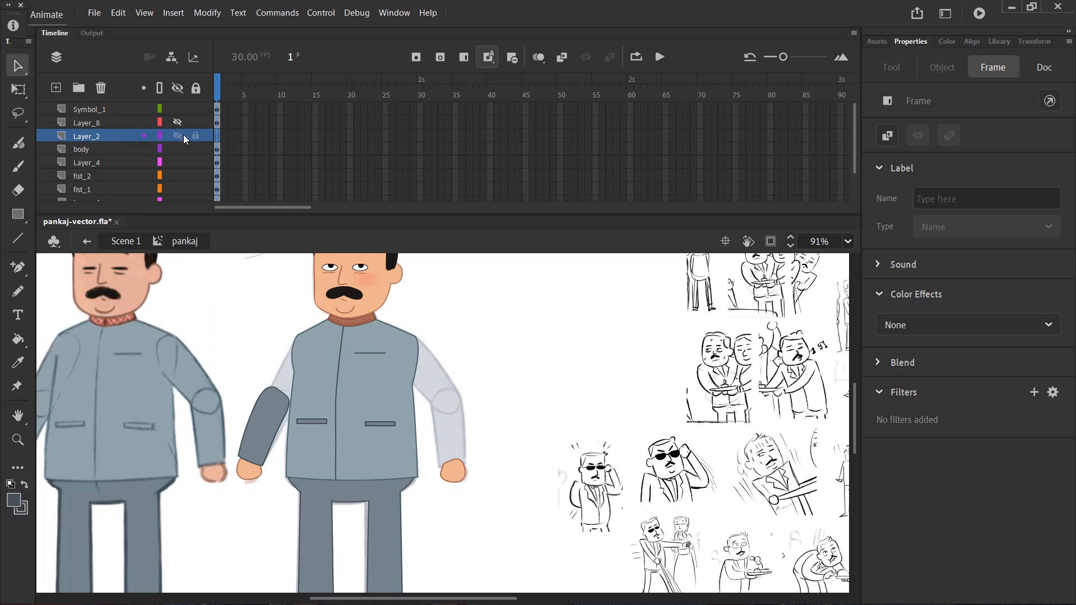
left_click(177, 133)
left_click(177, 132)
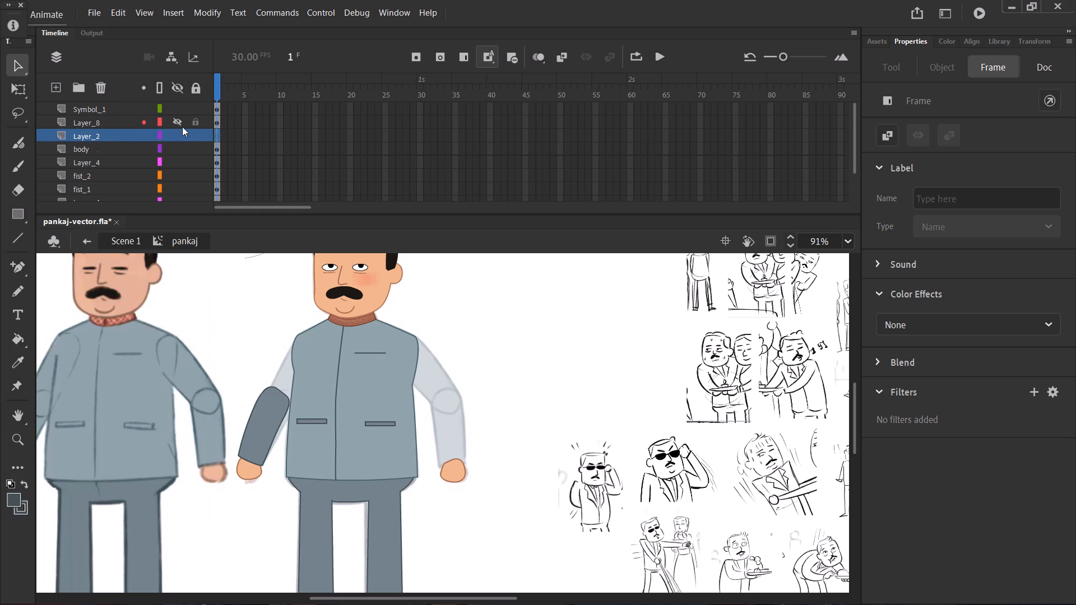
left_click(176, 125)
left_click(175, 125)
left_click(175, 125)
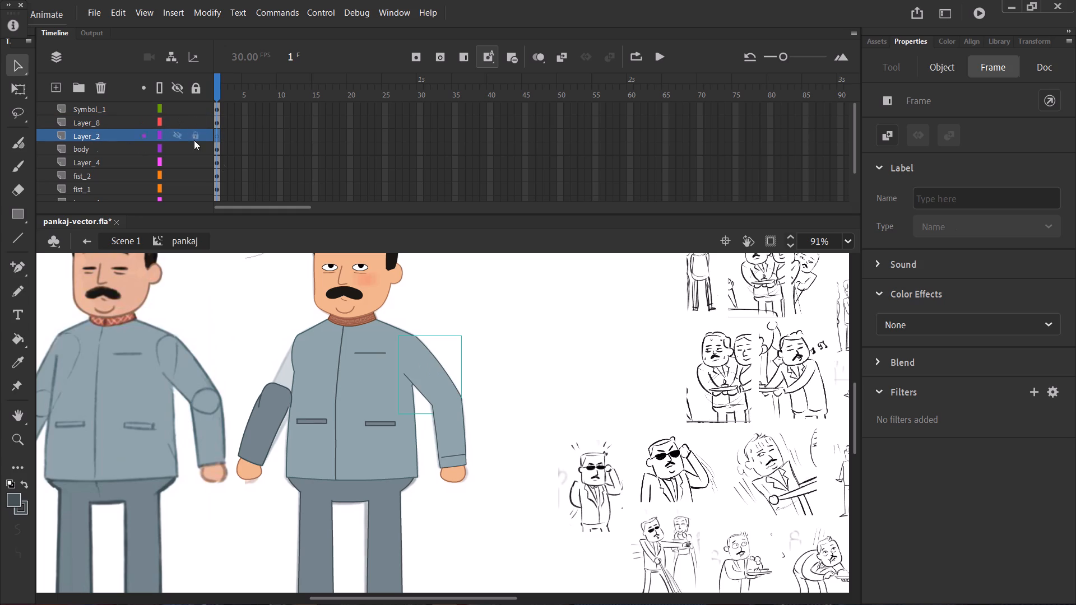
Inside the forearm group, delete the stray elbow group lying over the opposite dark sleeve, then return to the pankaj symbol.
left_click(451, 428)
double_click(451, 428)
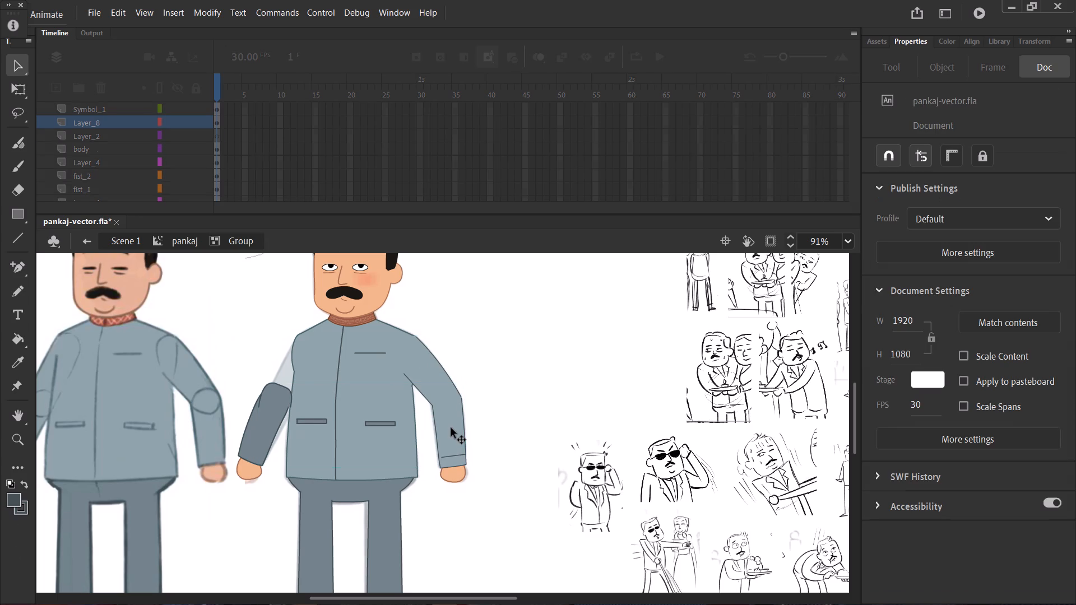
left_click_drag(327, 356, 250, 427)
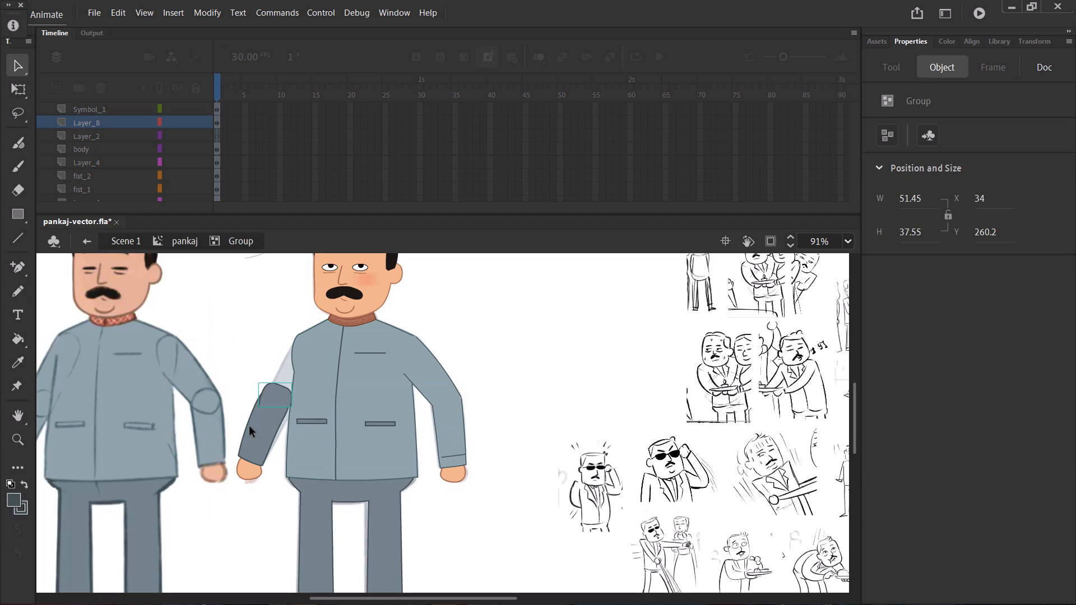
key("Delete")
left_click(187, 240)
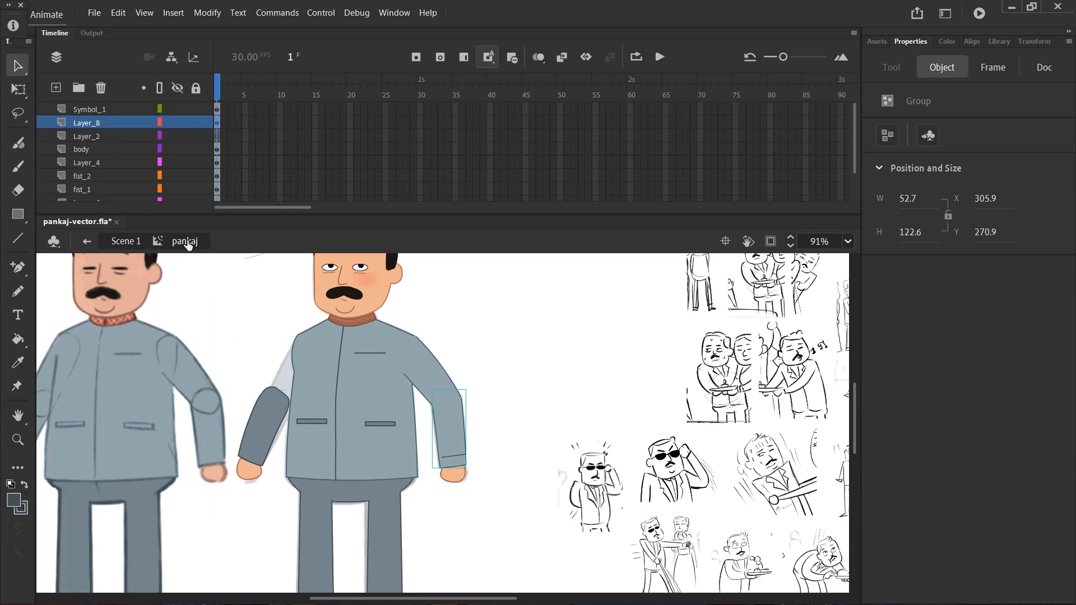
left_click(108, 139)
left_click(109, 124)
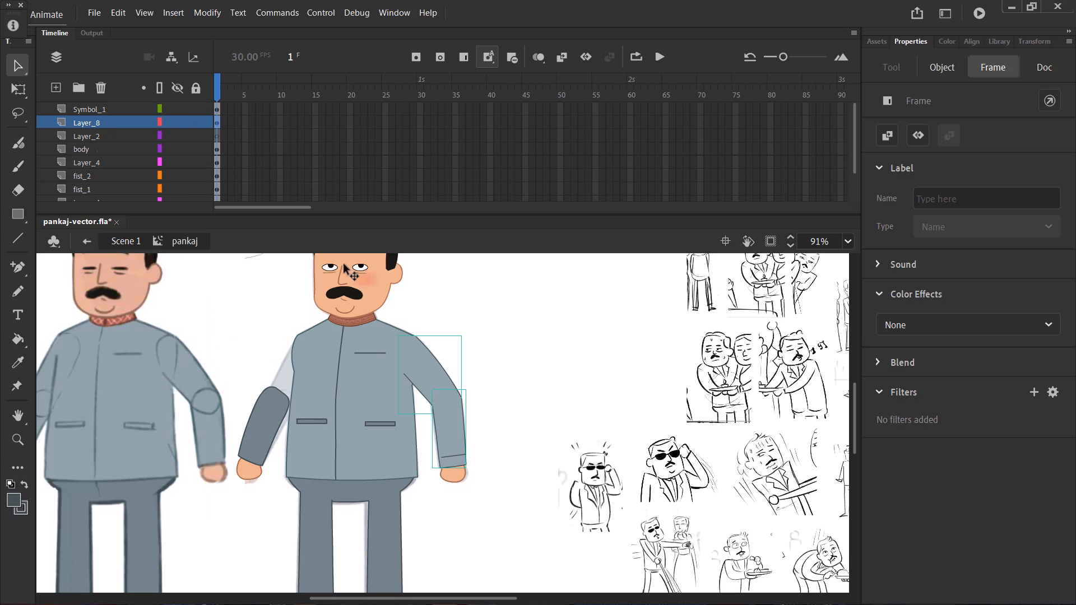
Group the fist on the fist_1 layer and move it to Layer_8, keeping it in the same place.
left_click(456, 480)
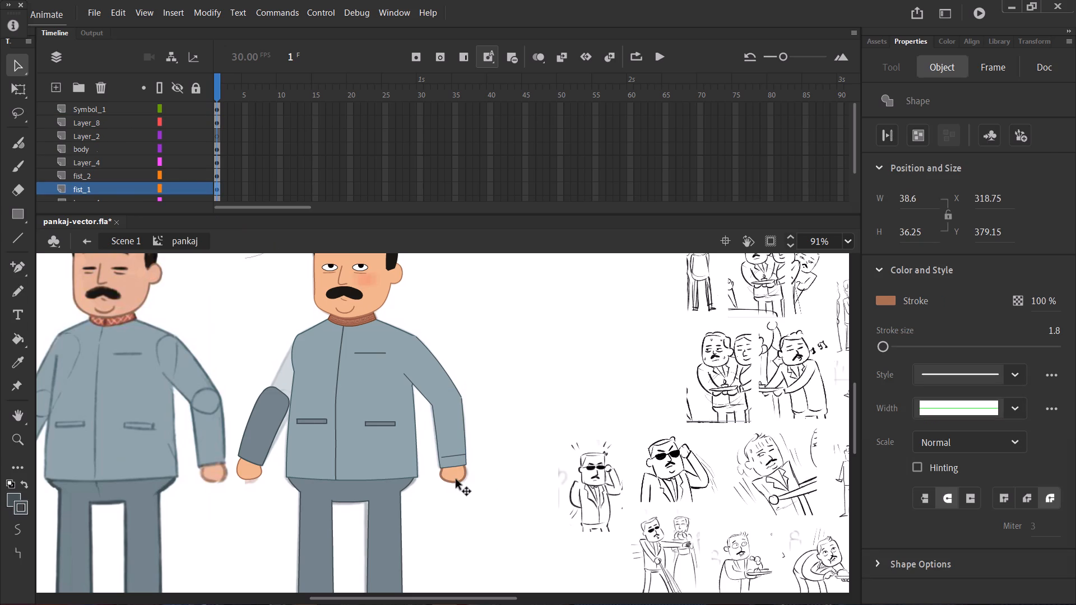
left_click(114, 178)
left_click(113, 189)
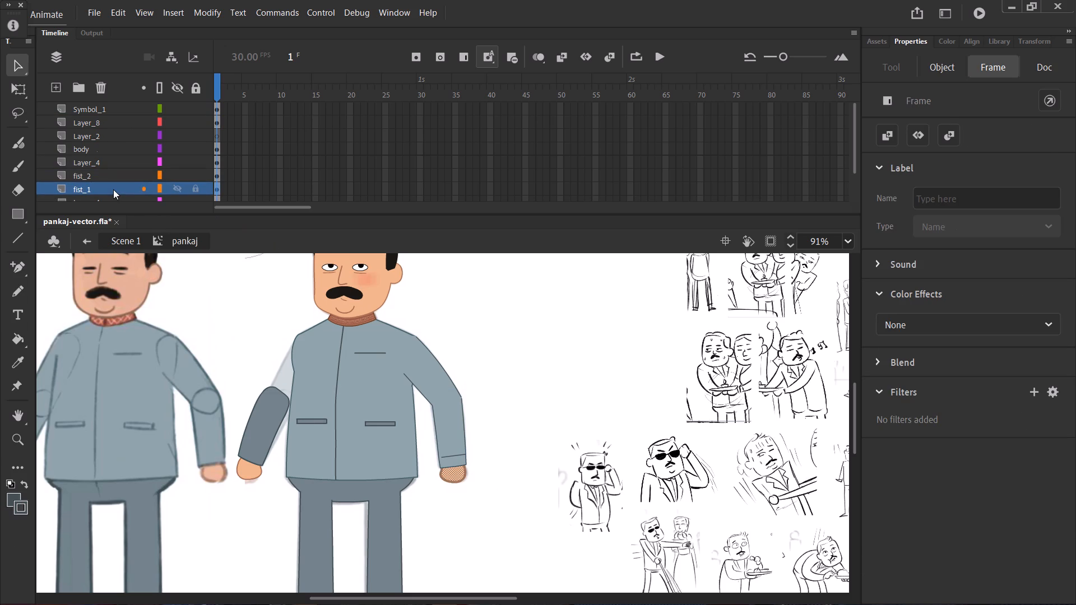
key("ctrl+g")
key("ctrl+x")
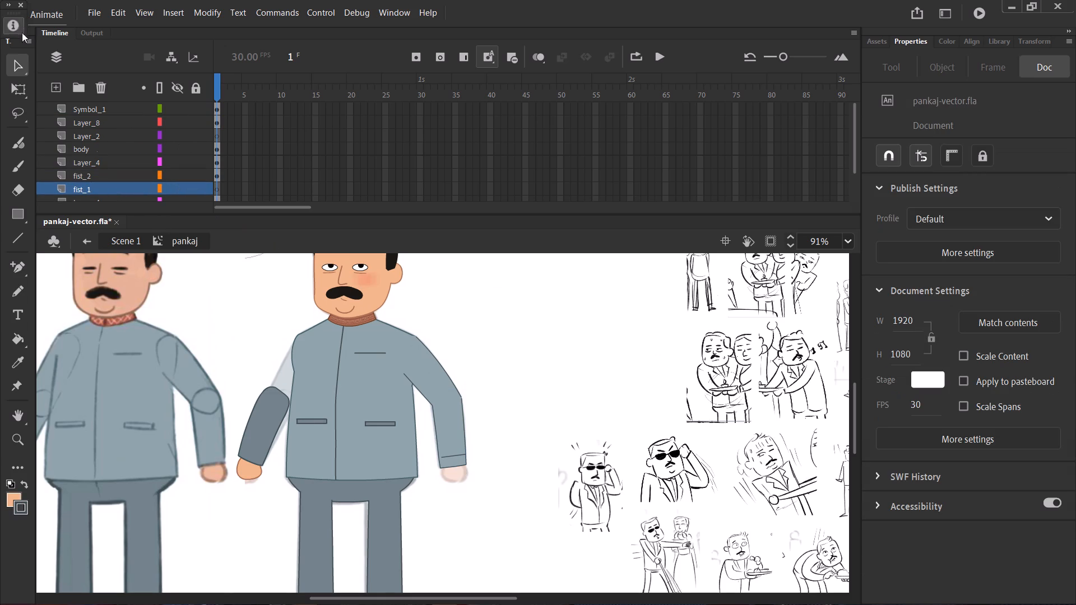
left_click(98, 122)
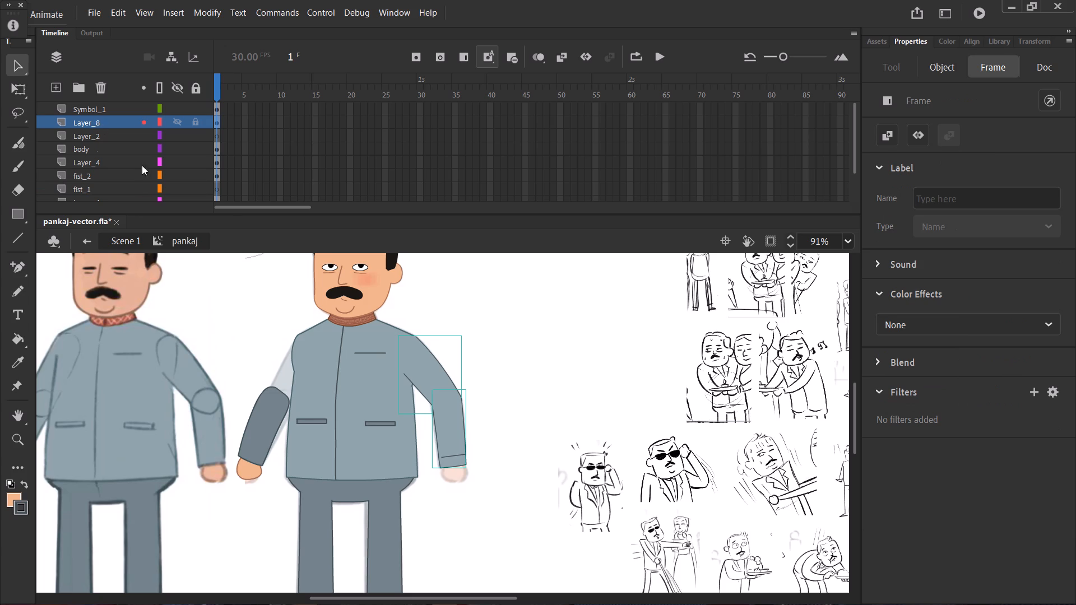
key("ctrl+shift+v")
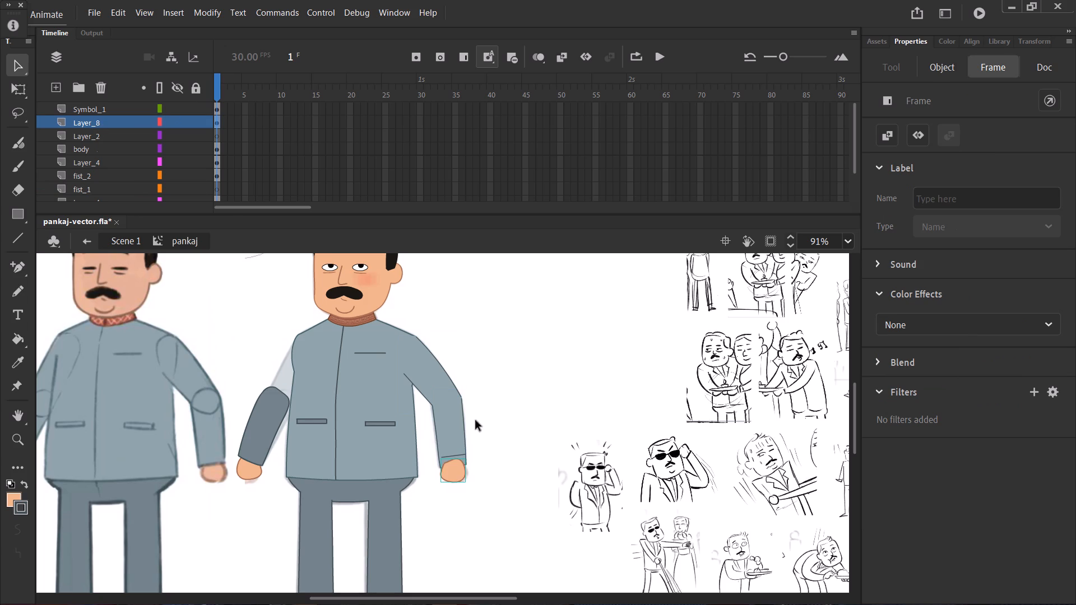
Send the grouped fist to the back of Layer_8, behind the forearm's cuff.
right_click(458, 465)
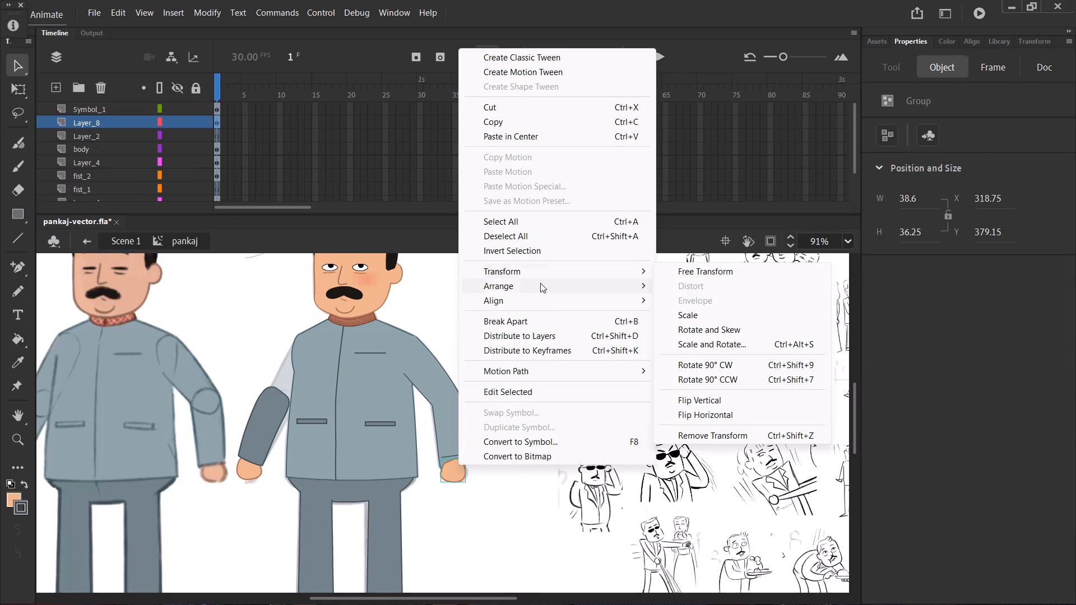
left_click(735, 327)
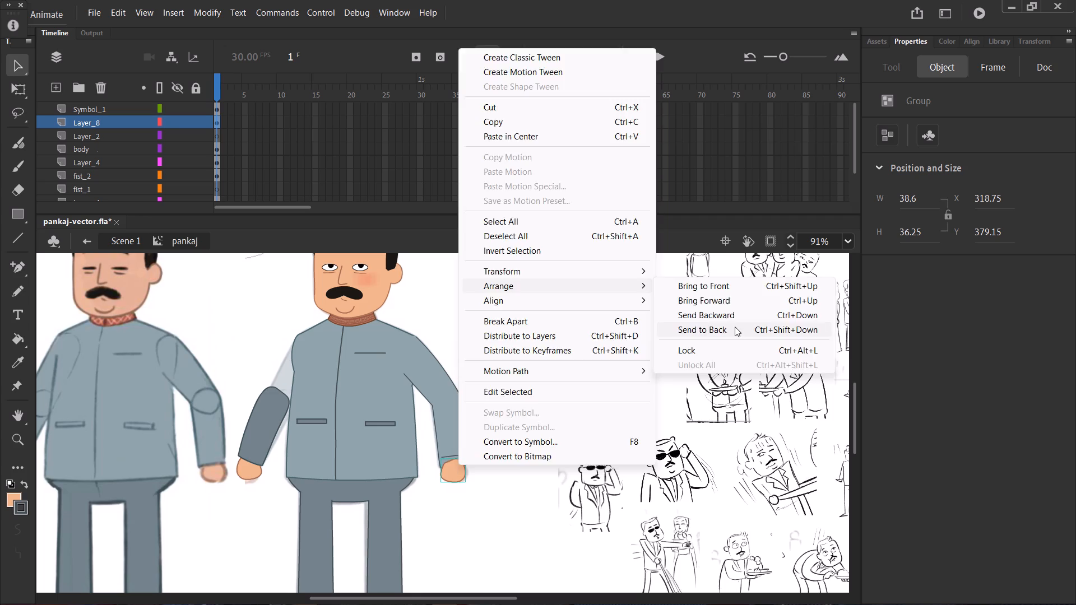
Duplicate the complete arm on Layer_8, move the copy to the character's other side and flip it horizontally.
left_click(122, 135)
left_click(119, 128)
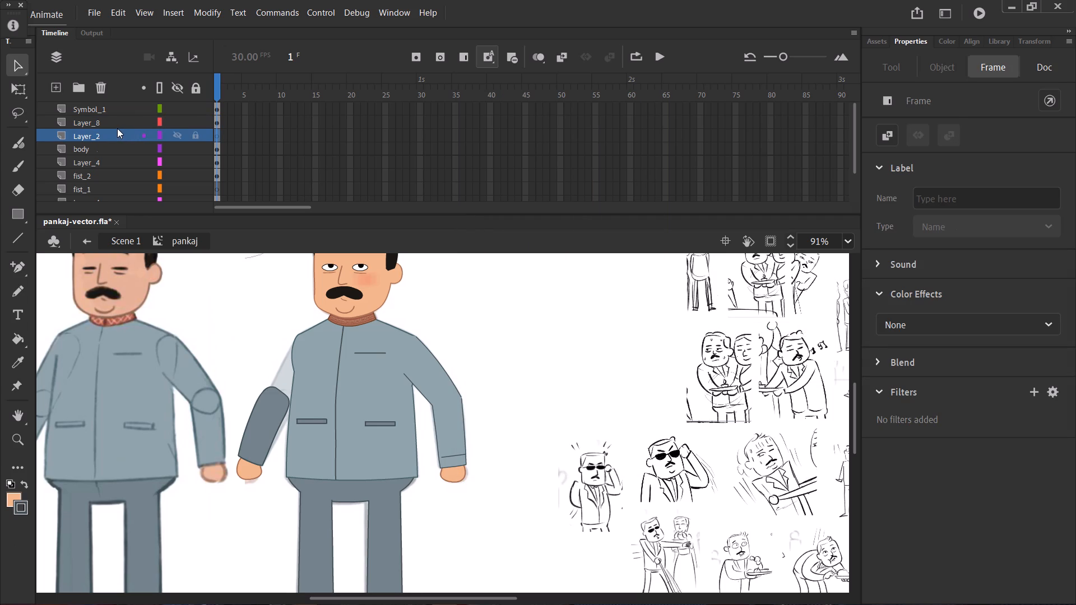
left_click(117, 122)
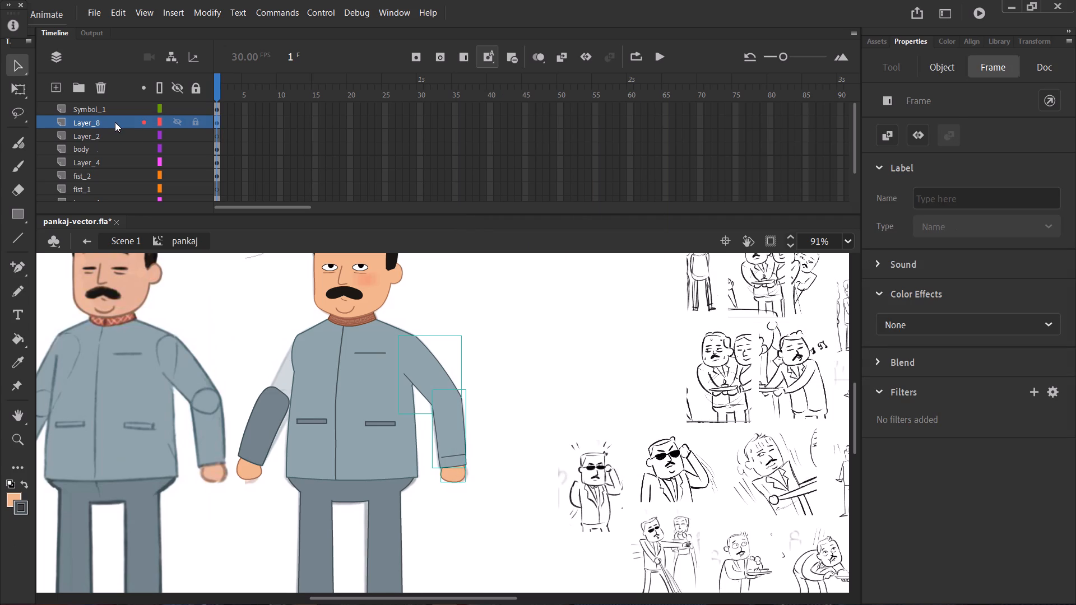
key("ctrl+c")
key("ctrl+v")
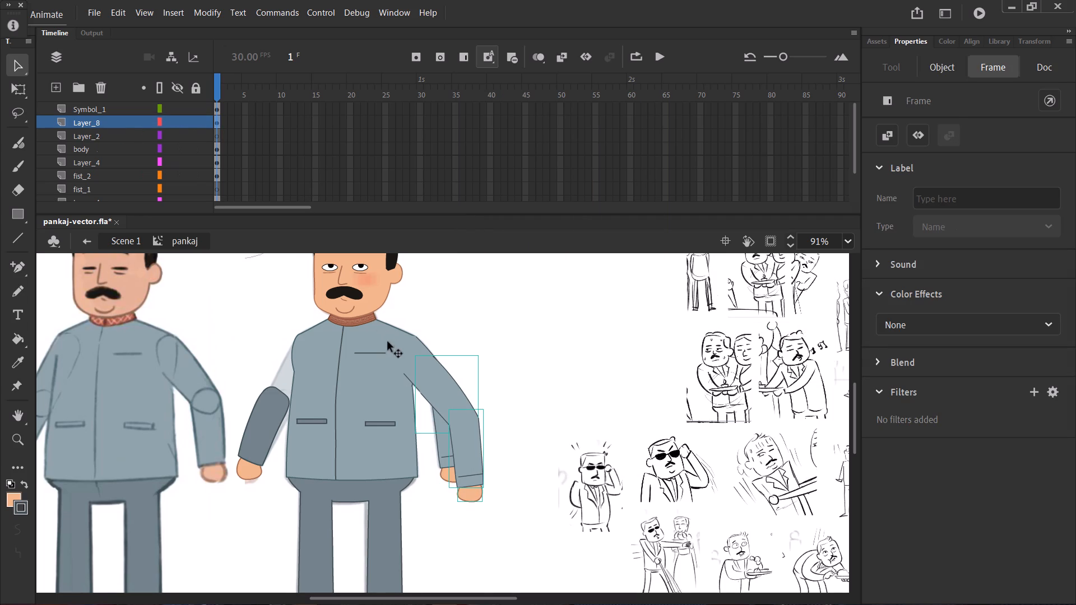
left_click_drag(448, 387, 232, 339)
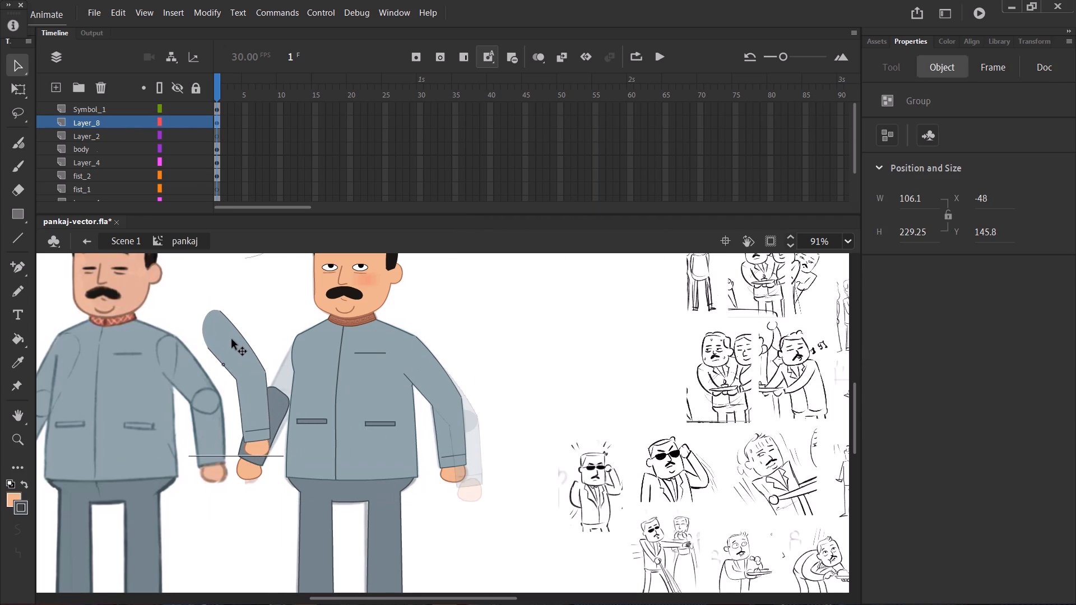
left_click_drag(232, 339, 231, 333)
right_click(245, 341)
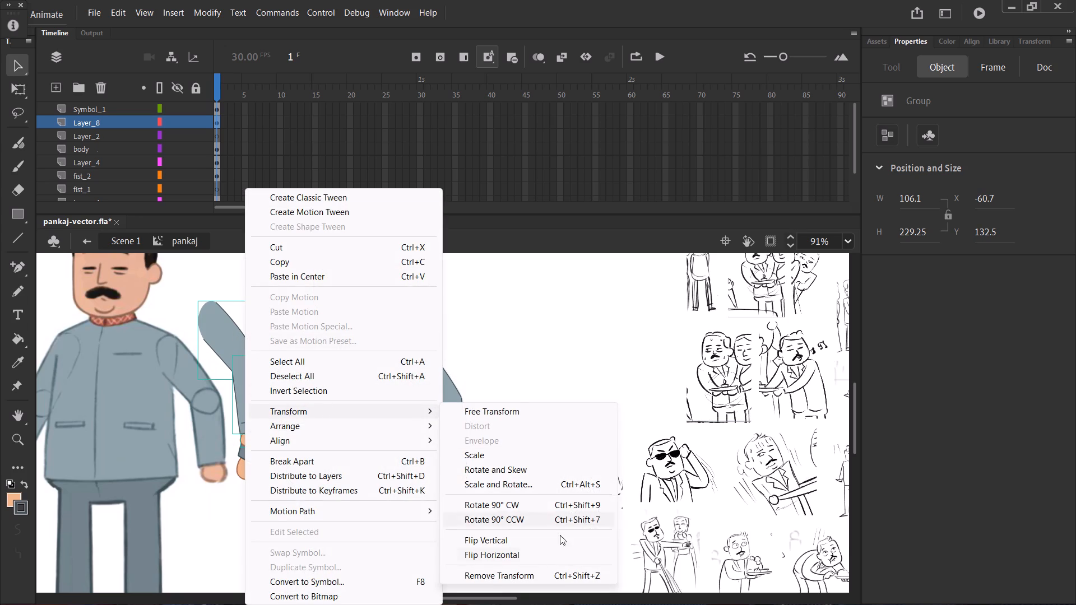
left_click(535, 556)
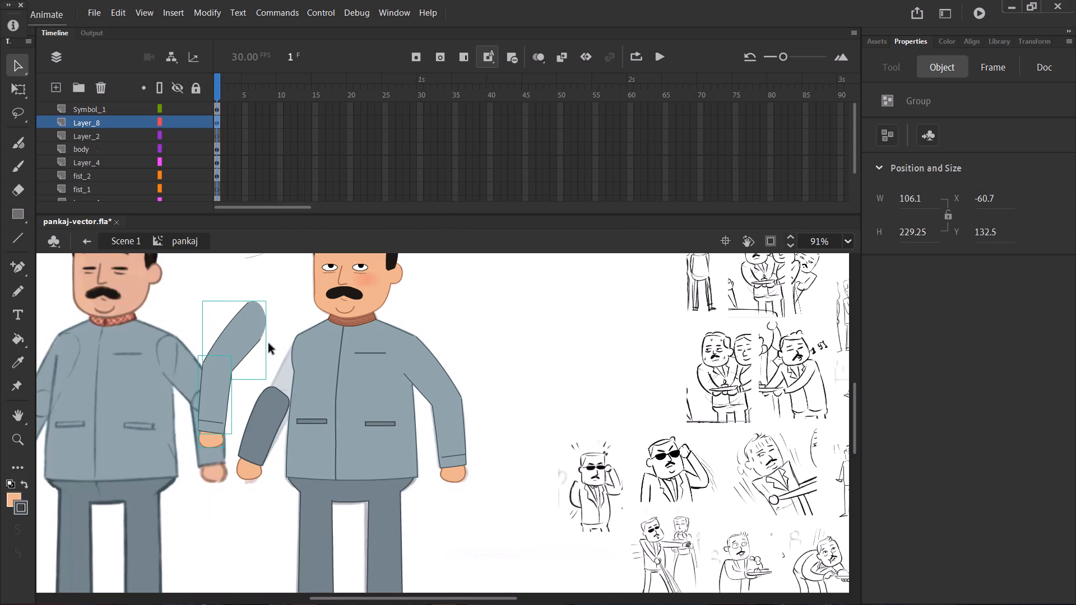
Position the flipped arm at the opposite shoulder, matching the jacket outline, at X 17.1 and Y 184.25.
left_click_drag(251, 328, 300, 365)
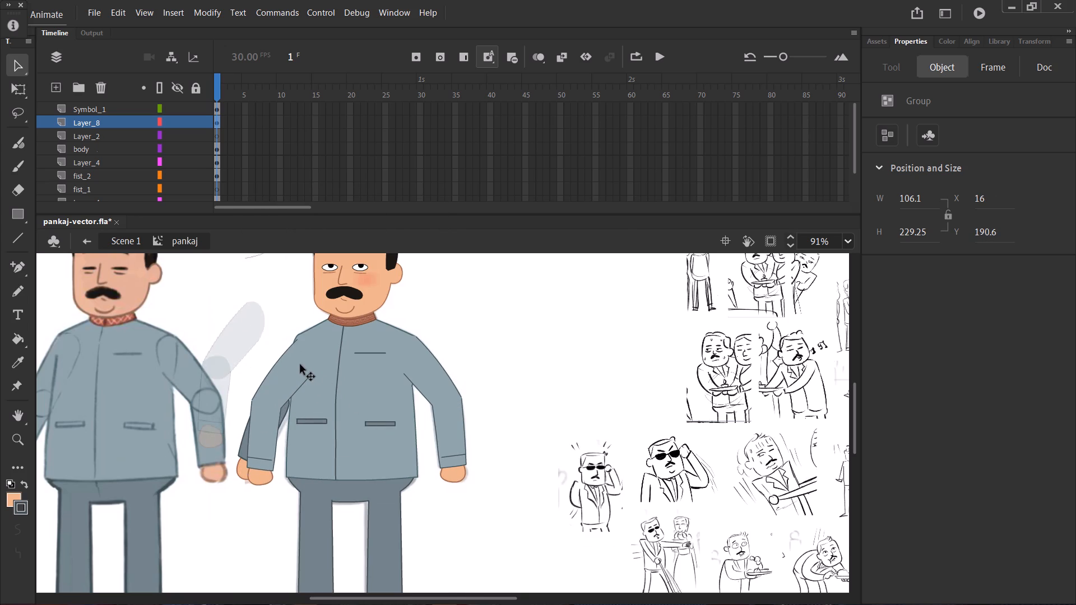
left_click_drag(300, 365, 302, 362)
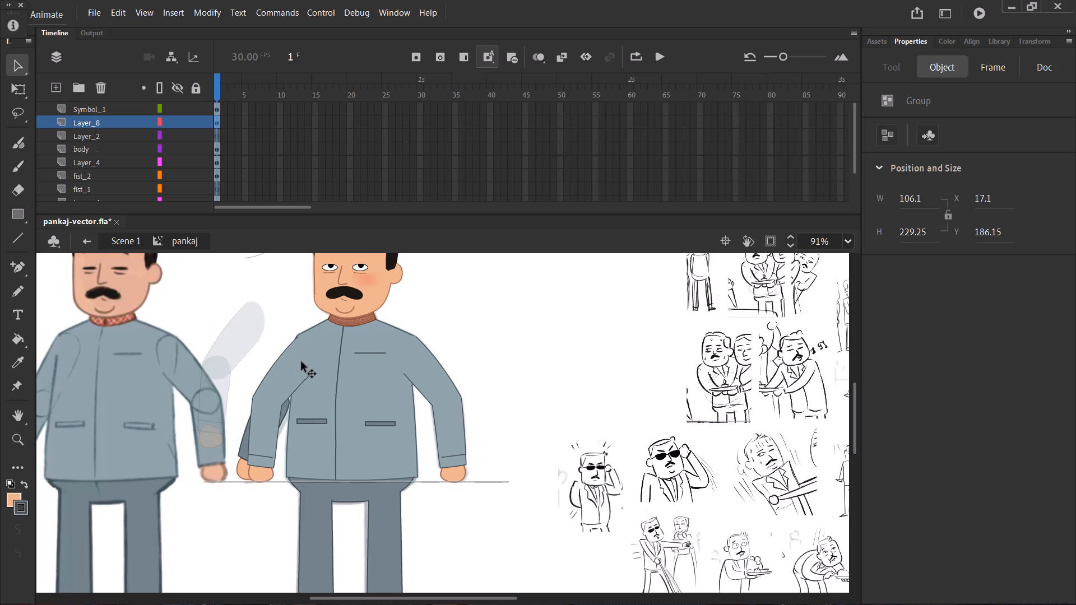
left_click_drag(302, 362, 299, 361)
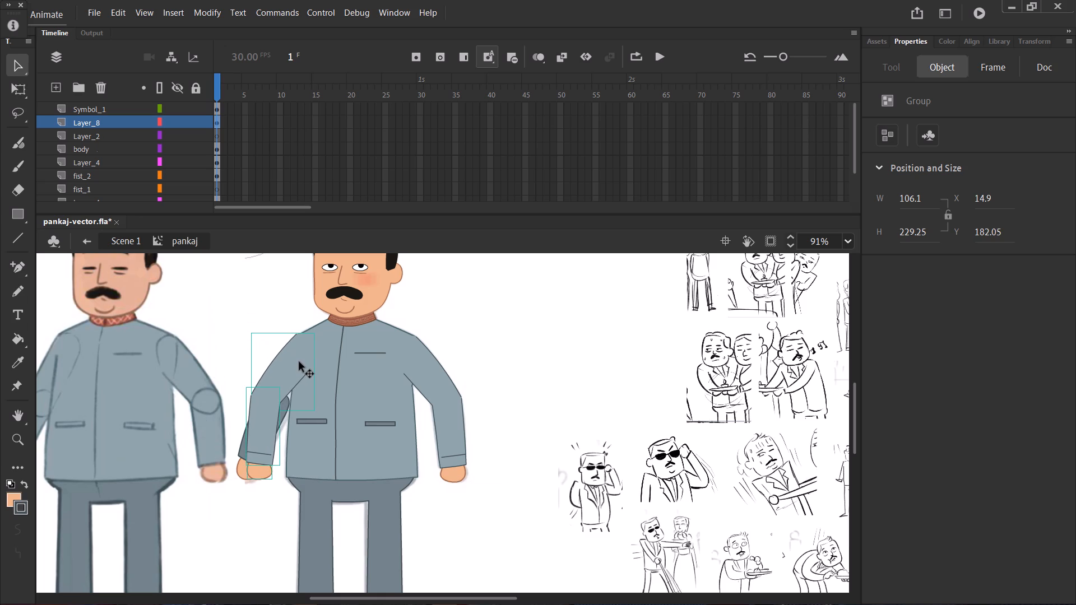
key("Down")
key("Down")
key("Right")
key("Right")
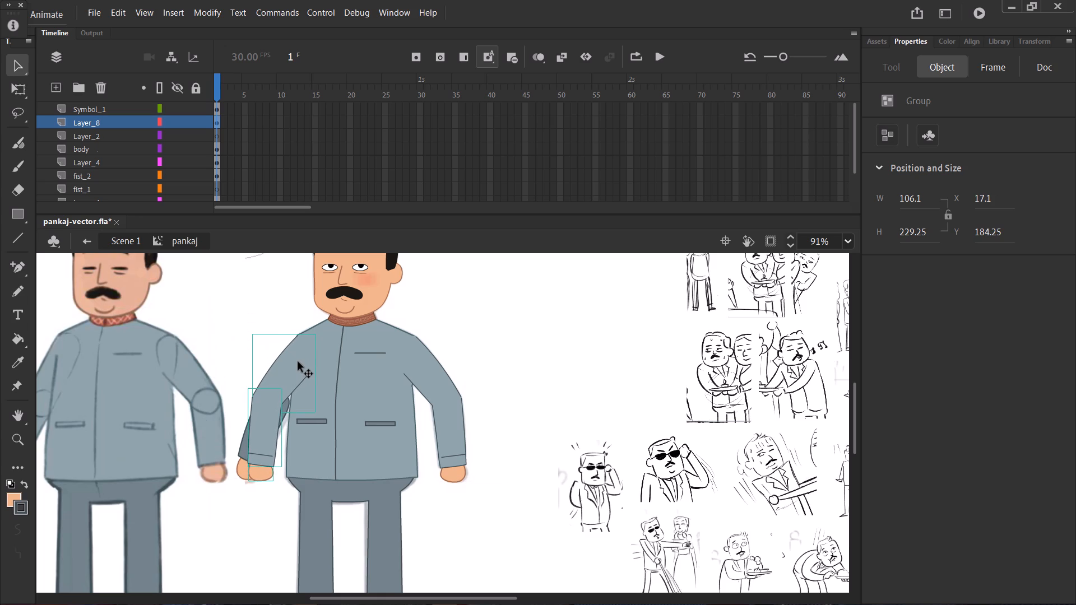
Move Layer_8 down the layer order to between fist_2 and fist_1, placing both arms behind the body.
left_click_drag(118, 120, 119, 184)
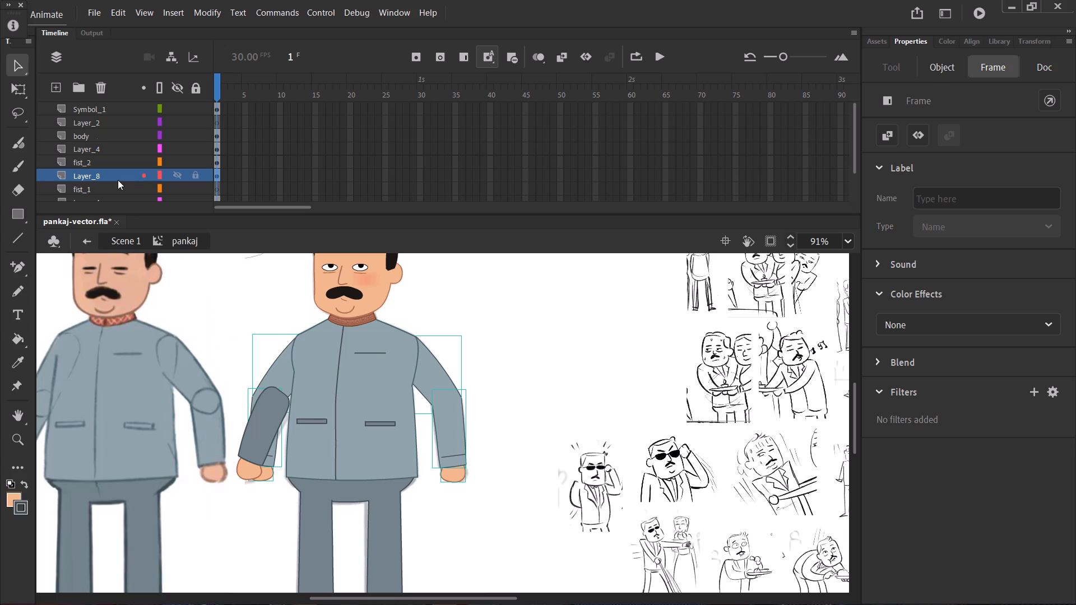
Delete the old fist on fist_2 and the old dark forearm on Layer_4, leaving the new arms on Layer_8.
left_click(112, 162)
left_click(114, 176)
left_click(126, 162)
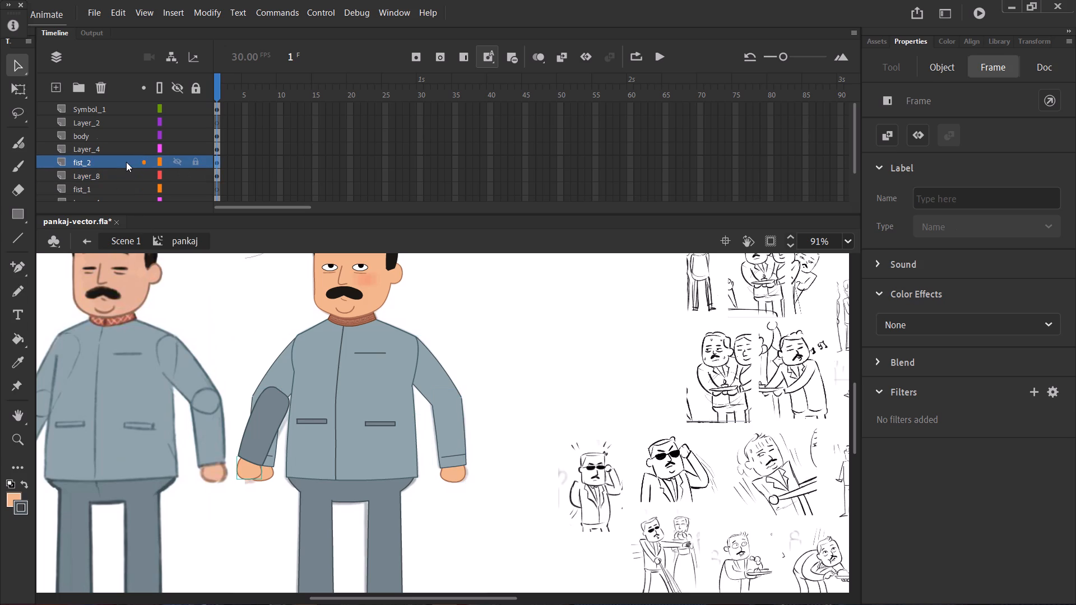
left_click(111, 147)
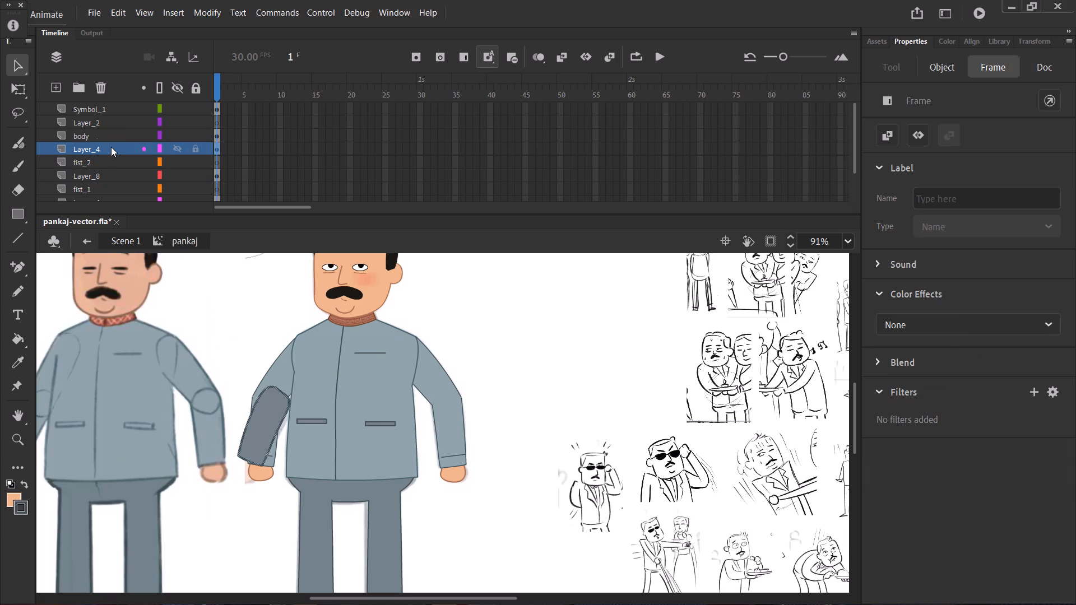
key("Delete")
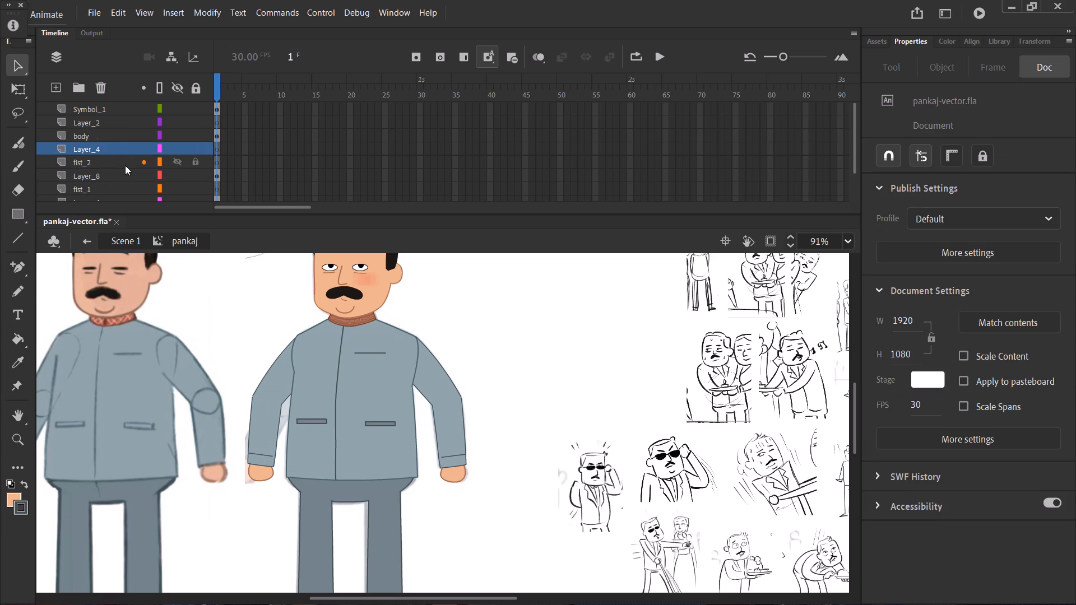
Cut the flipped arm, including its fist, from Layer_8 and paste it in place on the fist_2 layer.
left_click(125, 165)
left_click(105, 177)
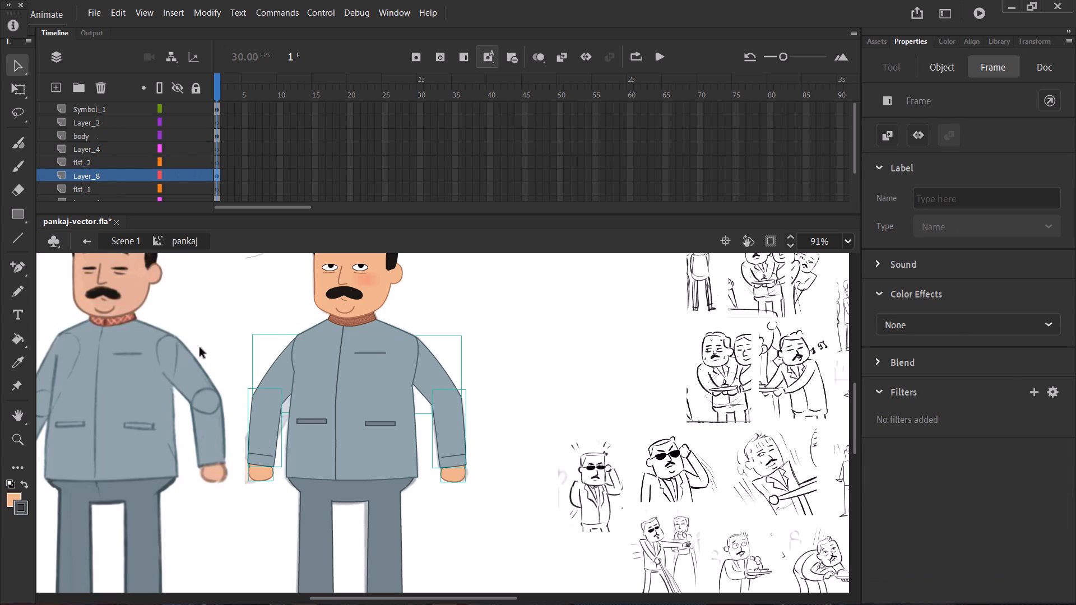
left_click(256, 537)
left_click_drag(252, 499, 273, 367)
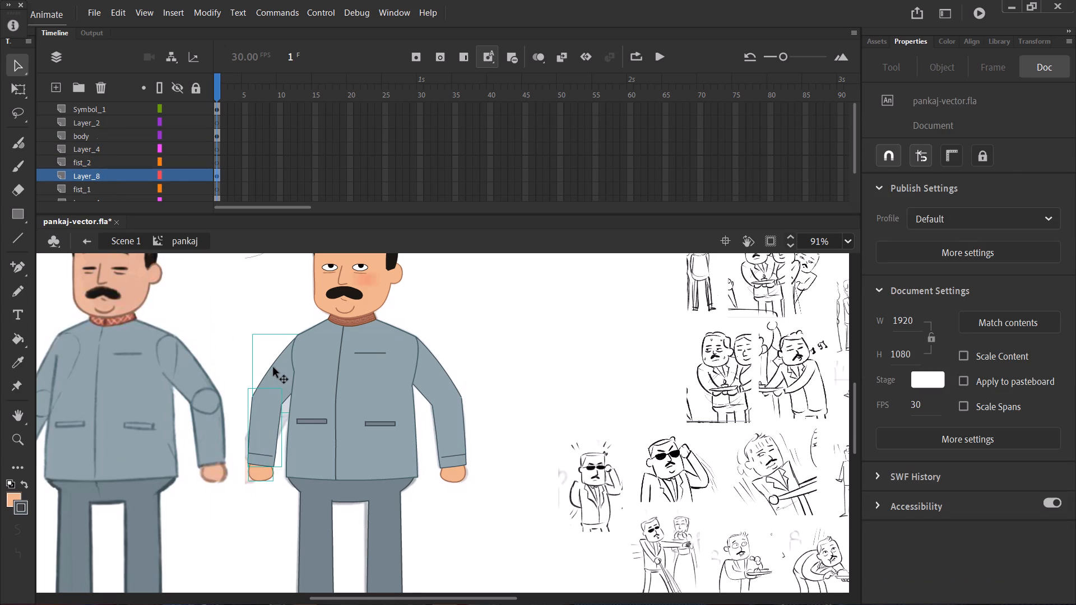
key("ctrl+x")
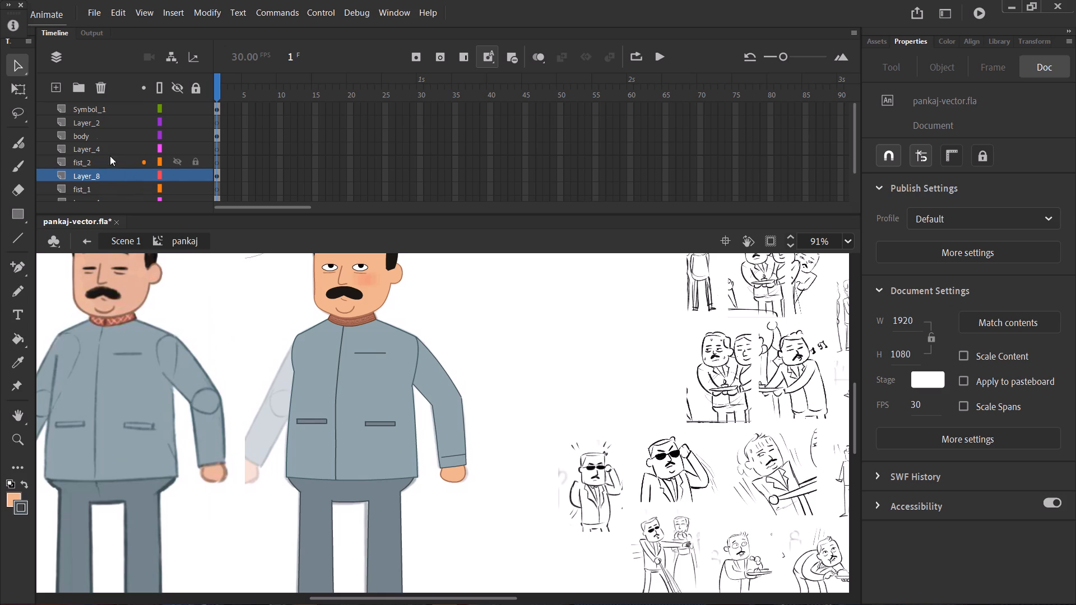
left_click(101, 163)
key("ctrl+shift+v")
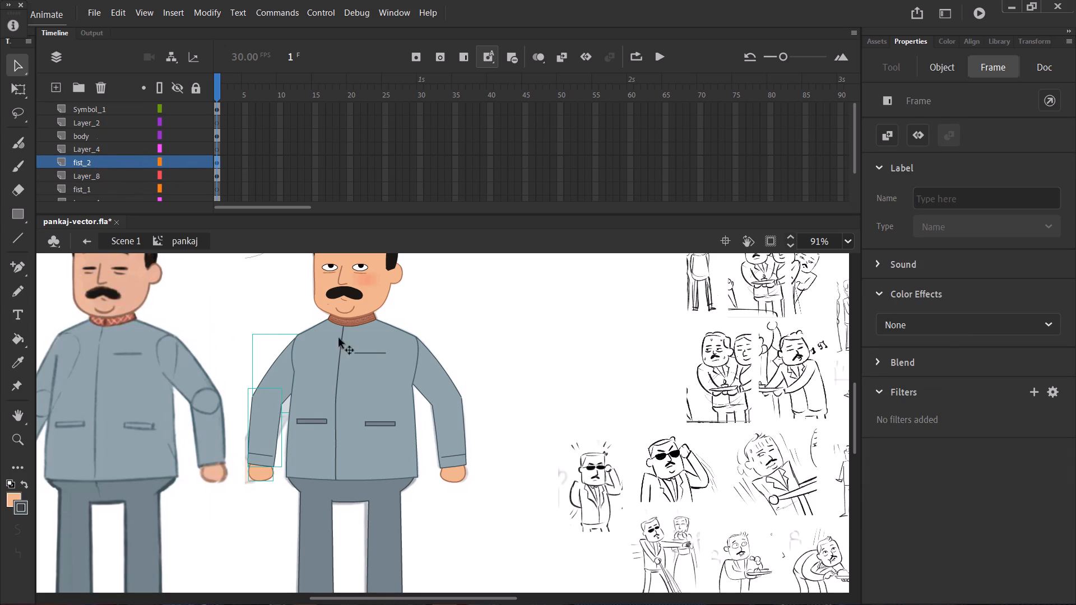
Move Layer_8 to the top of the layer order, above Symbol_1, placing its arm in front of the body.
left_click(99, 182)
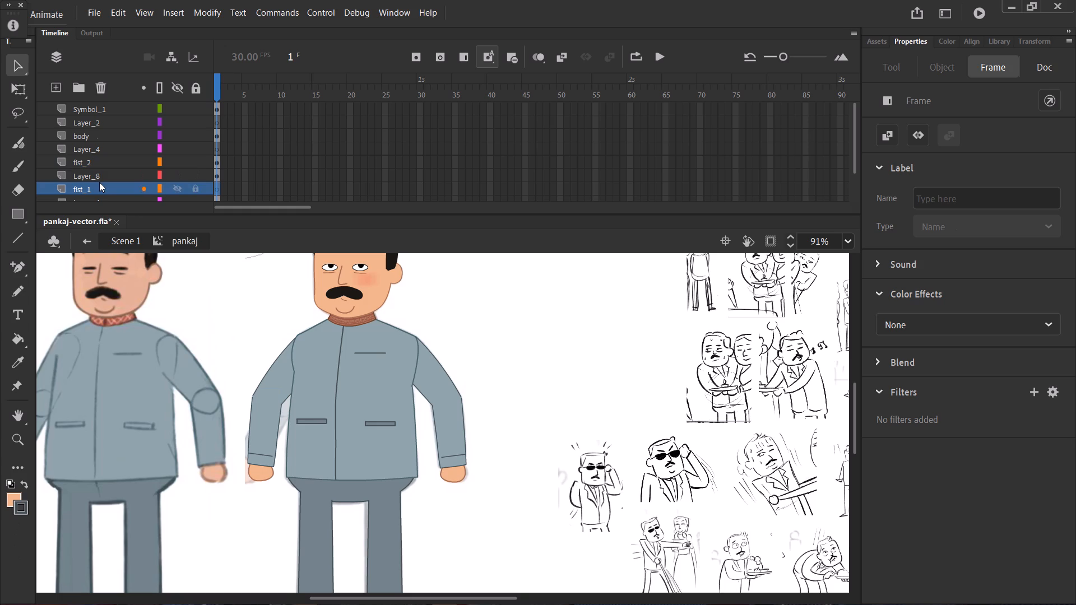
left_click(100, 173)
left_click_drag(105, 173, 105, 160)
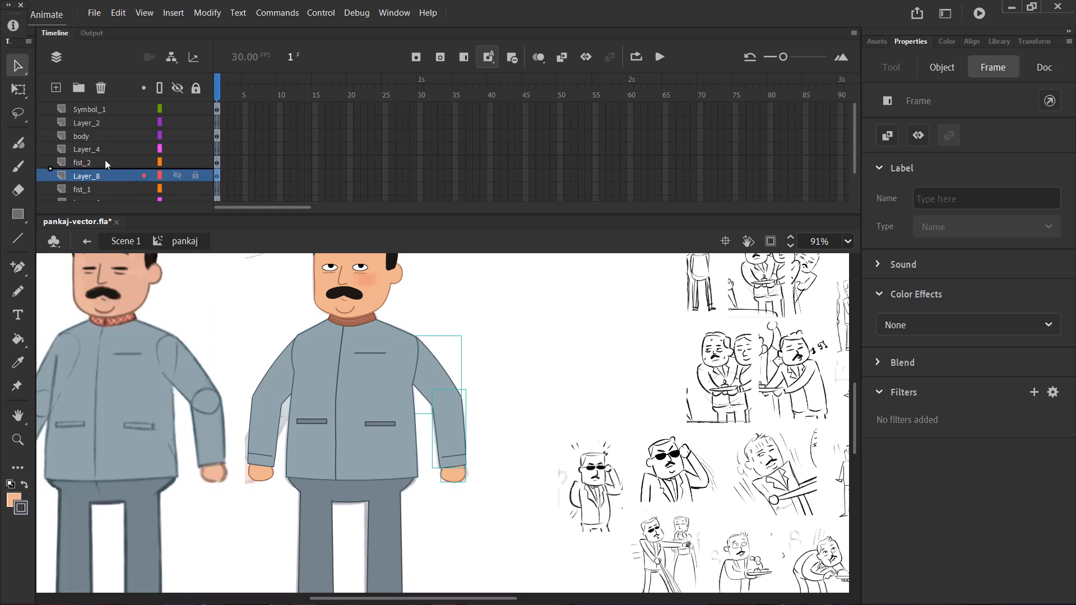
left_click_drag(105, 160, 100, 104)
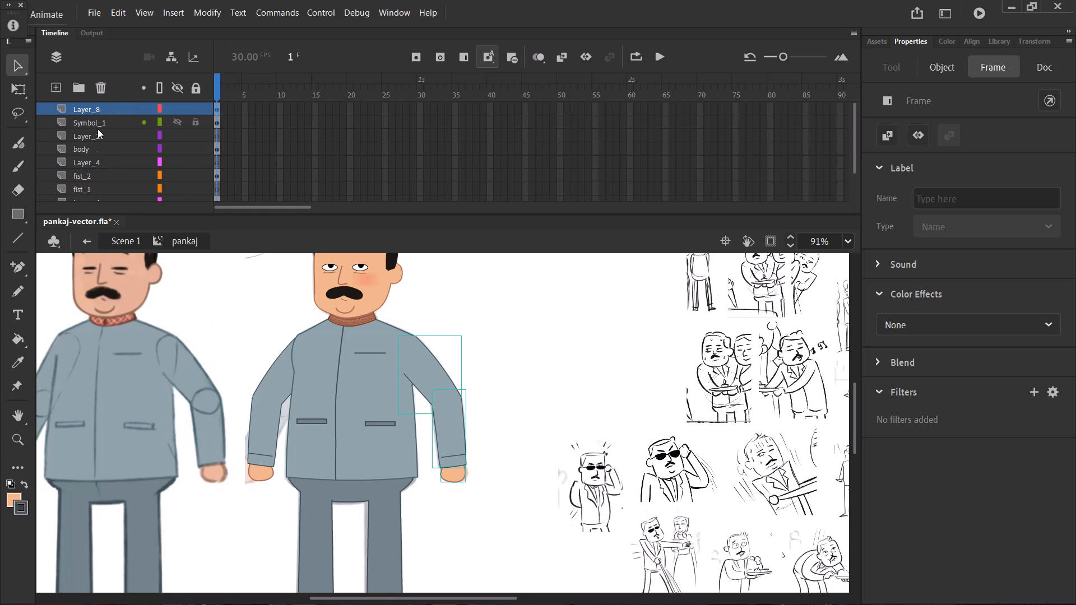
Delete the group of coloured border patterns beside the stage from inside the body symbol, and return to the pankaj symbol.
left_click(295, 365)
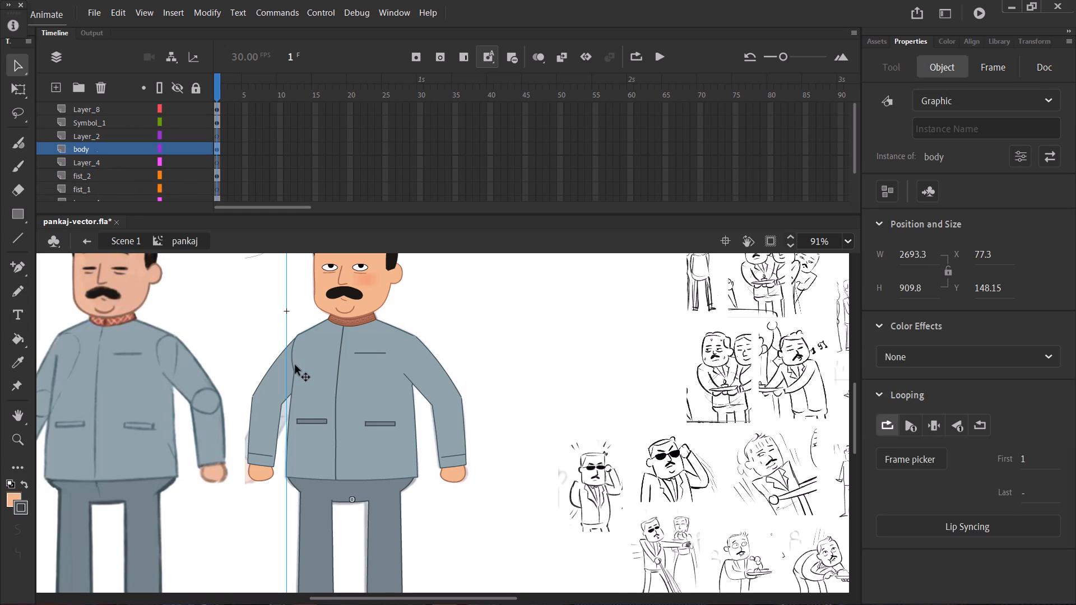
key("ctrl+minus")
key("ctrl+minus")
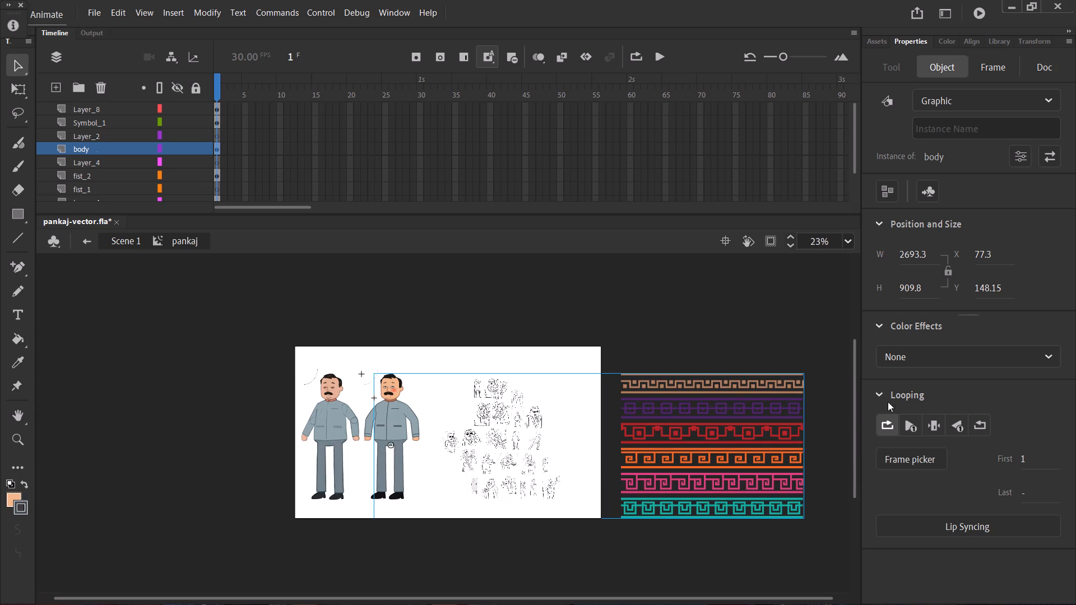
left_click(675, 343)
left_click_drag(825, 341, 664, 525)
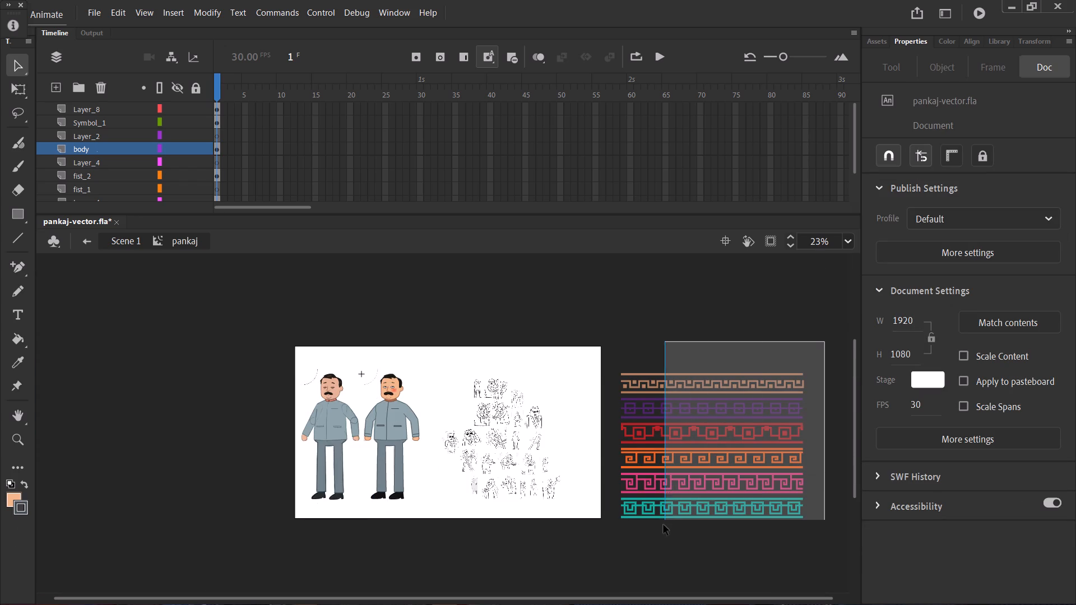
left_click_drag(664, 525, 611, 540)
double_click(632, 464)
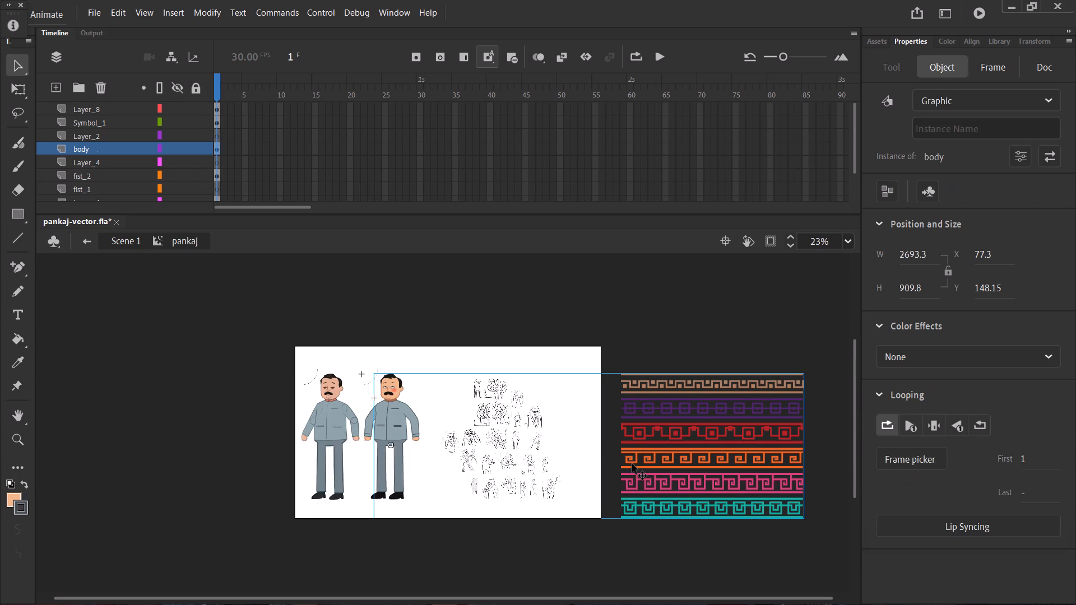
left_click_drag(827, 362, 610, 544)
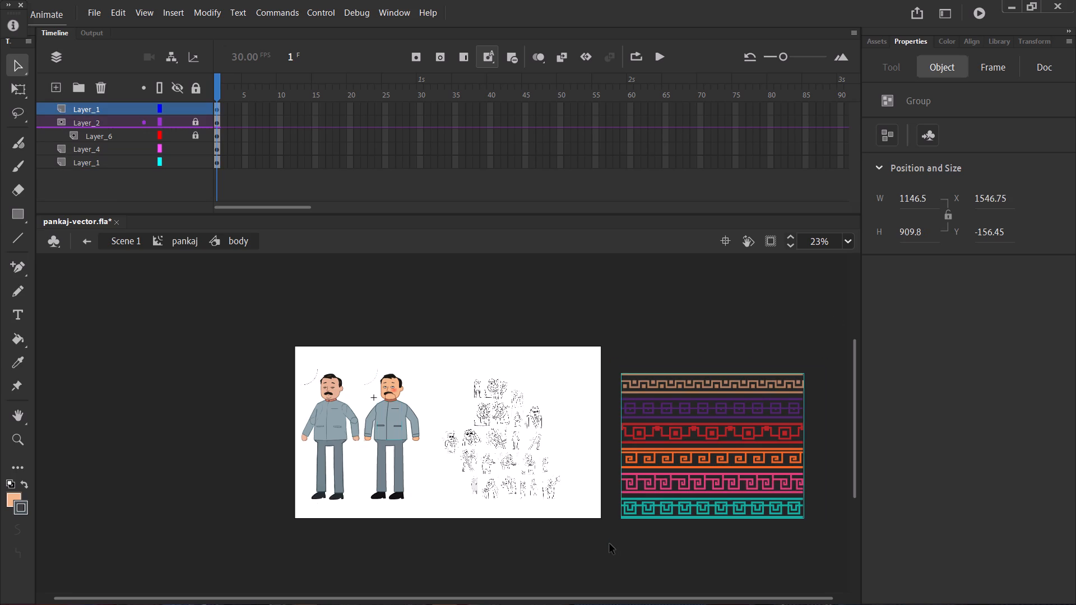
key("Delete")
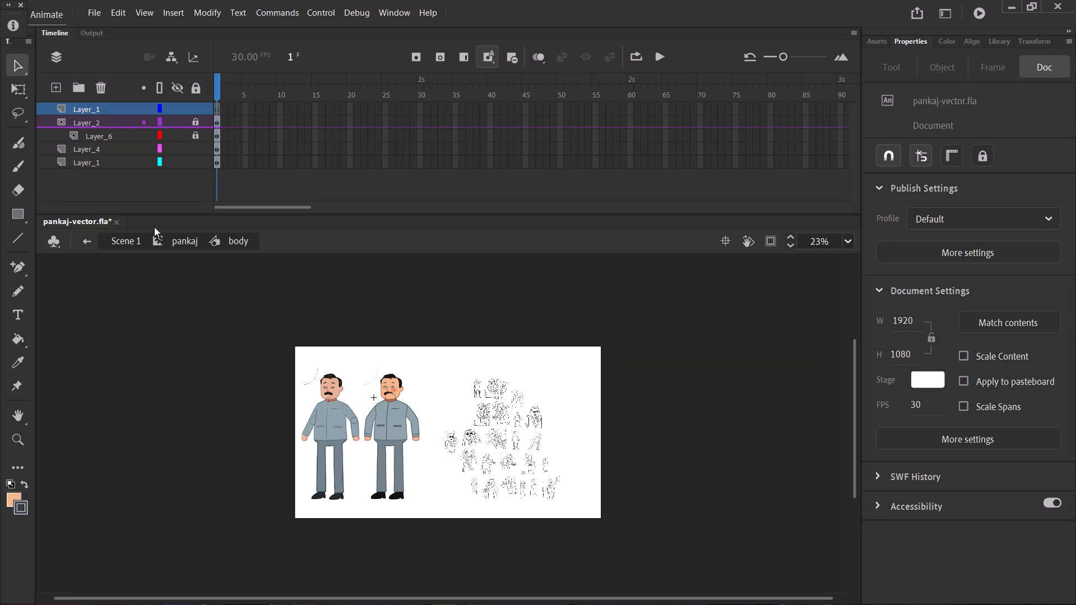
left_click(184, 243)
Open the jacket's base shape group inside the body symbol for editing.
key("z")
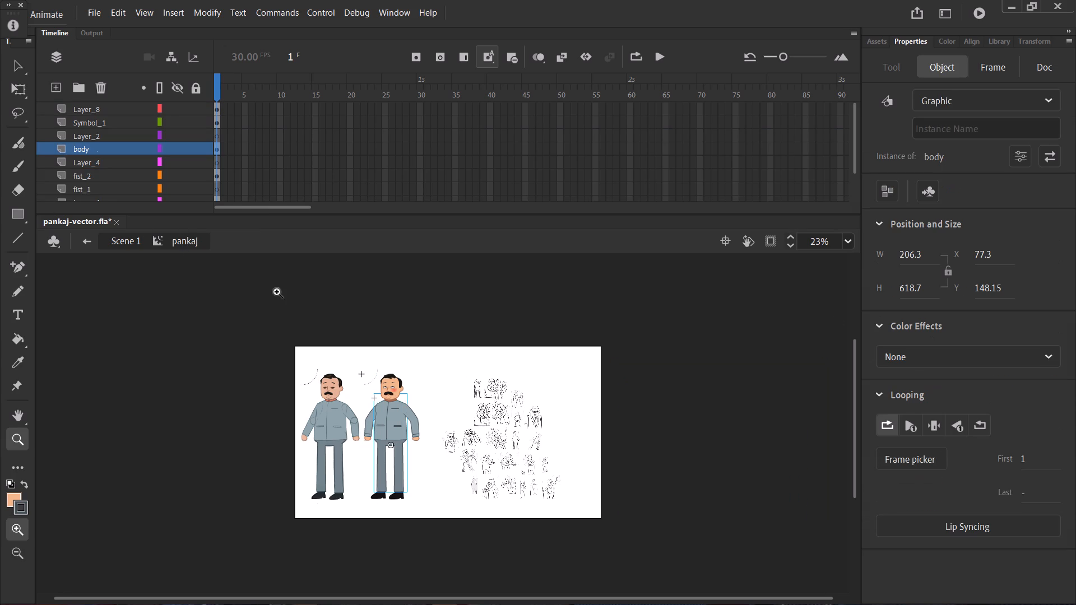
left_click_drag(428, 381, 366, 505)
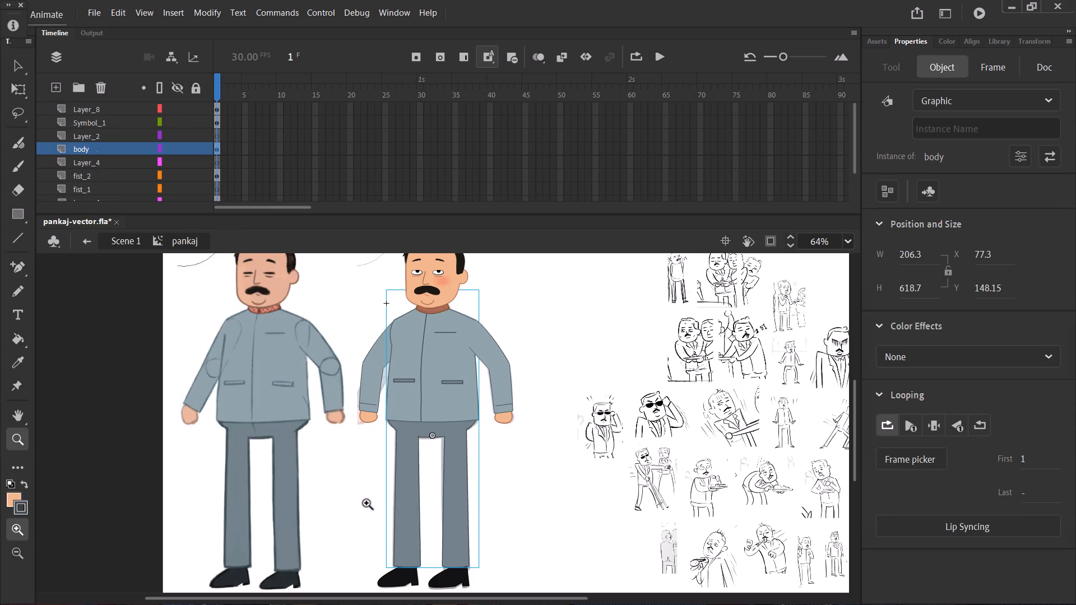
left_click_drag(433, 308, 361, 431)
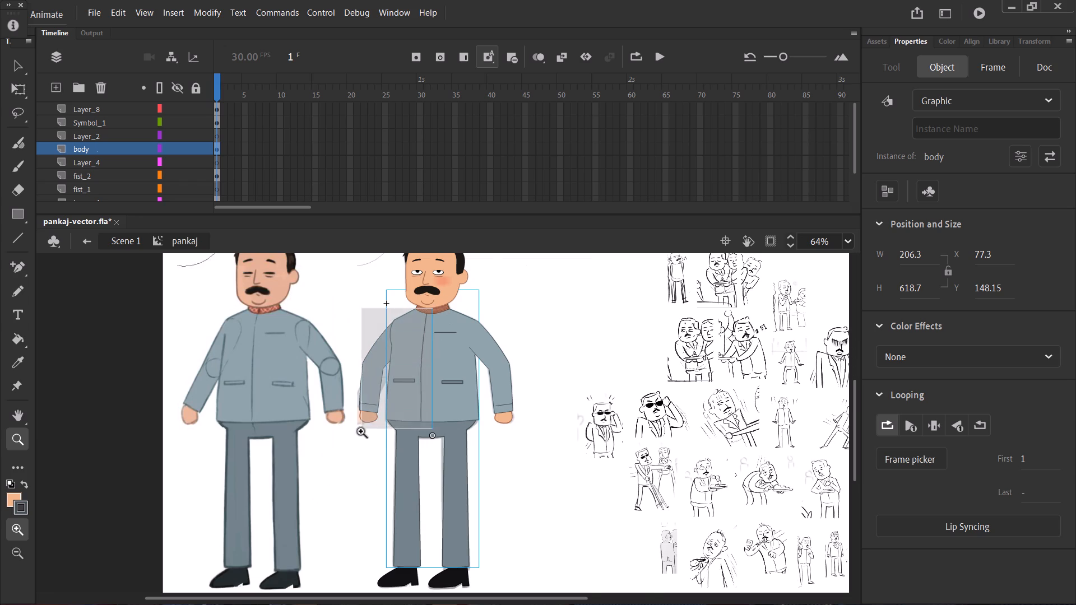
left_click_drag(361, 431, 361, 432)
key("v")
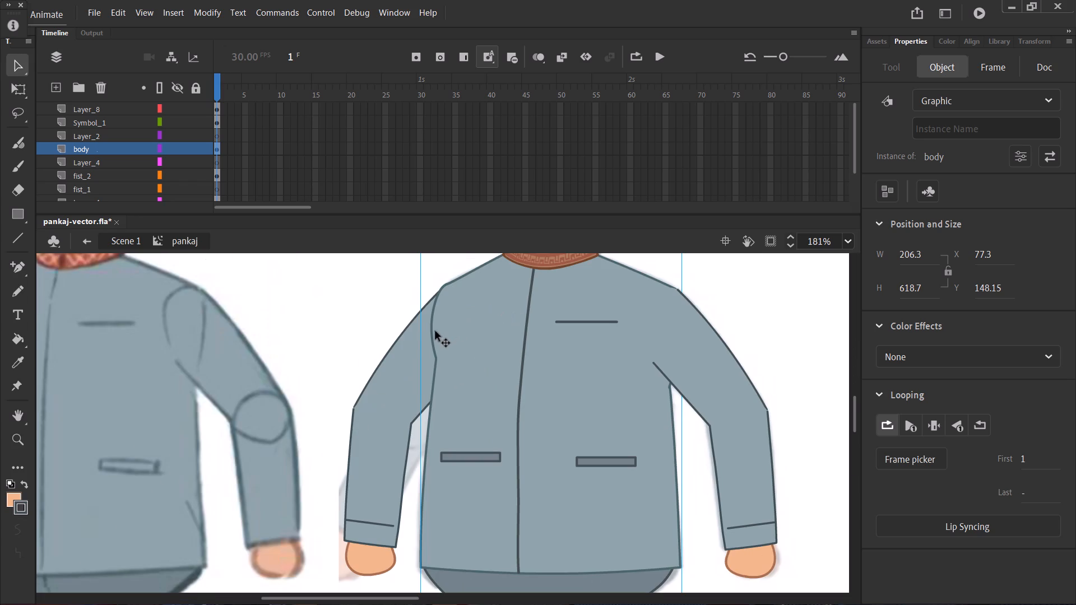
double_click(428, 332)
double_click(448, 343)
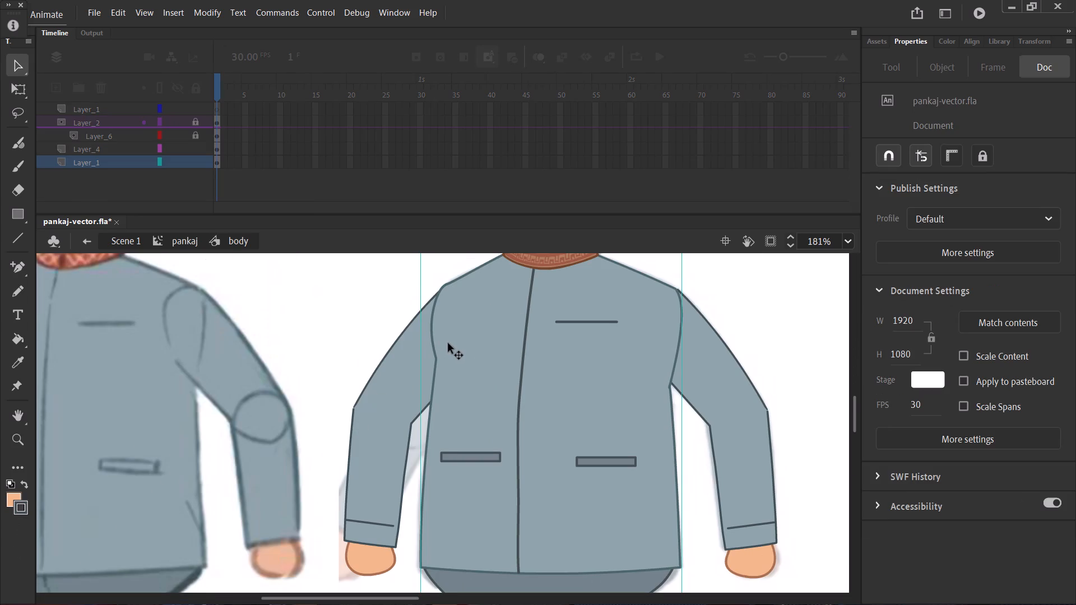
Select all segments of the jacket's outline and recolour their stroke with the dark grey sampled from the arm's outline.
left_click(452, 280)
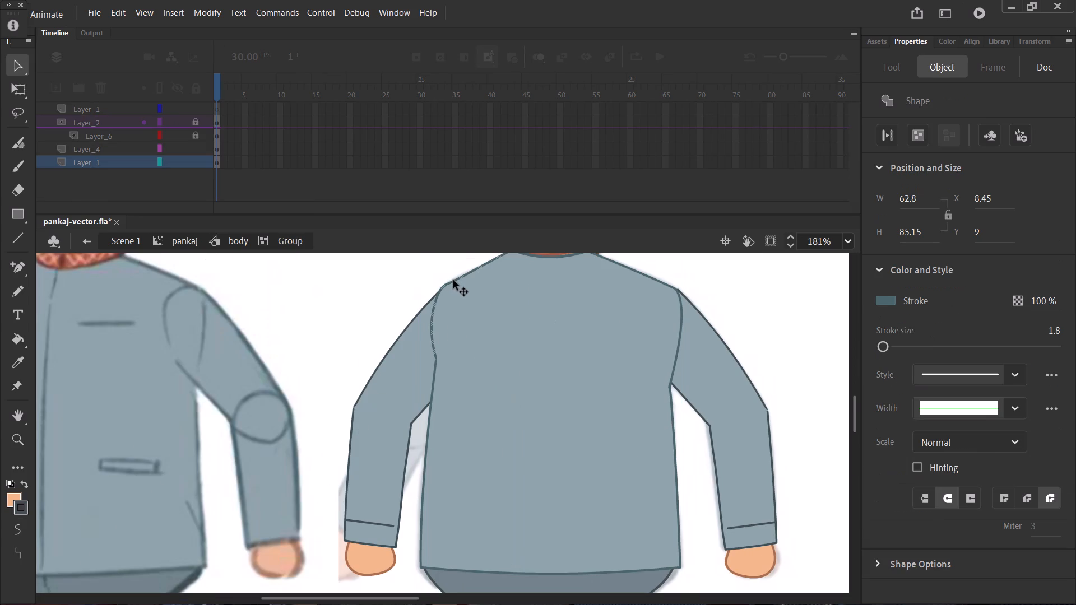
left_click(453, 280)
left_click(436, 366, "shift")
left_click(427, 569, "shift")
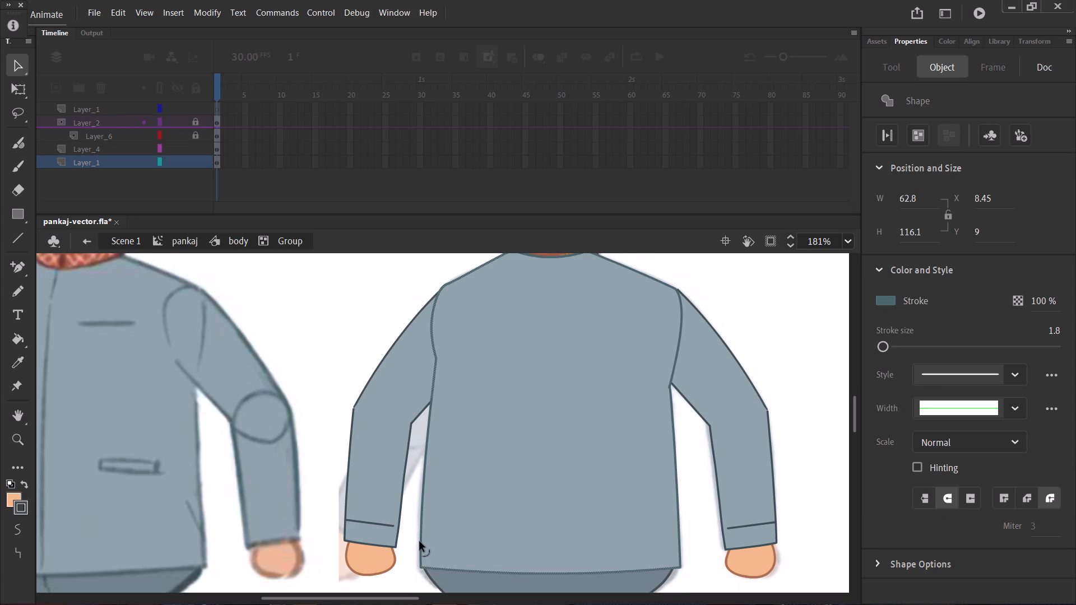
left_click(422, 542, "shift")
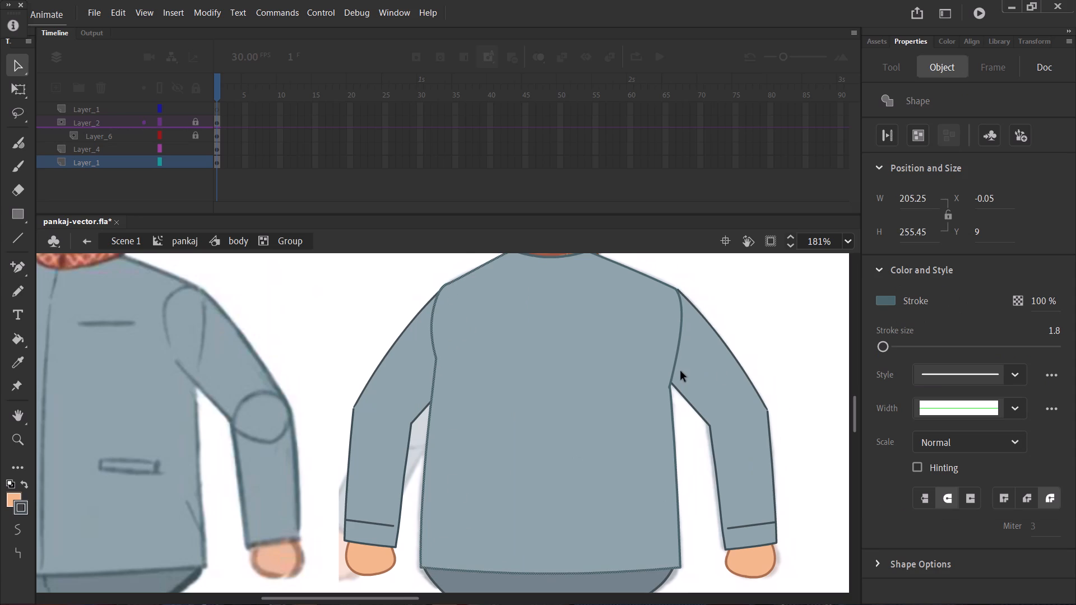
left_click(676, 368, "shift")
left_click(675, 427, "shift")
scroll(675, 426, "up", 2)
left_click(613, 466, "shift")
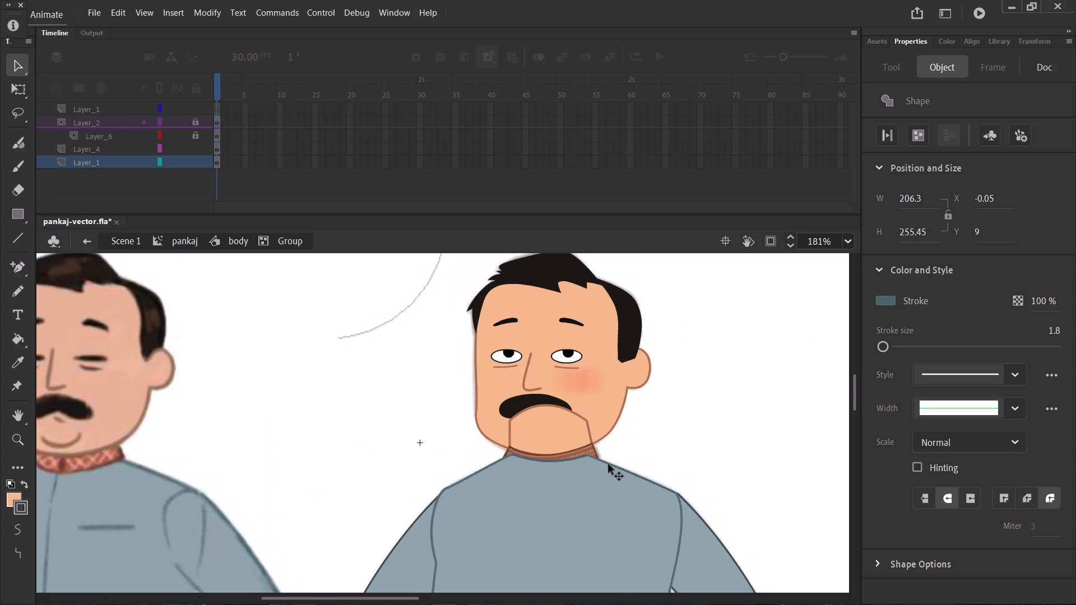
left_click(554, 462, "shift")
left_click(884, 302)
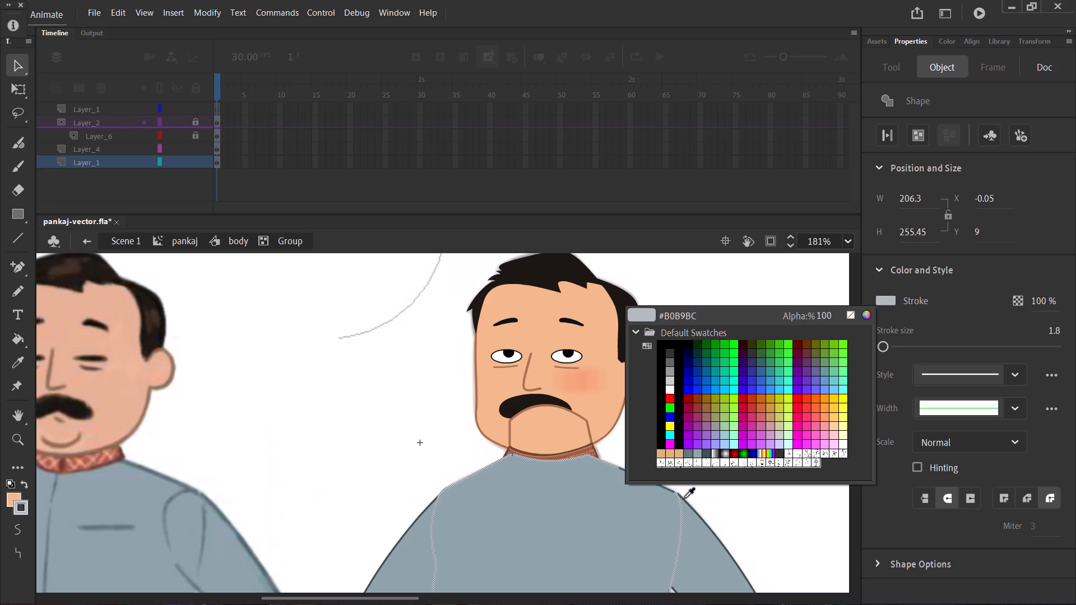
left_click(958, 310)
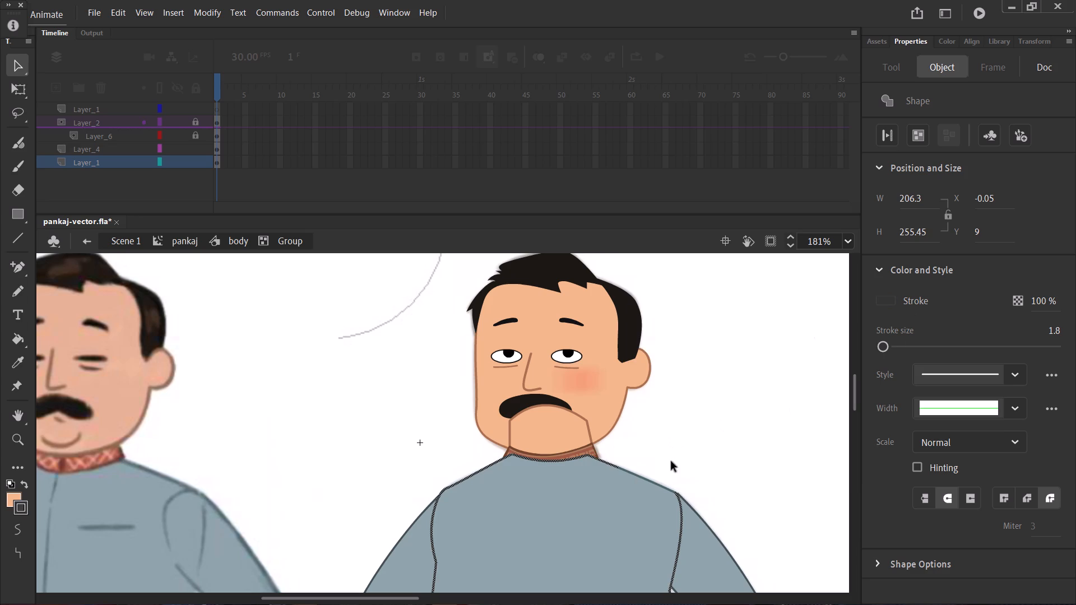
left_click(652, 481, "shift")
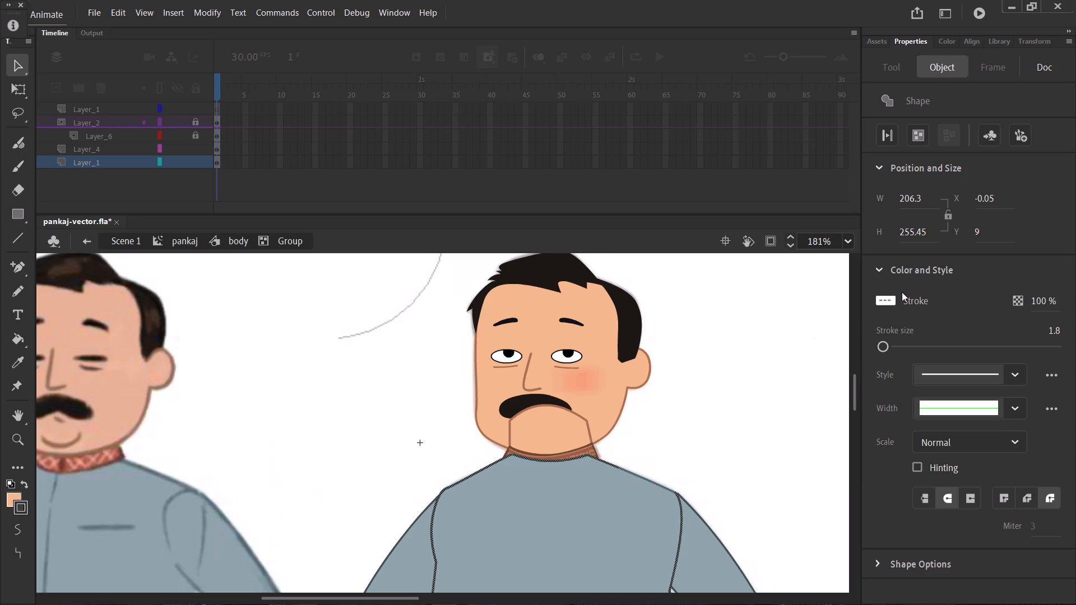
left_click(892, 301)
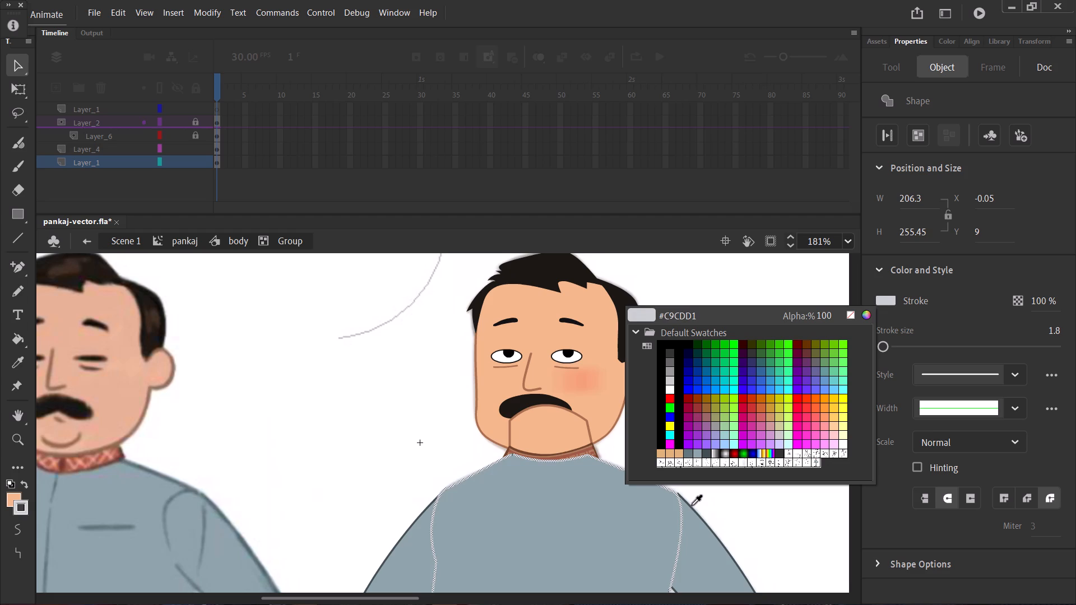
left_click(690, 506)
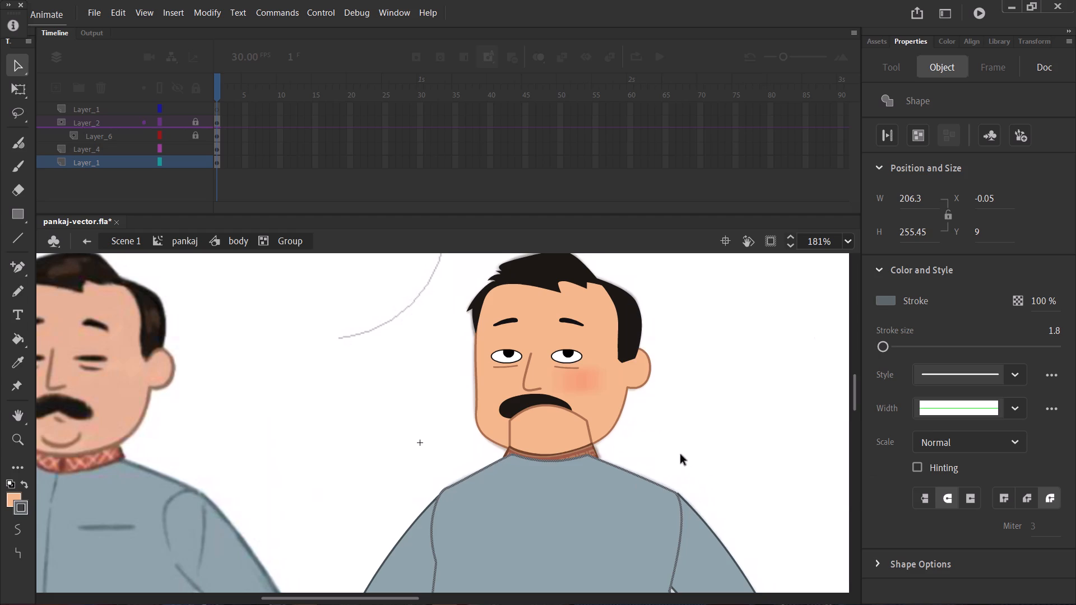
Set the stroke size of the selected jacket outline to 1.5.
left_click(1049, 328)
key("1")
type(".5")
key("Return")
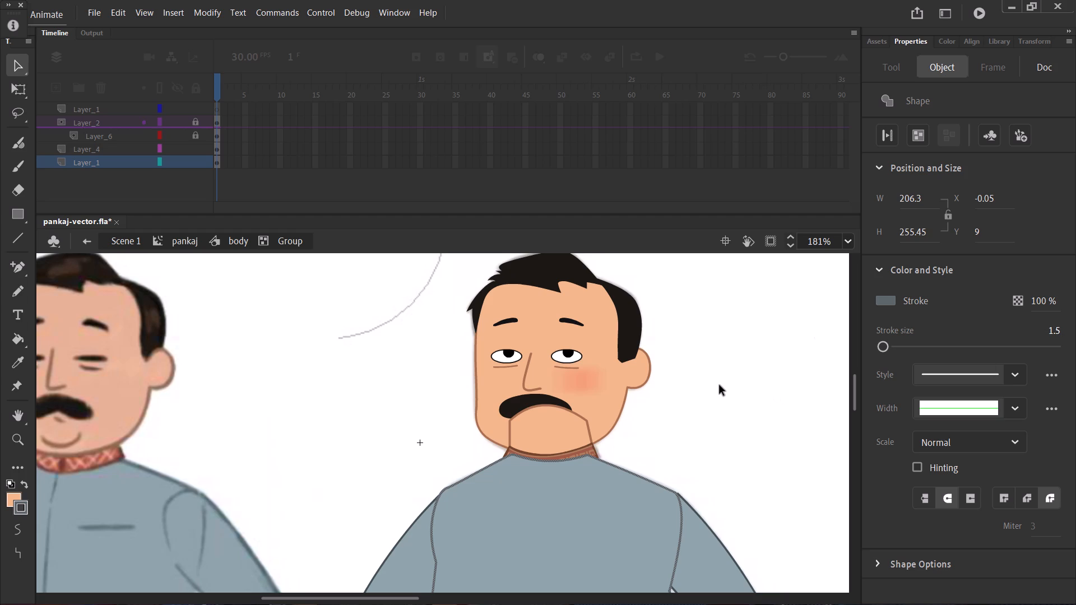
left_click(719, 385)
Reselect the jacket's outline and recolour its stroke with the dark colour sampled from the centre of the arm's outline at the shoulder.
scroll(738, 403, "down", 2)
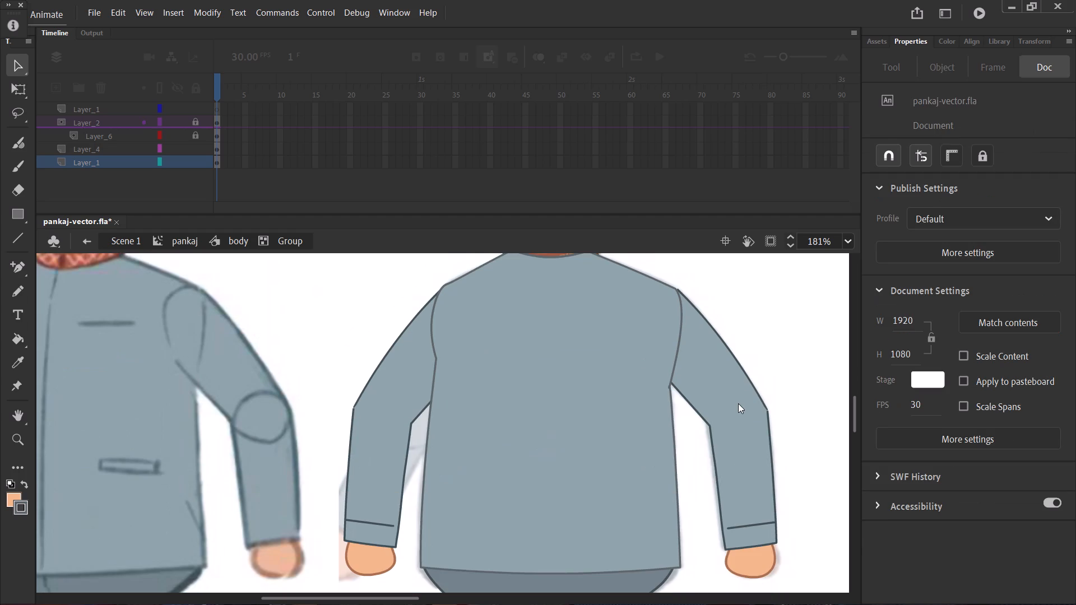
key("z")
left_click_drag(701, 281, 679, 308)
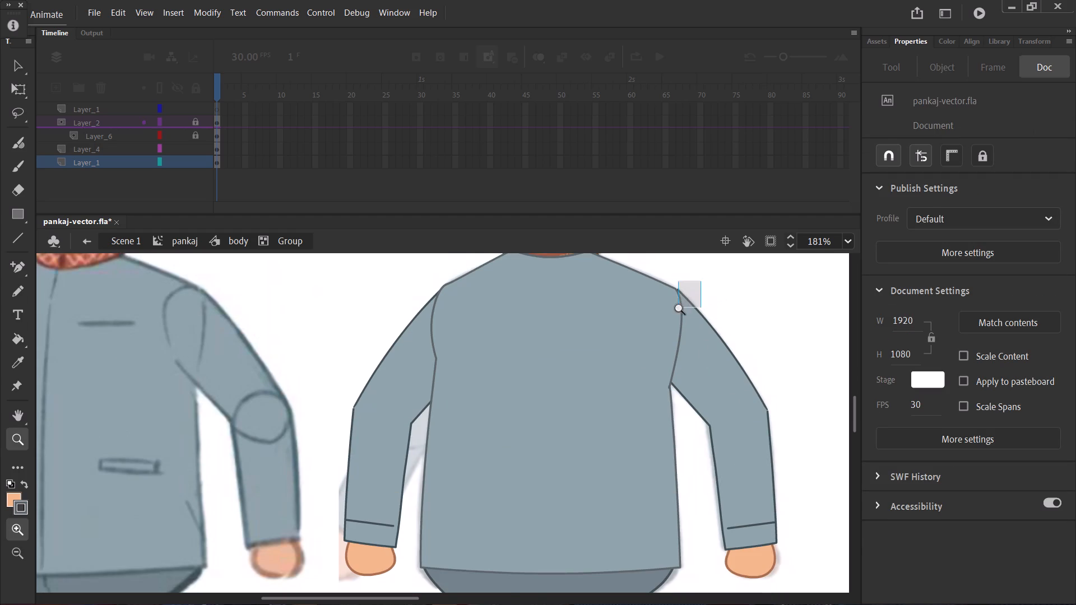
key("ctrl+z")
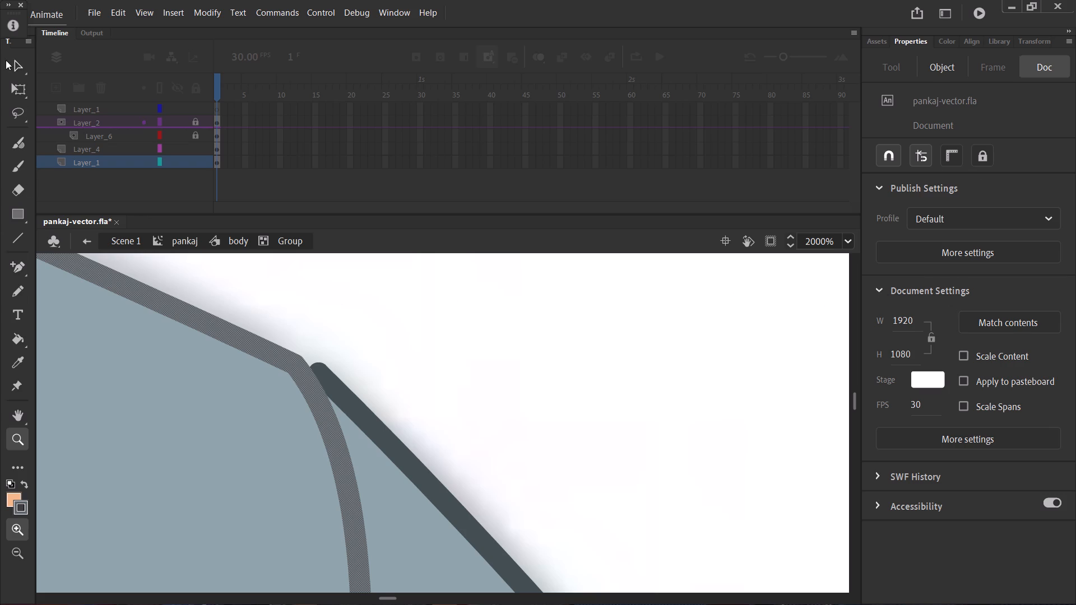
left_click(20, 64)
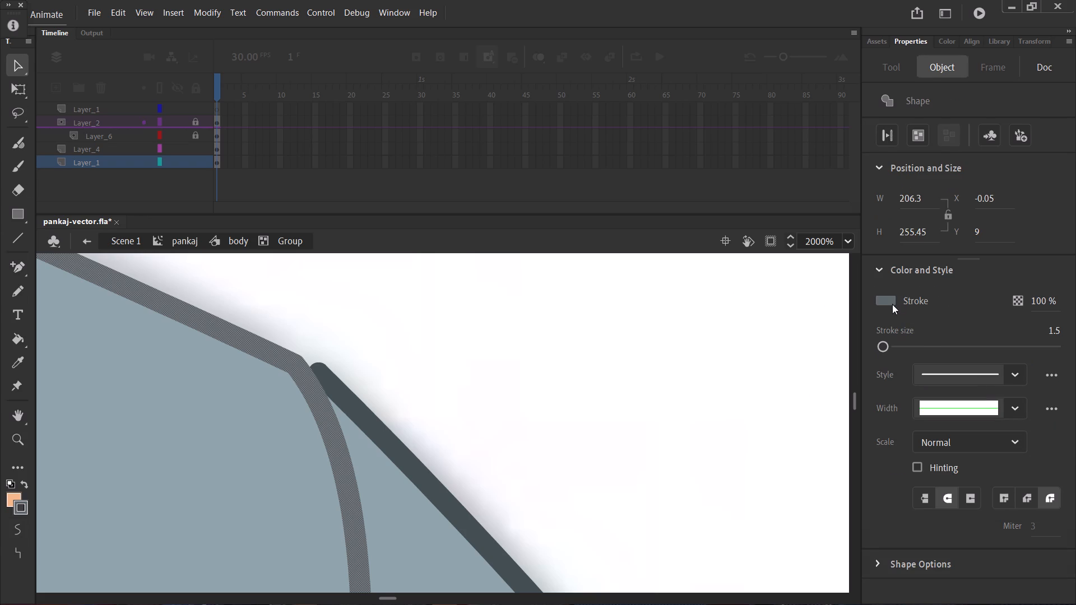
left_click(889, 297)
left_click(348, 398)
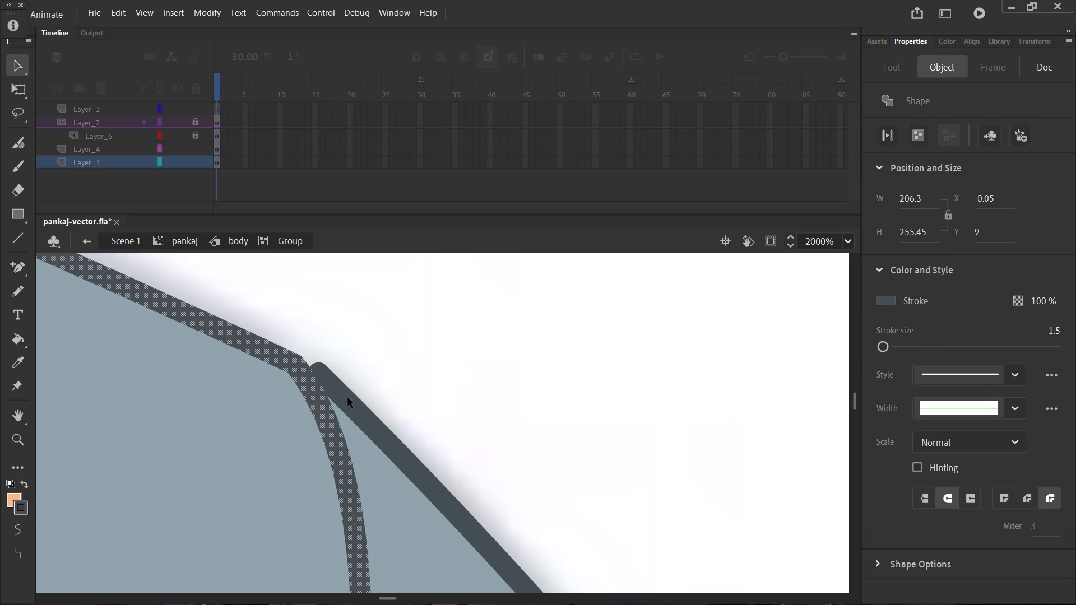
left_click(532, 354)
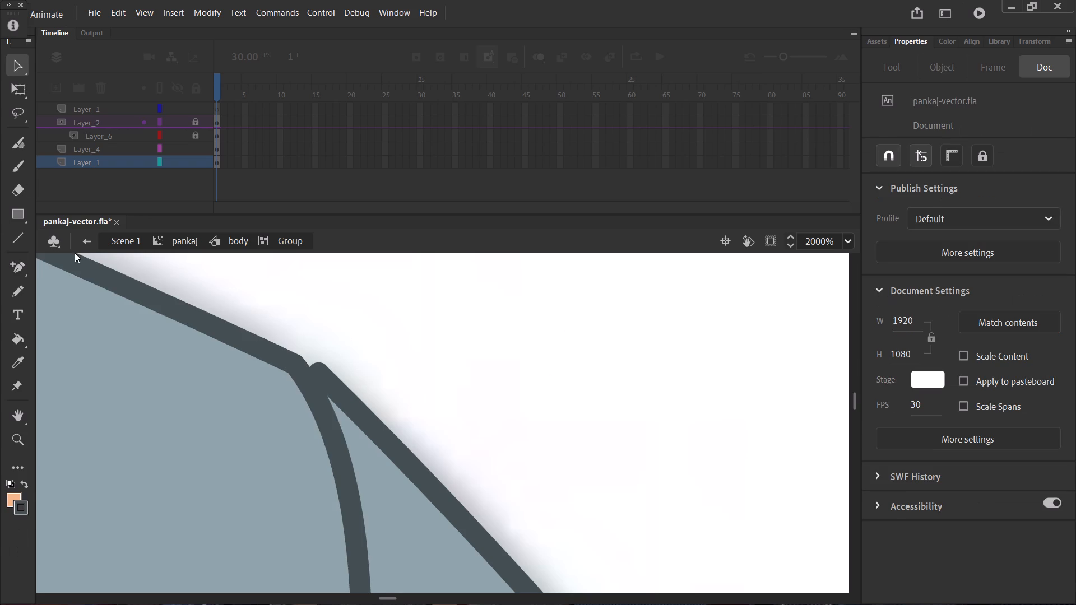
Return to Scene 1 and examine the jacket outline against the arms, especially the shoulder joint on the viewer's left.
left_click(119, 244)
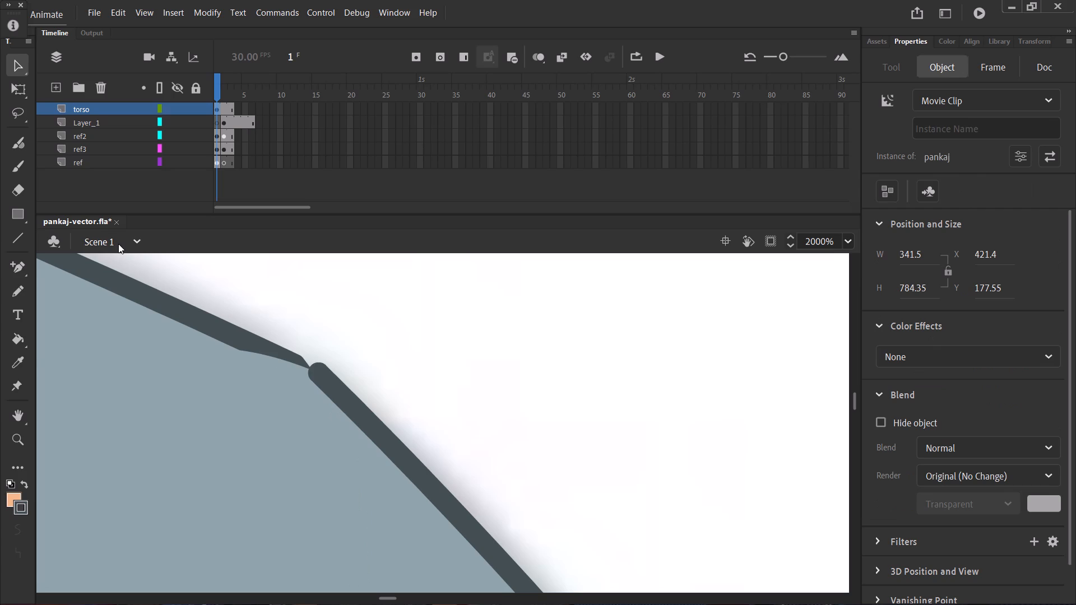
key("ctrl+minus")
key("ctrl+minus")
key("ctrl+minus")
key("ctrl+minus")
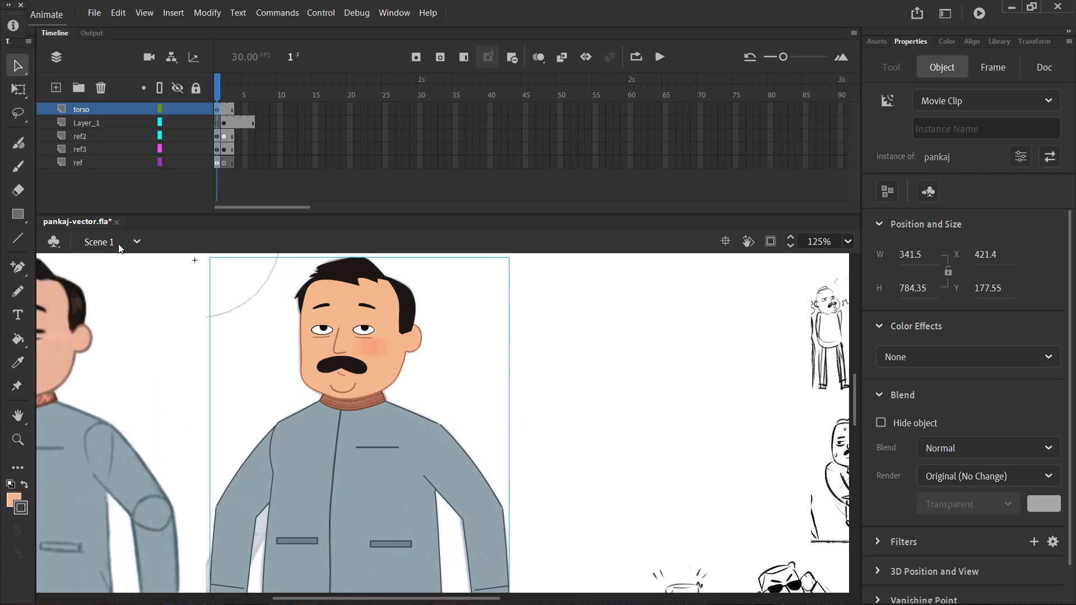
scroll(288, 399, "down", 3)
scroll(288, 399, "up", 1)
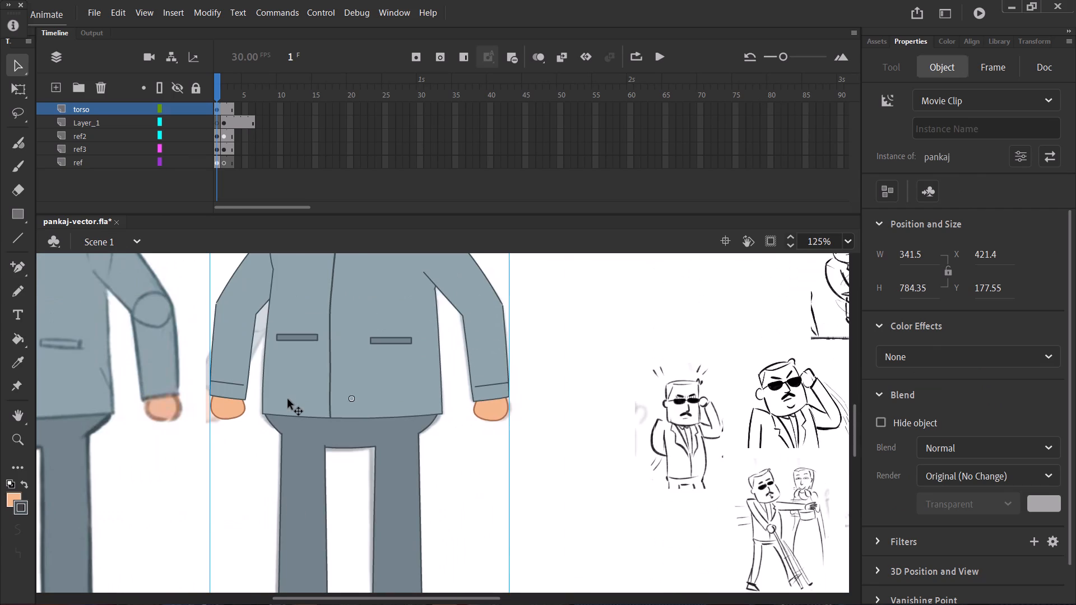
scroll(288, 399, "up", 1)
key("z")
left_click_drag(268, 336, 226, 393)
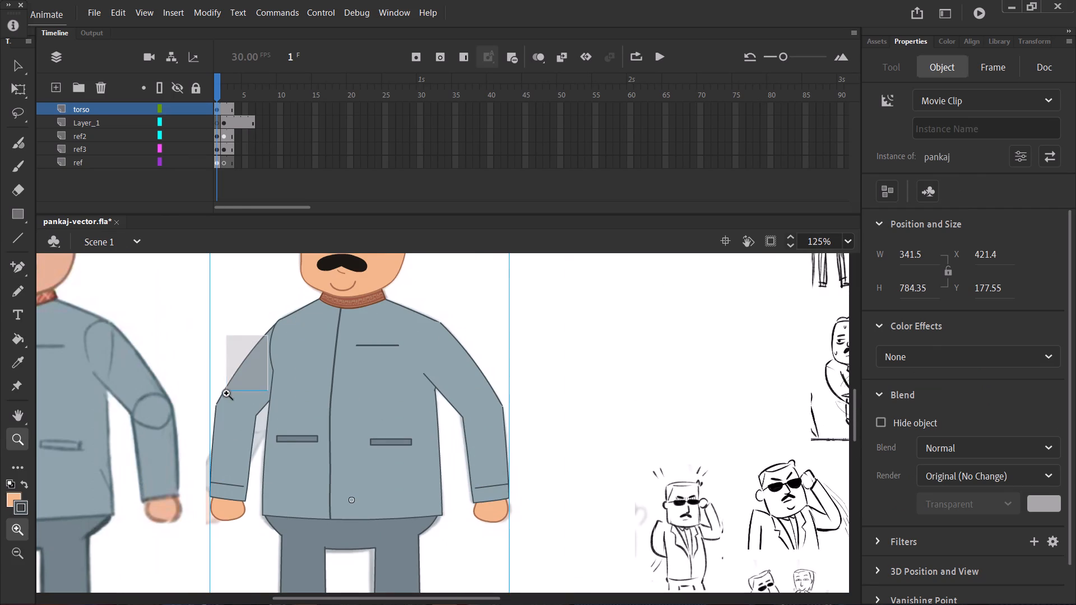
left_click_drag(226, 393, 223, 427)
scroll(596, 366, "up", 2)
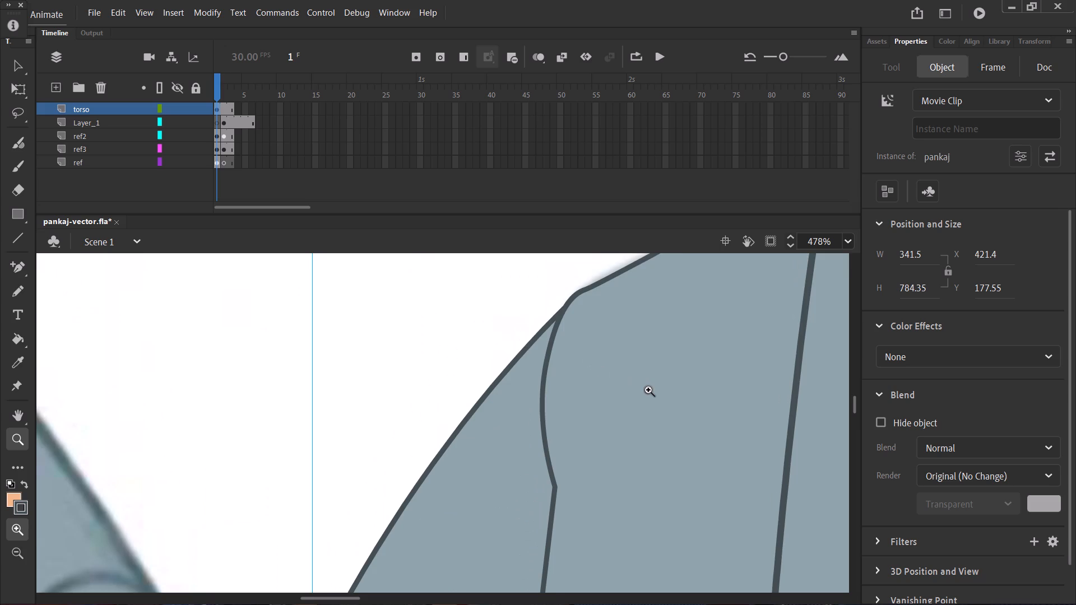
scroll(648, 390, "down", 2)
scroll(648, 390, "up", 1)
Open the jacket's base shape group inside the body symbol of pankaj for editing.
key("v")
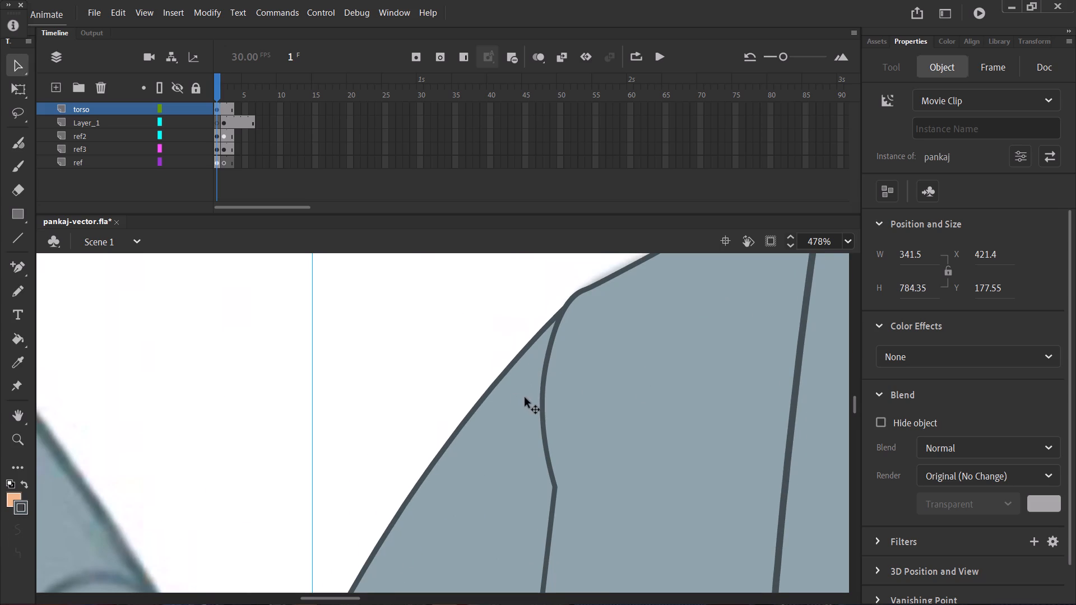
left_click(542, 397)
double_click(542, 398)
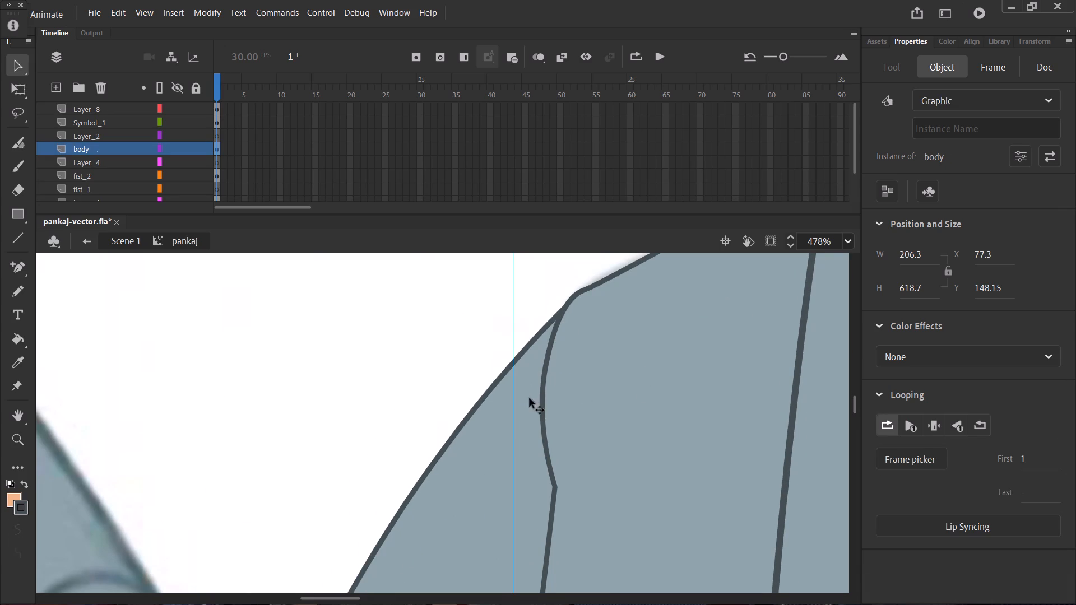
left_click(544, 398)
double_click(544, 398)
double_click(547, 389)
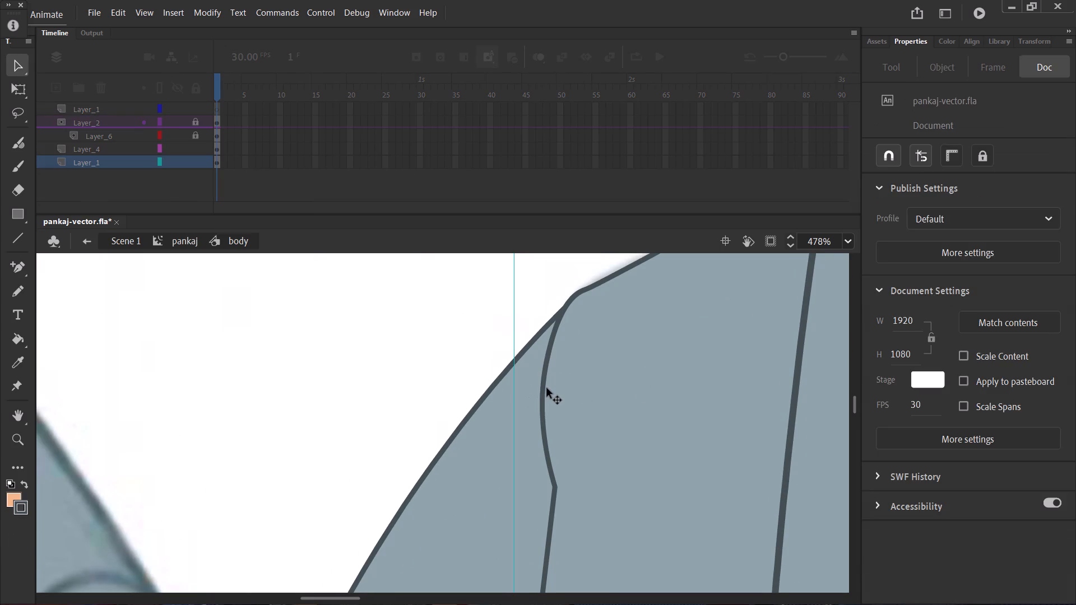
left_click(543, 387)
left_click(486, 285)
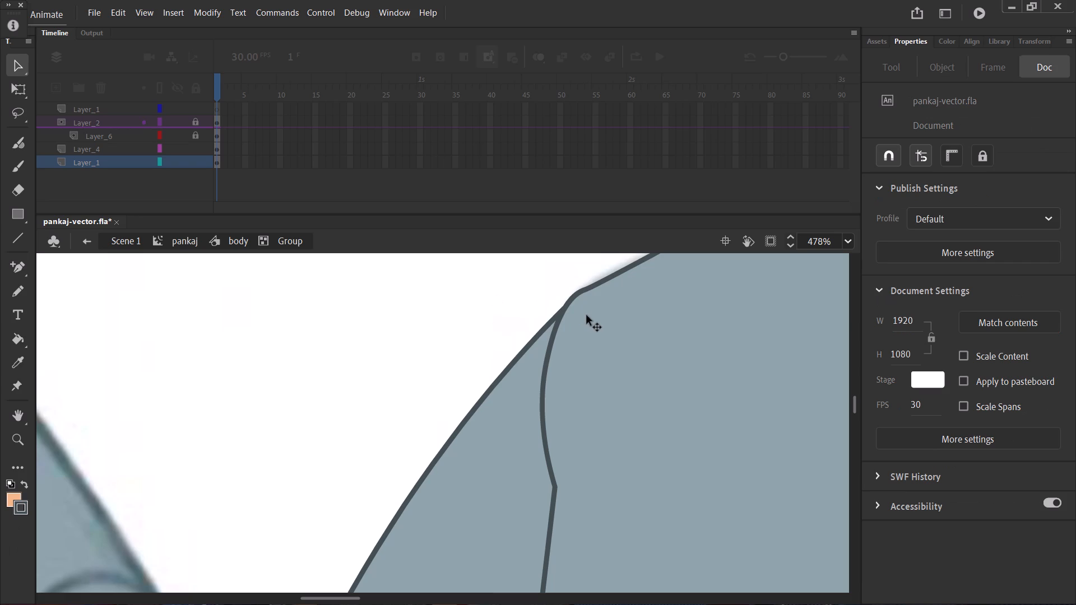
Convert the rounded anchor point at the jacket's viewer's-left shoulder into a sharp corner with the Convert Anchor Point tool.
left_click(23, 266)
left_click(51, 334)
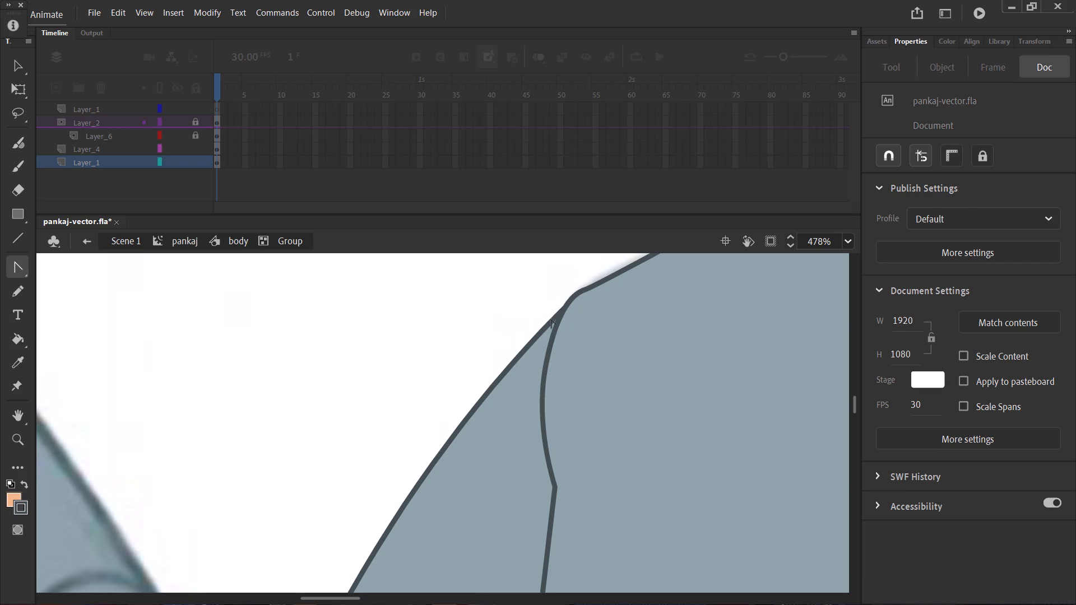
left_click(25, 53)
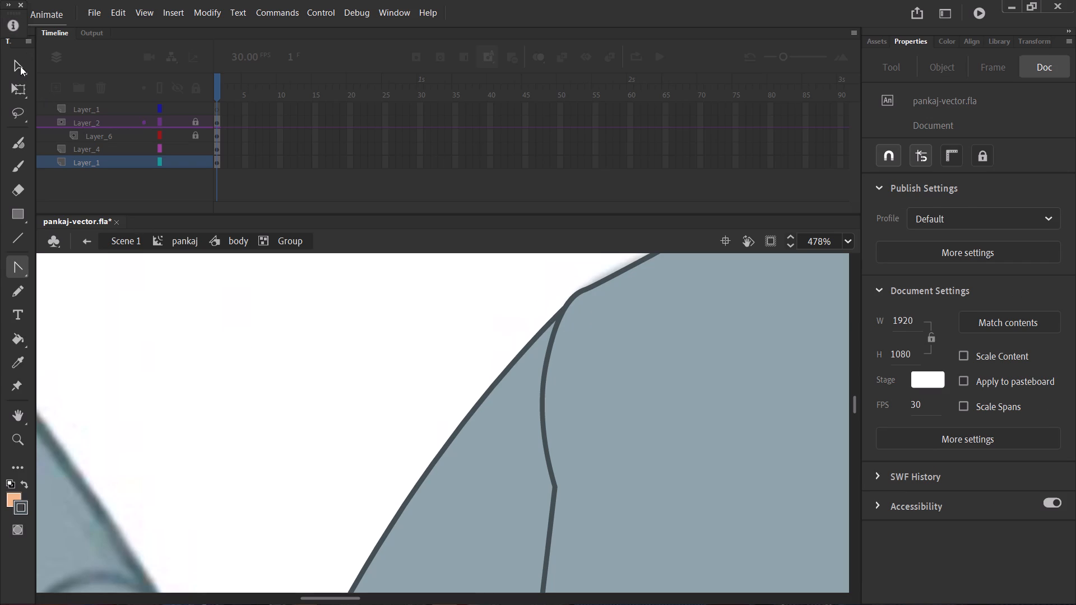
left_click(20, 66)
left_click(58, 89)
left_click(582, 292)
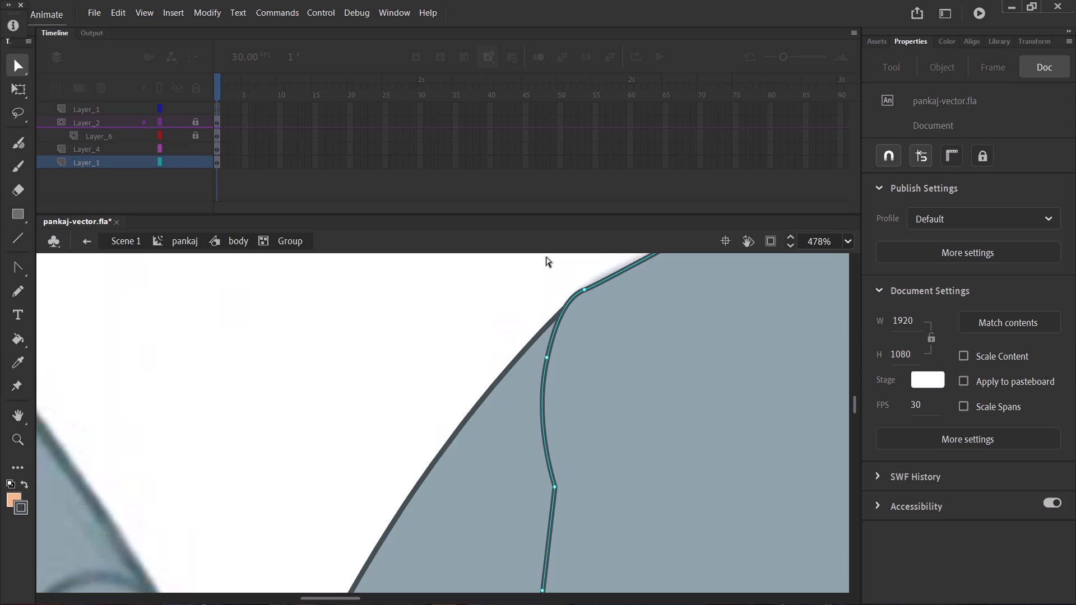
left_click(20, 264)
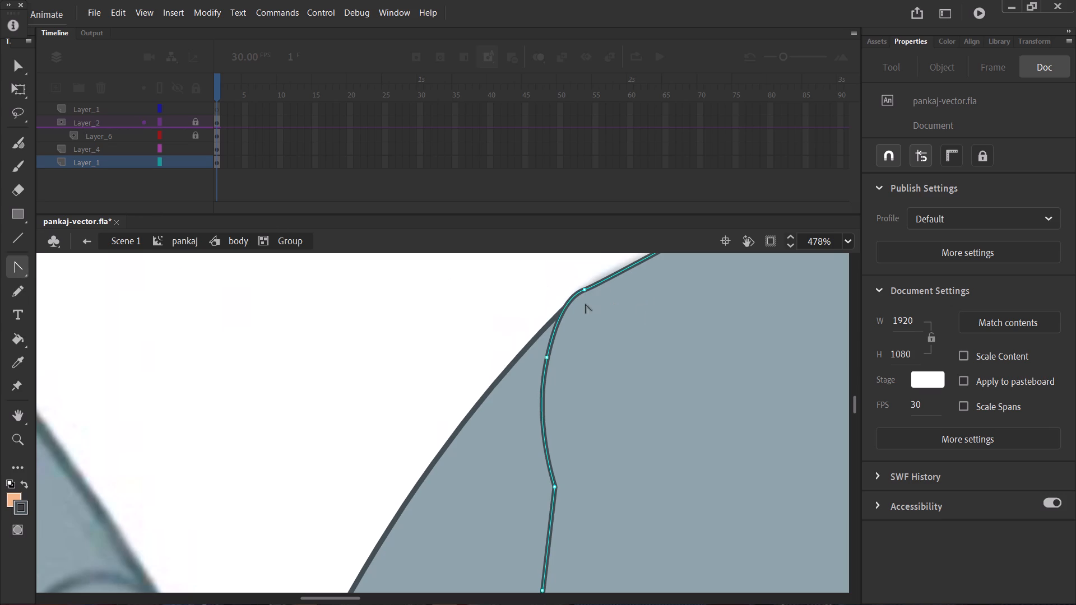
left_click(585, 290)
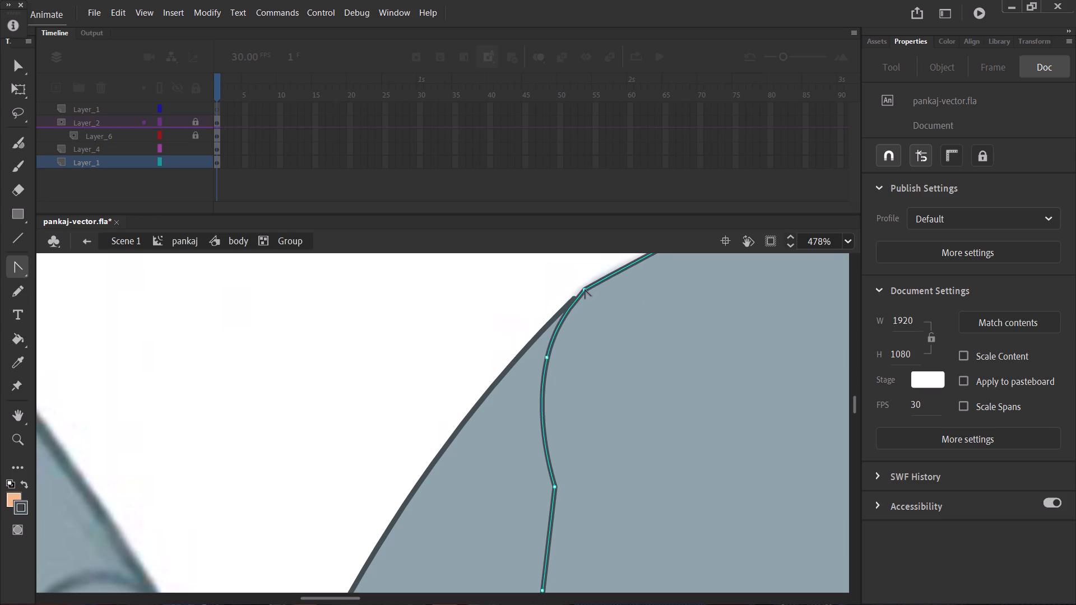
left_click(26, 65)
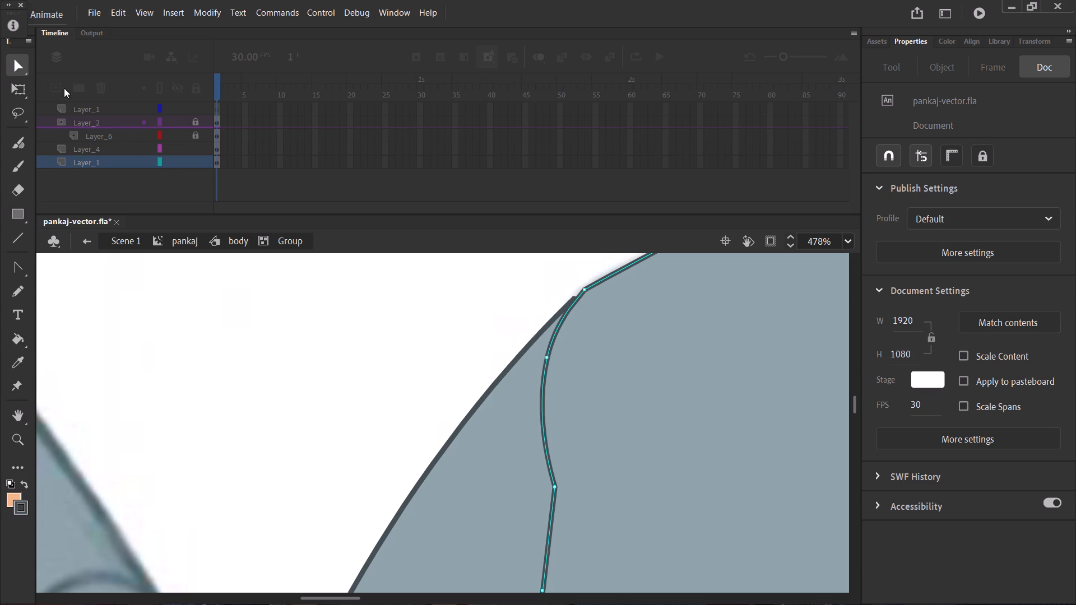
left_click(24, 67)
left_click(54, 68)
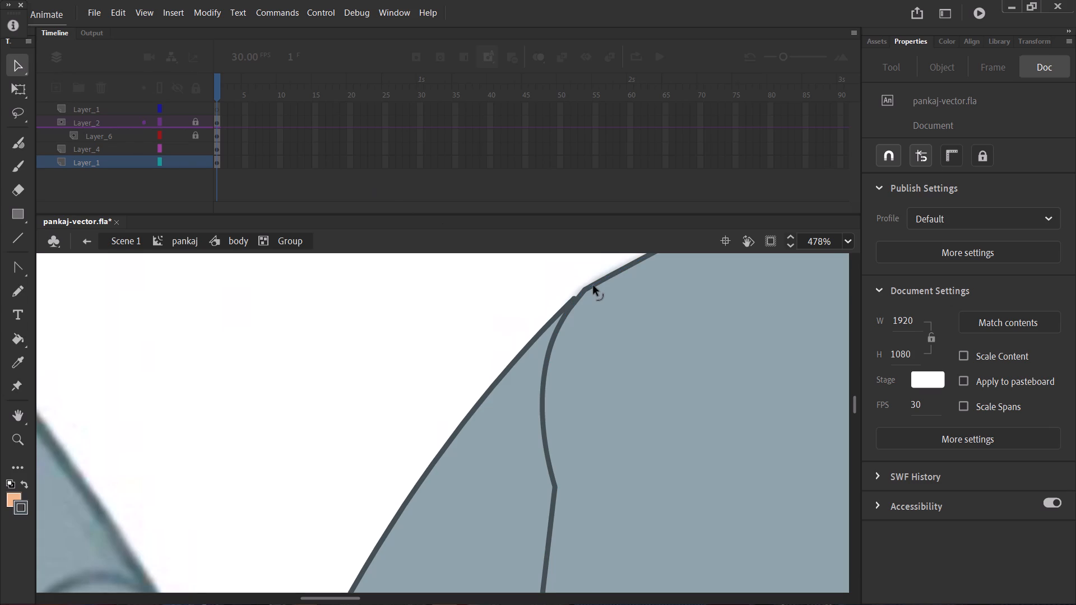
Move the jacket's shoulder corner onto the top end of the arm's outer outline so the two lines meet.
left_click_drag(587, 288, 578, 294)
left_click_drag(570, 309, 570, 296)
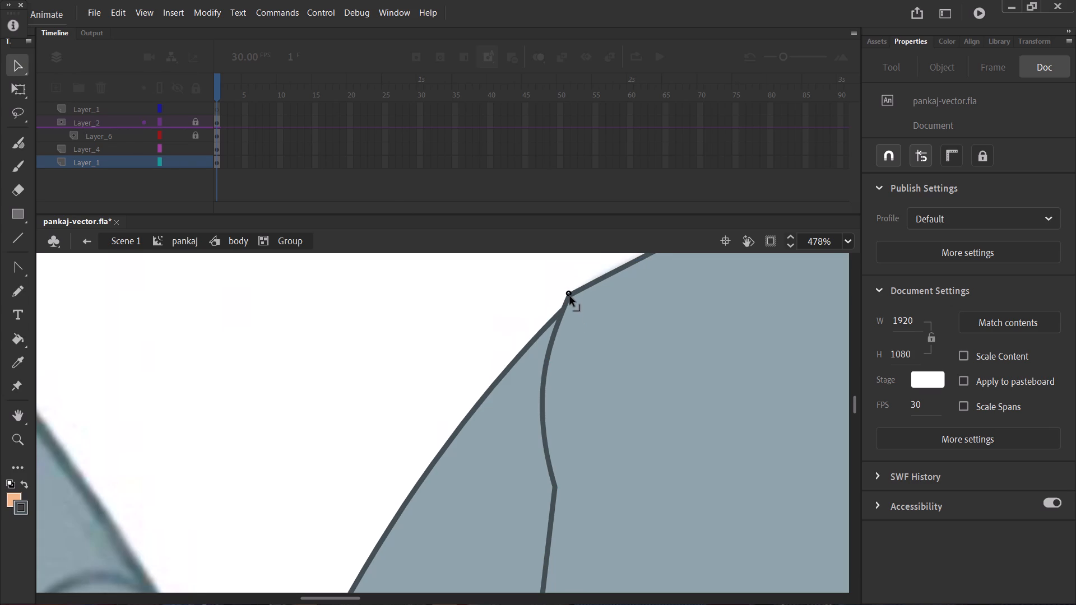
left_click_drag(570, 296, 571, 296)
left_click_drag(570, 294, 575, 299)
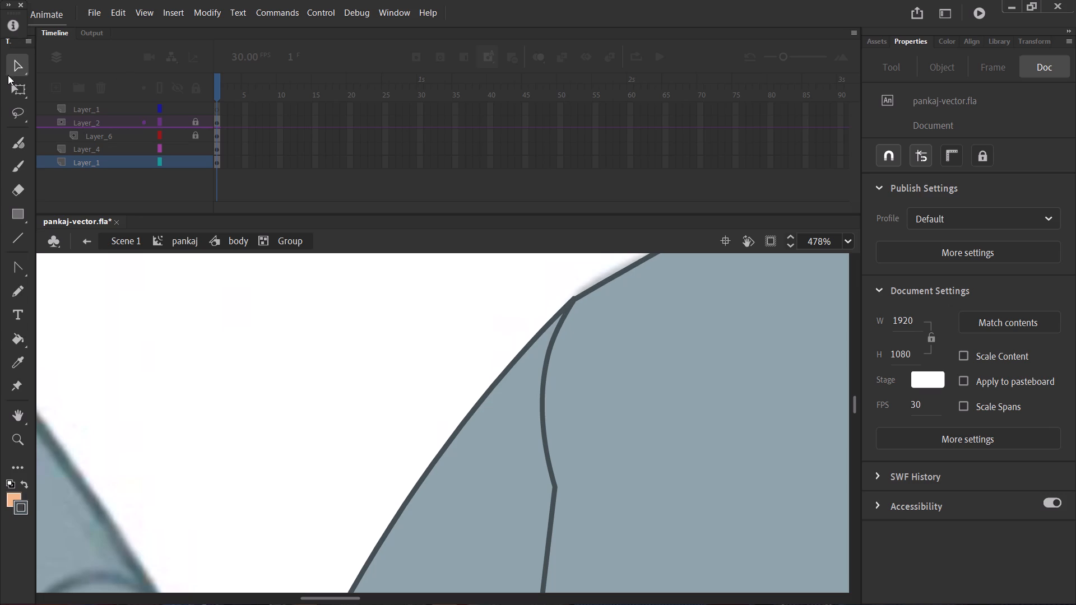
left_click(193, 309)
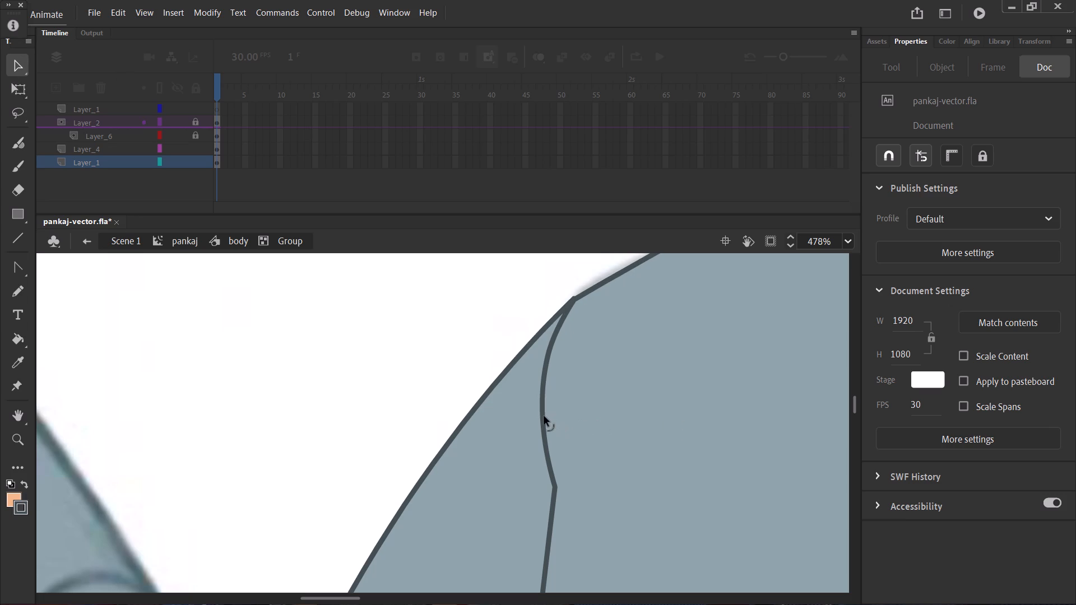
Delete the curved armhole segment of the jacket outline below that shoulder corner and return to Scene 1.
left_click(544, 416)
key("Delete")
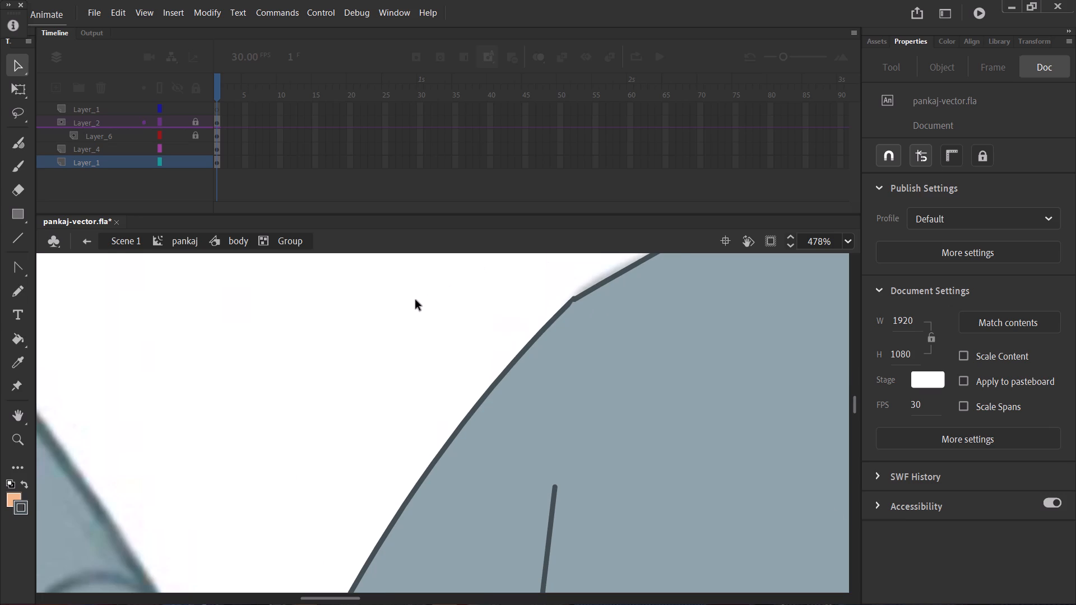
key("ctrl+minus")
key("ctrl+minus")
key("ctrl+minus")
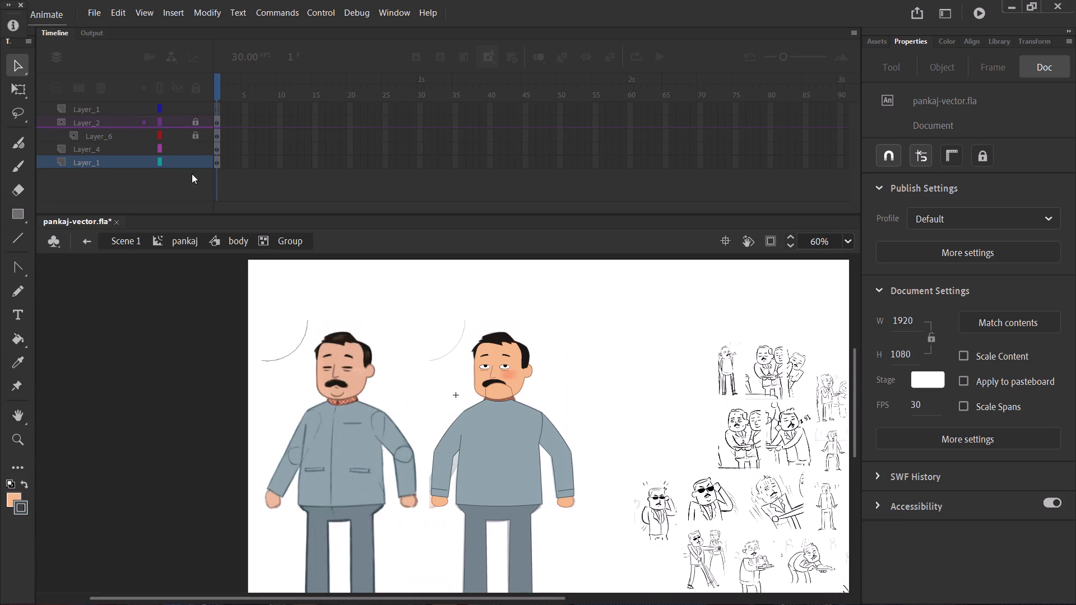
left_click(131, 242)
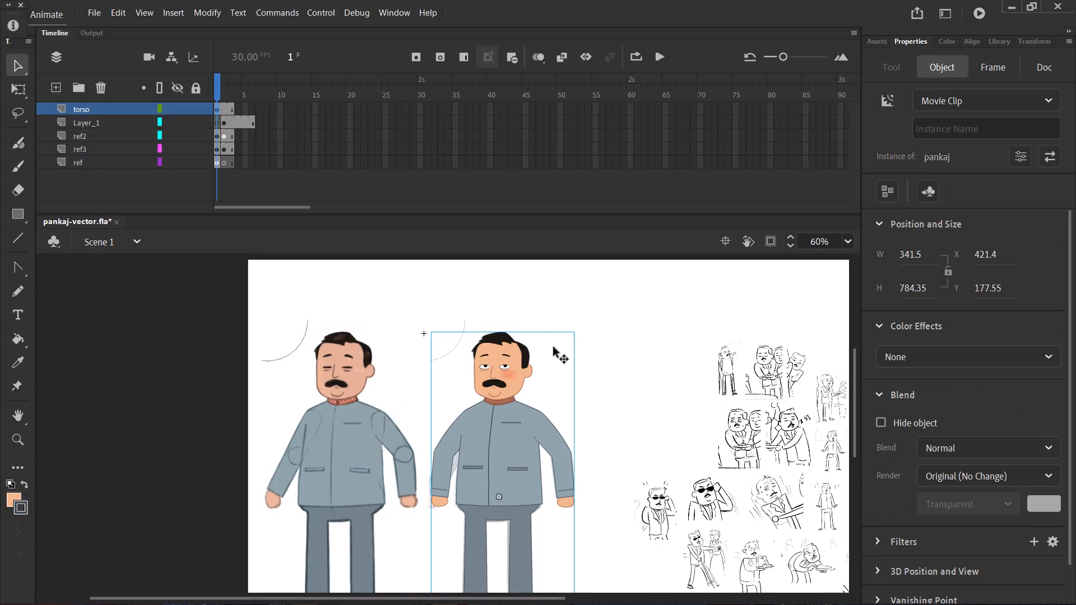
left_click(611, 360)
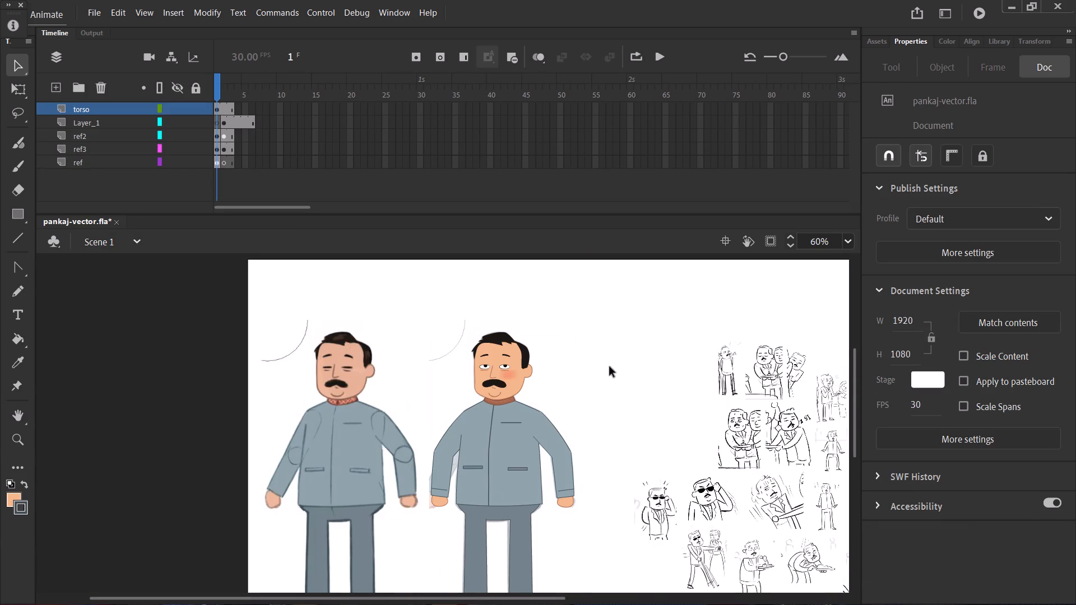
Open the pankaj symbol for editing and display all of its layers as outlines.
key("z")
left_click_drag(626, 367, 425, 526)
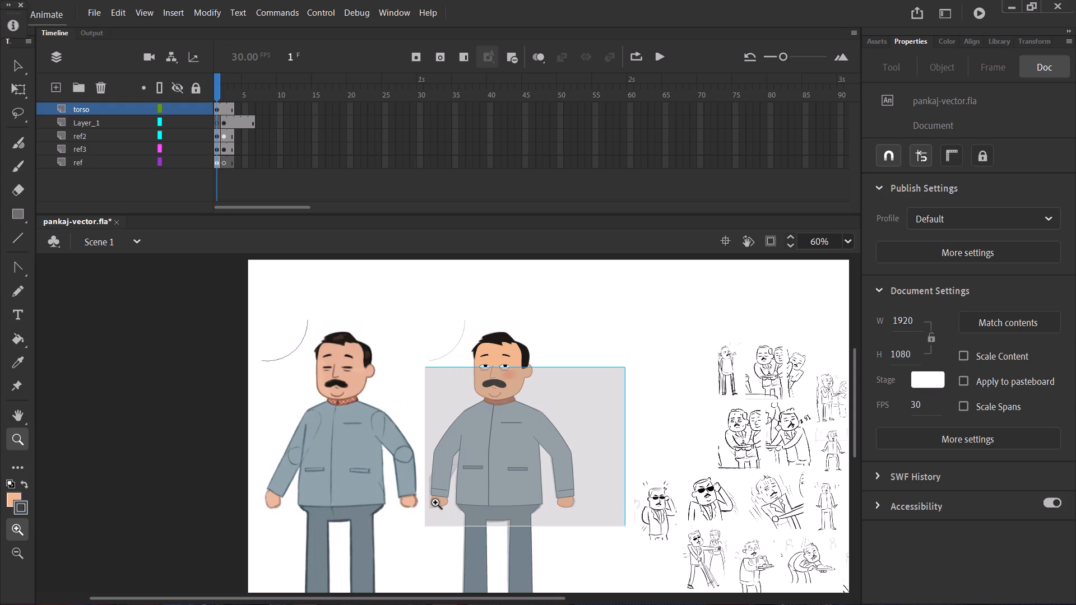
scroll(435, 502, "down", 2)
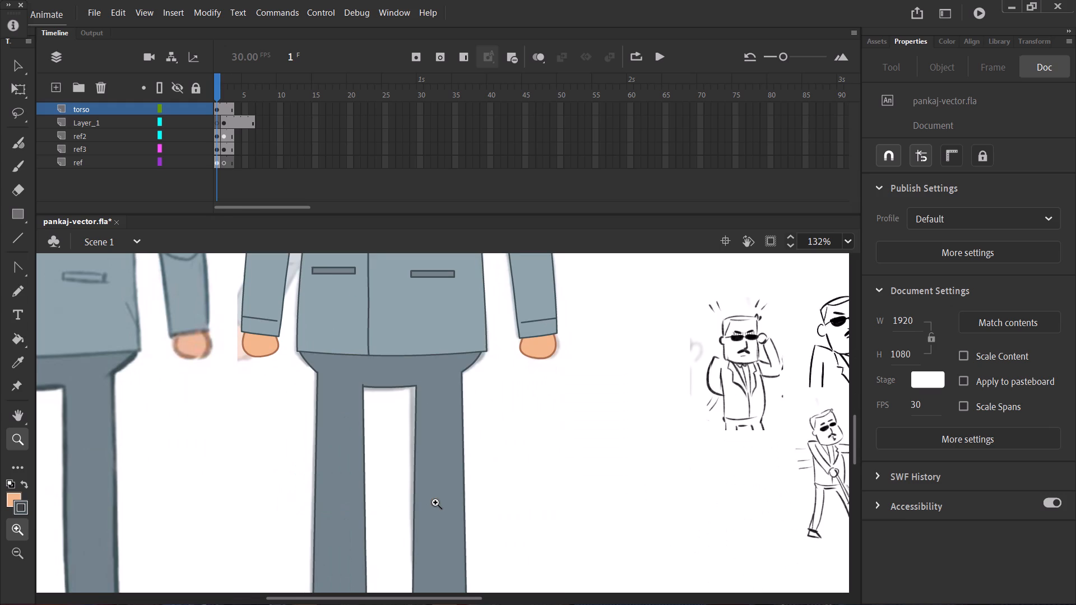
left_click(158, 83)
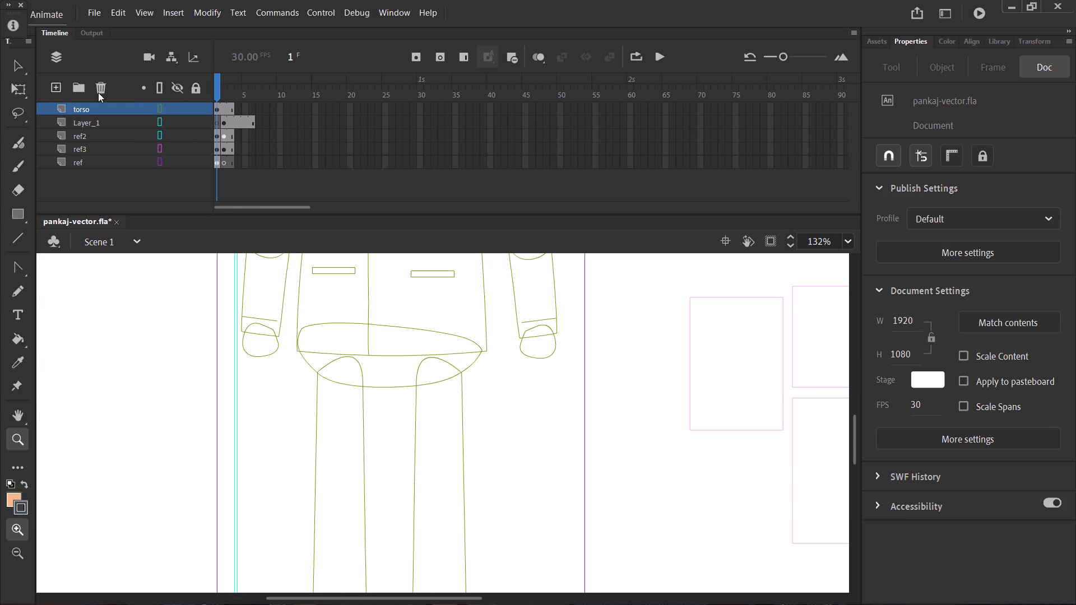
left_click(155, 89)
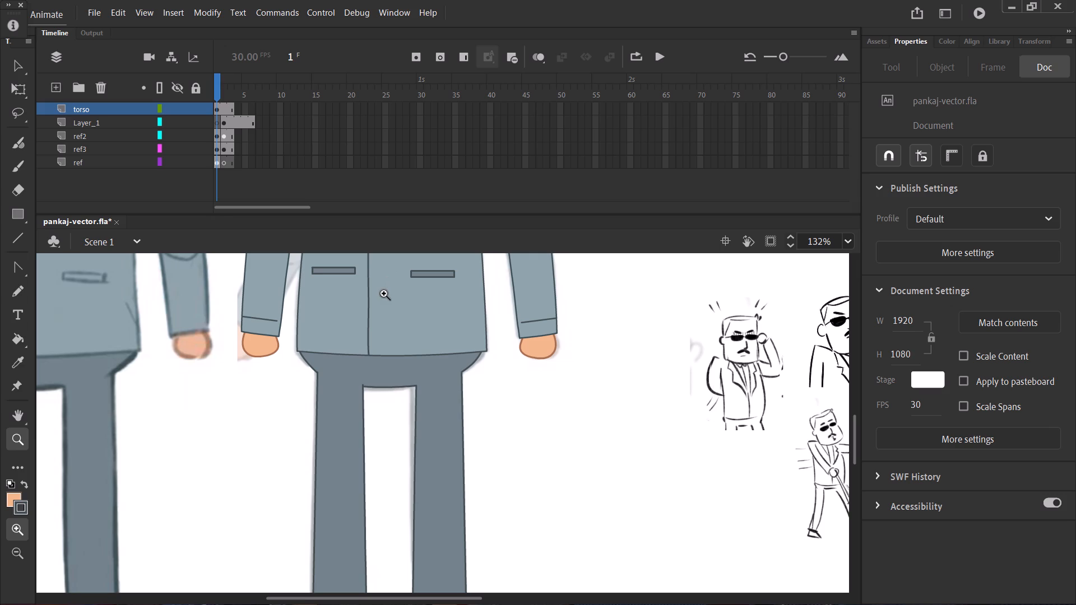
key("v")
left_click(395, 377)
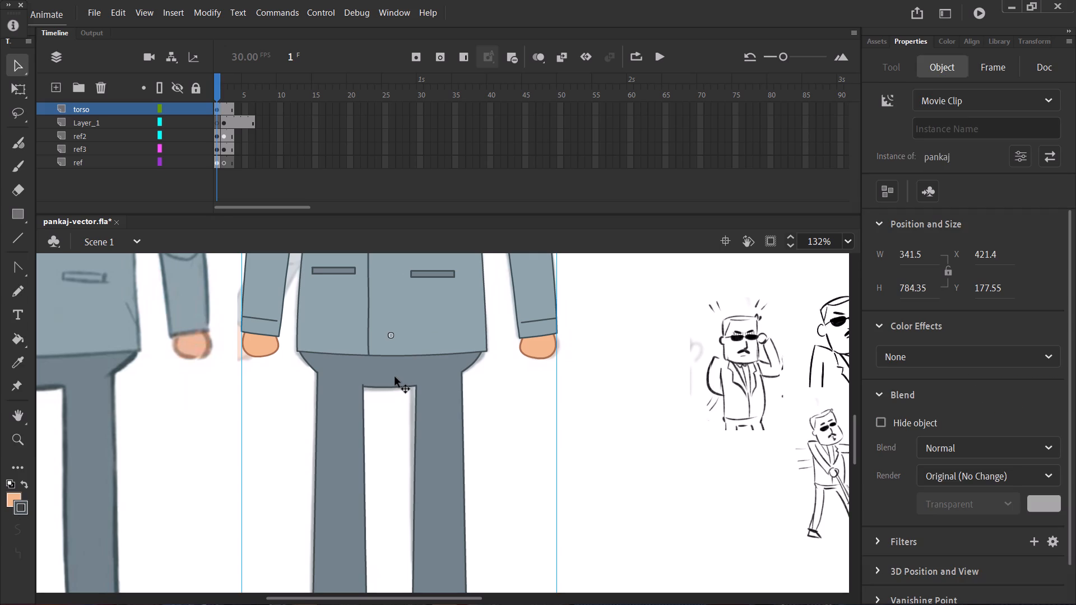
double_click(395, 377)
left_click(402, 374)
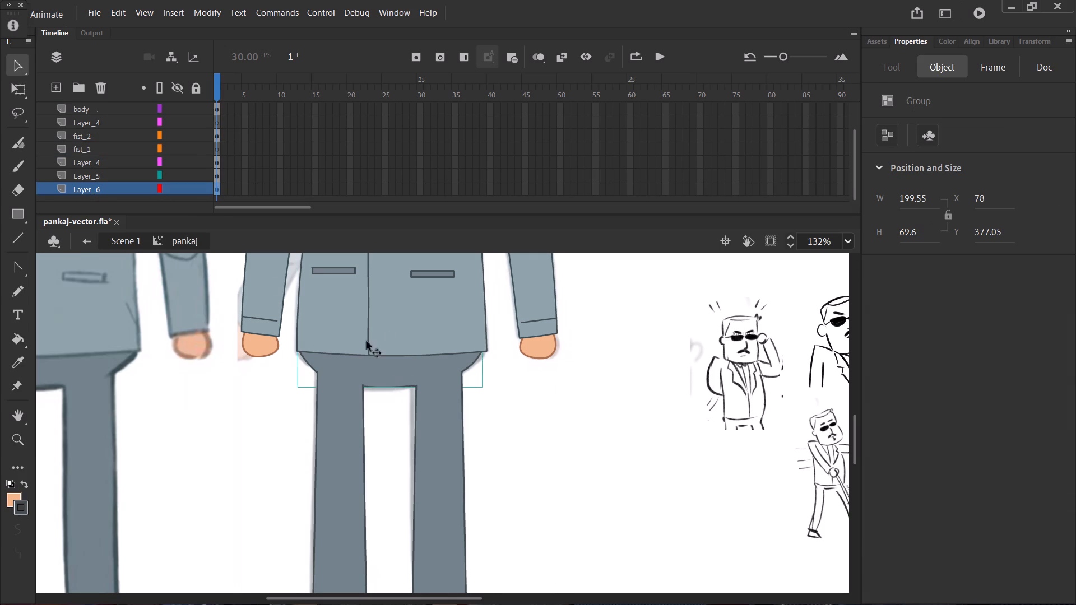
left_click(157, 85)
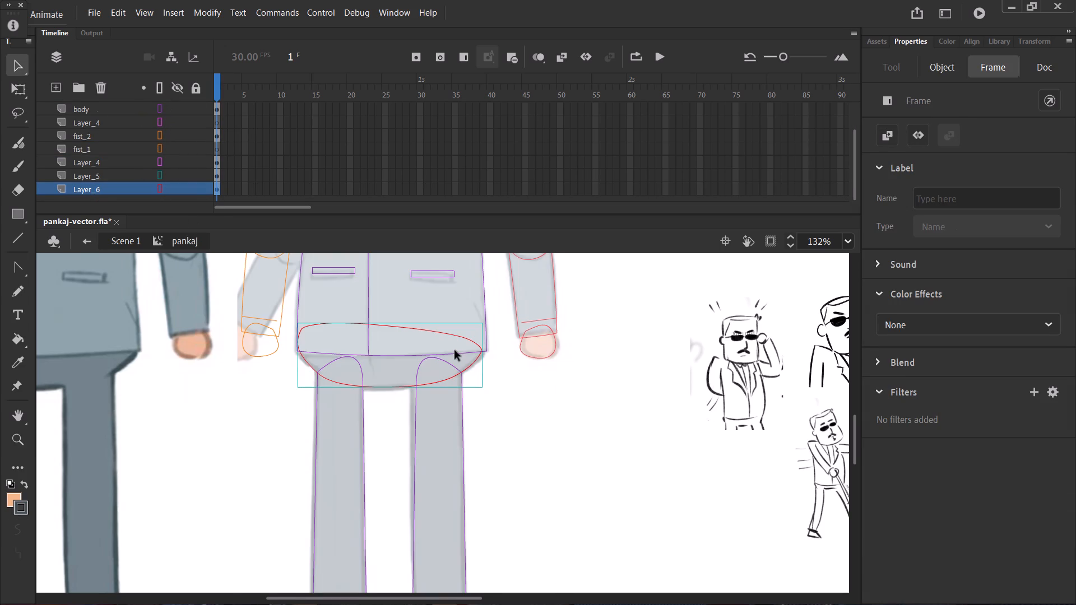
Break apart the trousers' hip group into a directly editable shape.
key("z")
left_click_drag(492, 314, 297, 395)
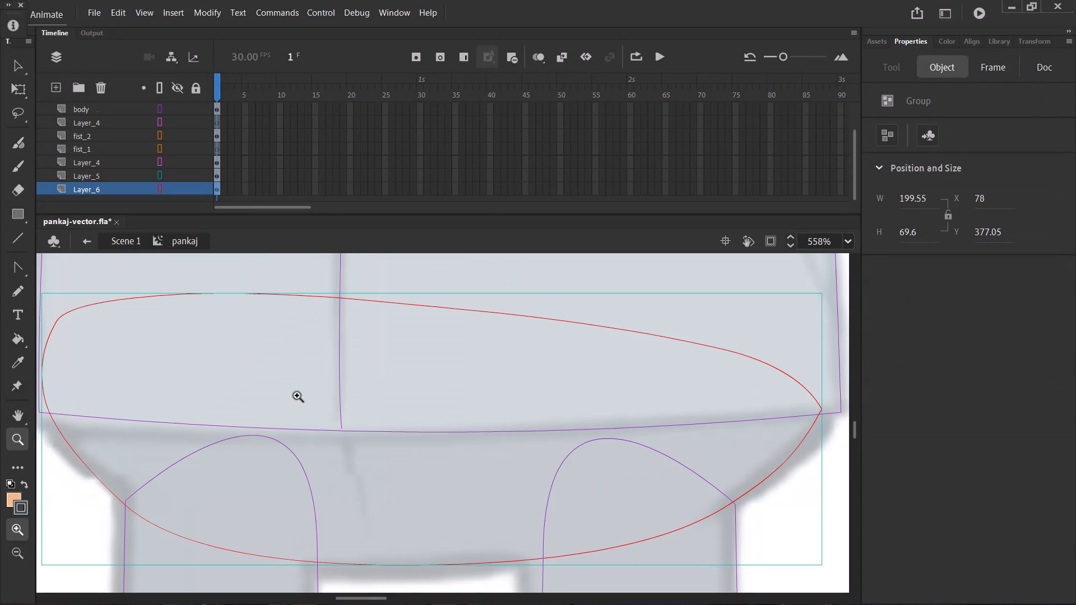
key("ctrl+minus")
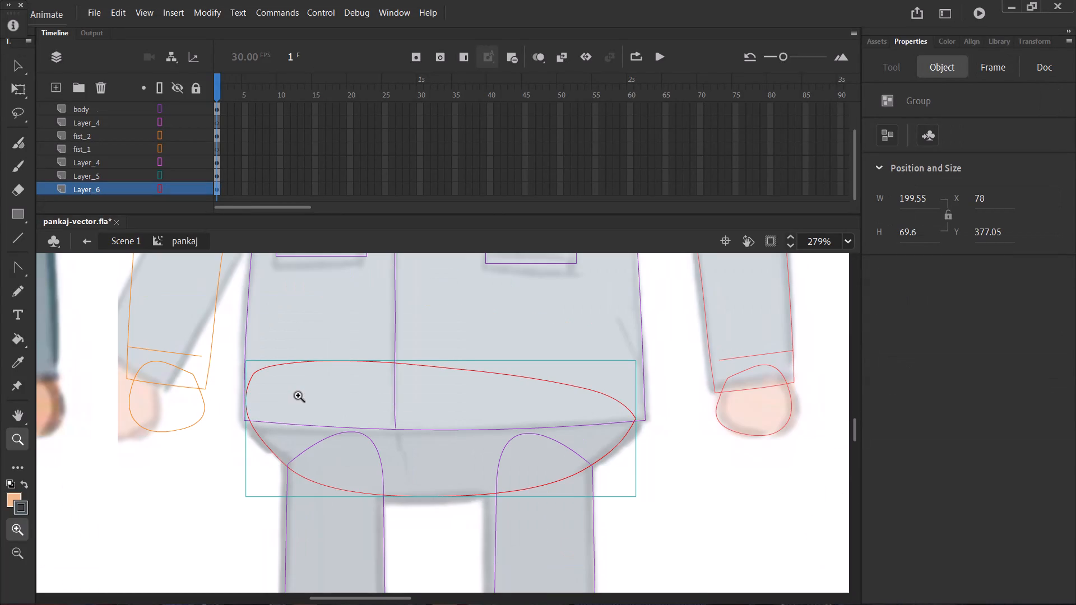
key("v")
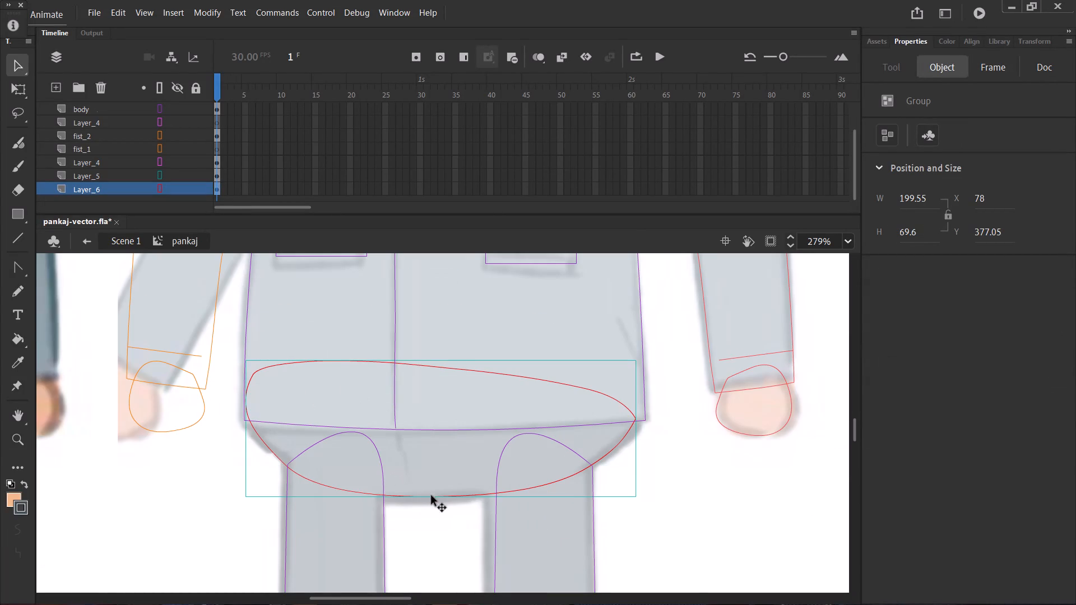
right_click(433, 497)
left_click(481, 346)
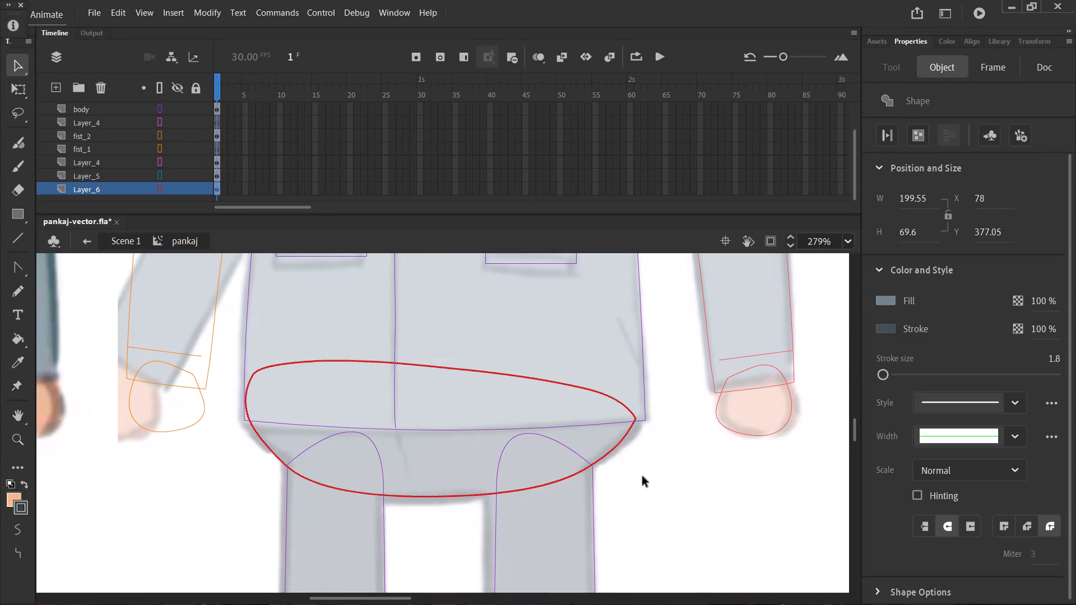
left_click(699, 490)
Reshape the hip outline's hidden upper edge into a smooth, even dome and bulge its viewer's-right side slightly outward.
left_click_drag(554, 382, 564, 370)
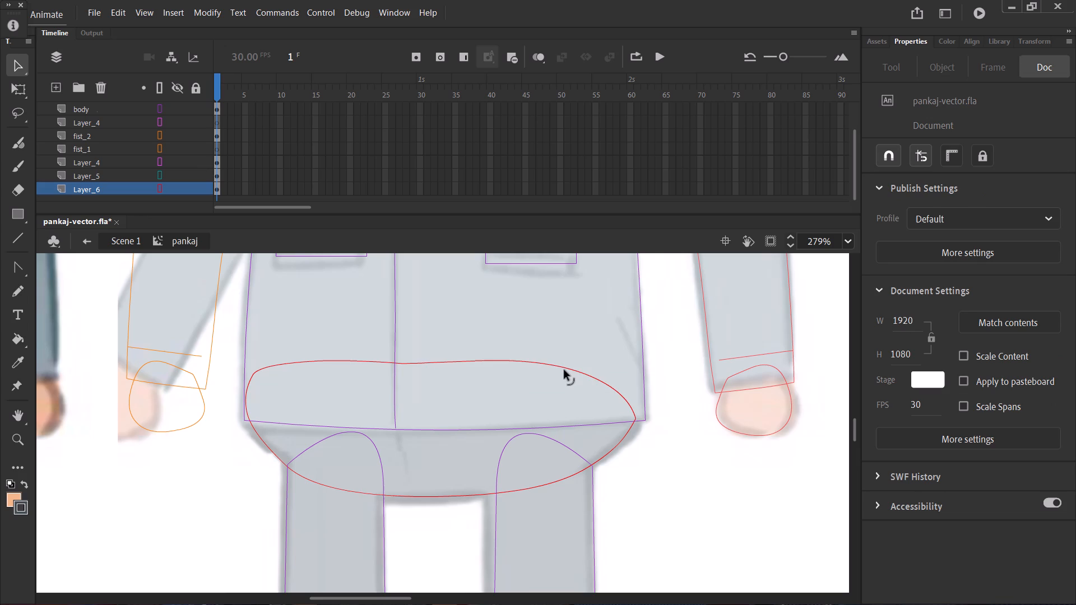
left_click_drag(564, 370, 587, 366)
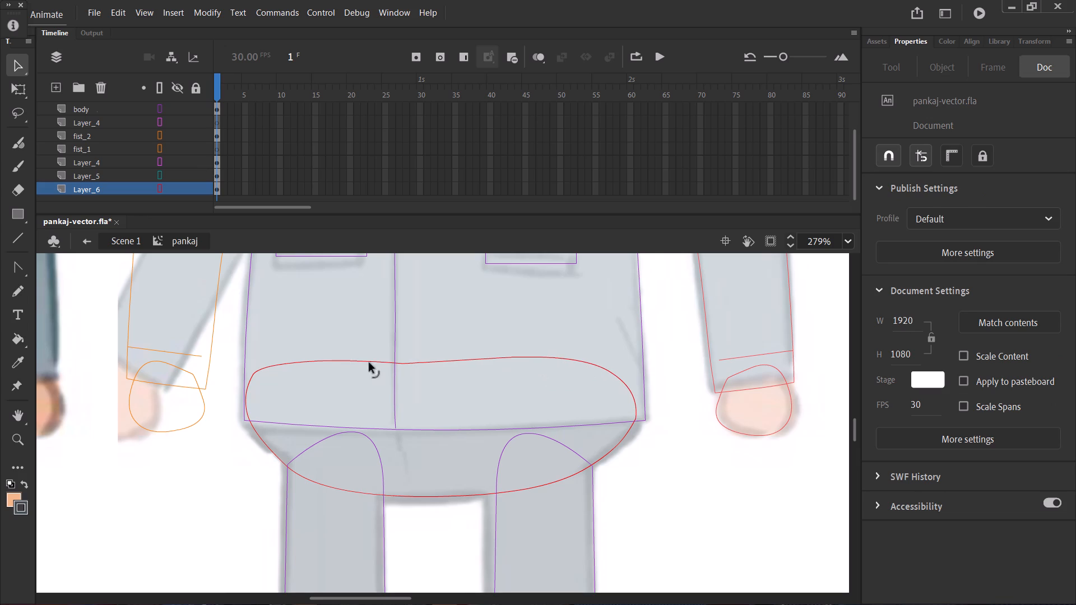
left_click_drag(400, 362, 393, 360)
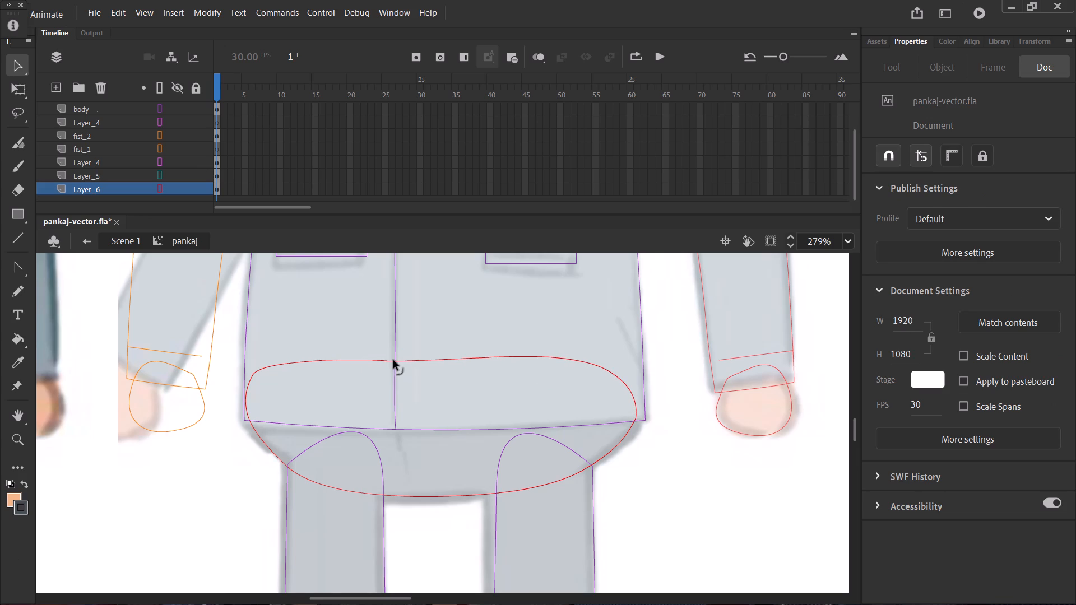
left_click_drag(393, 360, 393, 362)
left_click_drag(369, 362, 375, 350)
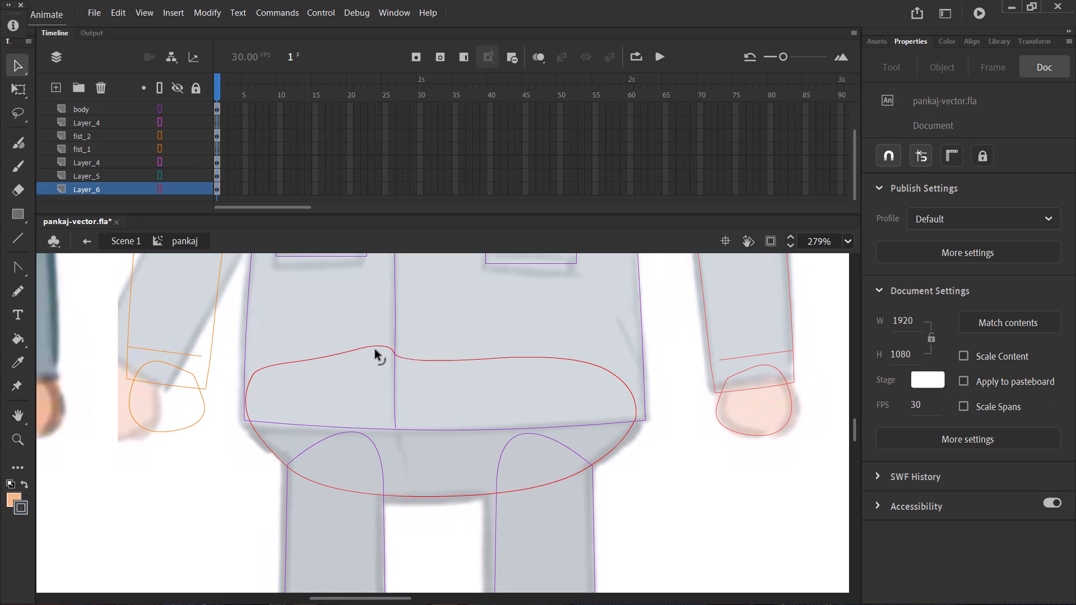
left_click_drag(375, 350, 368, 350)
left_click_drag(325, 356, 309, 347)
left_click_drag(403, 359, 414, 344)
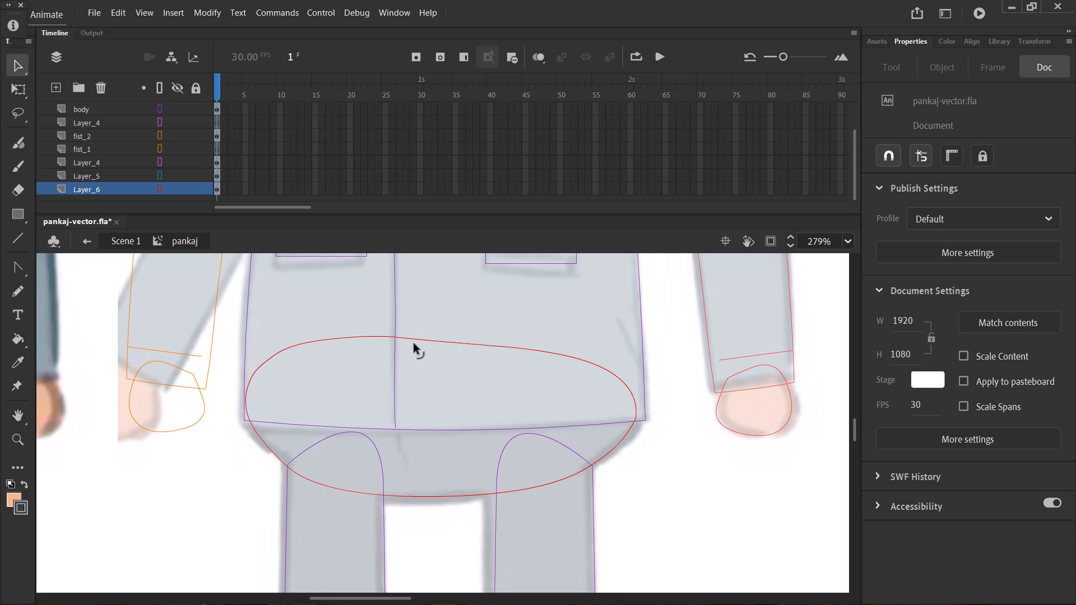
left_click_drag(414, 344, 416, 343)
left_click_drag(457, 343, 477, 340)
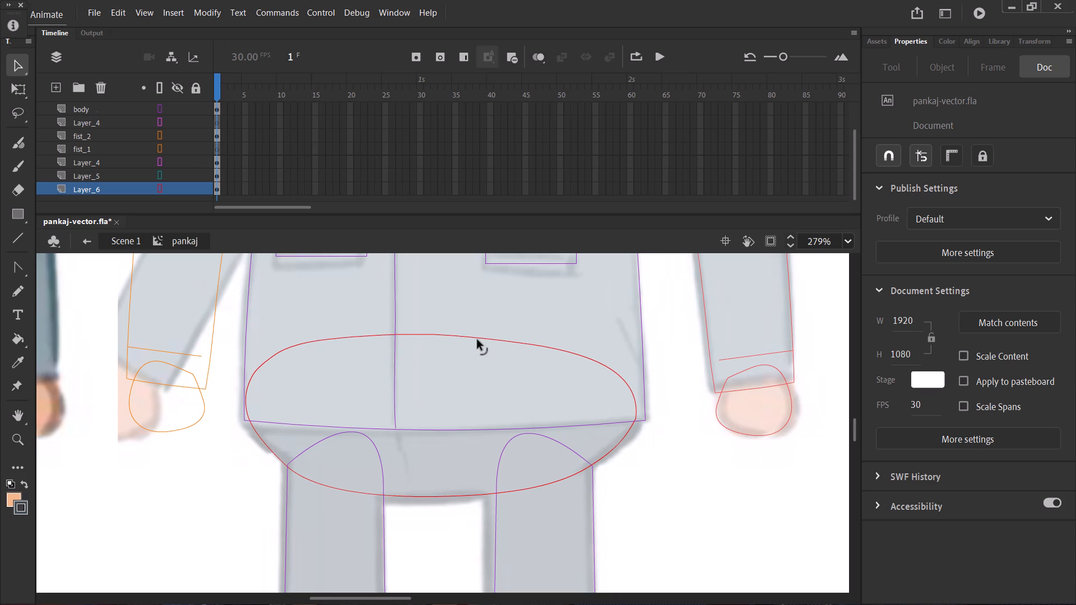
left_click_drag(477, 340, 484, 339)
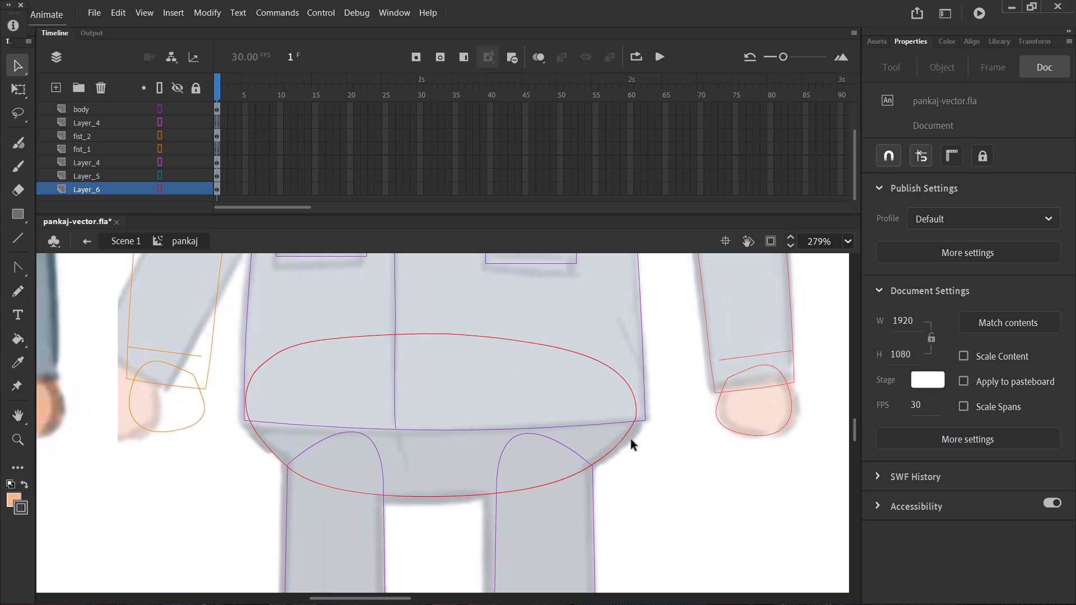
left_click(631, 430)
left_click(637, 412)
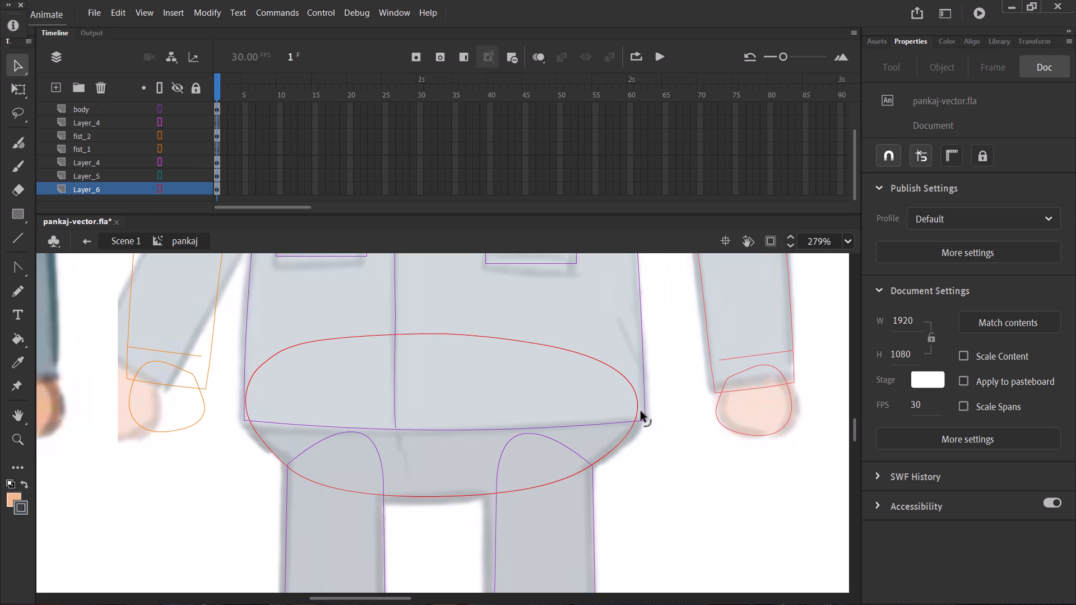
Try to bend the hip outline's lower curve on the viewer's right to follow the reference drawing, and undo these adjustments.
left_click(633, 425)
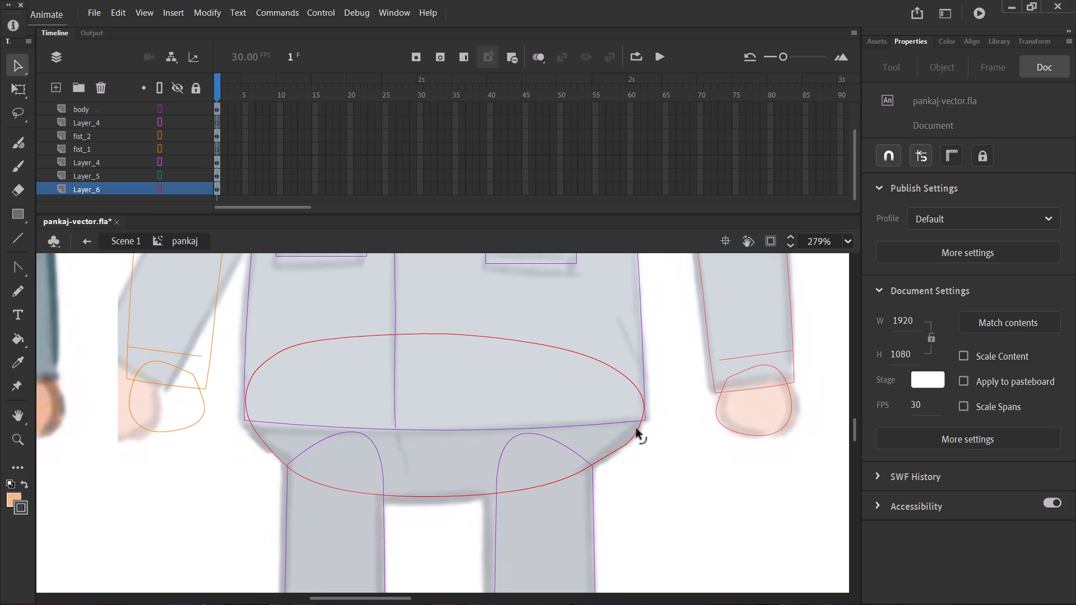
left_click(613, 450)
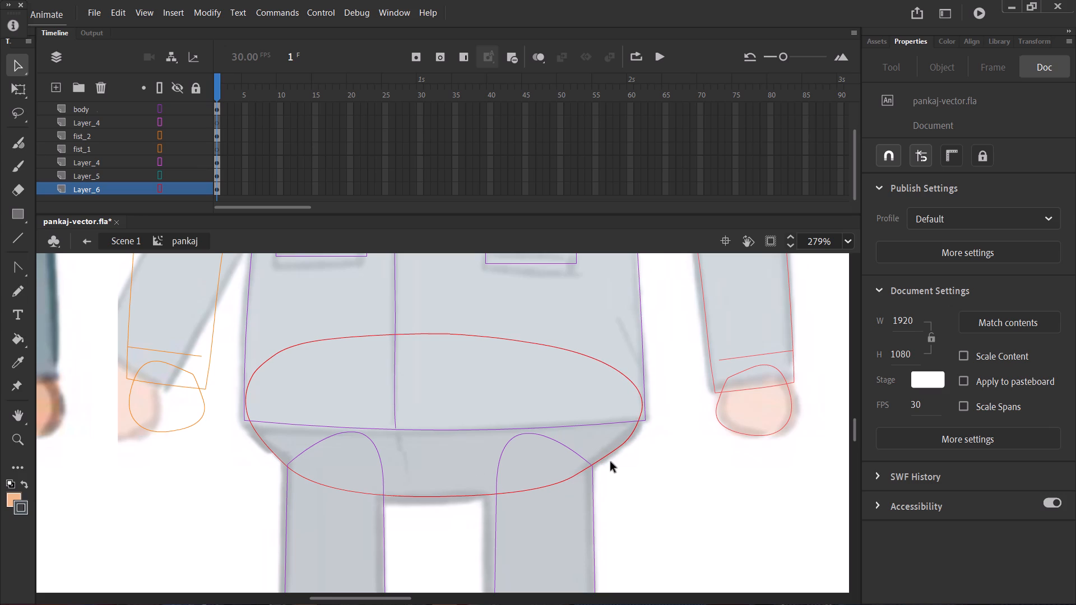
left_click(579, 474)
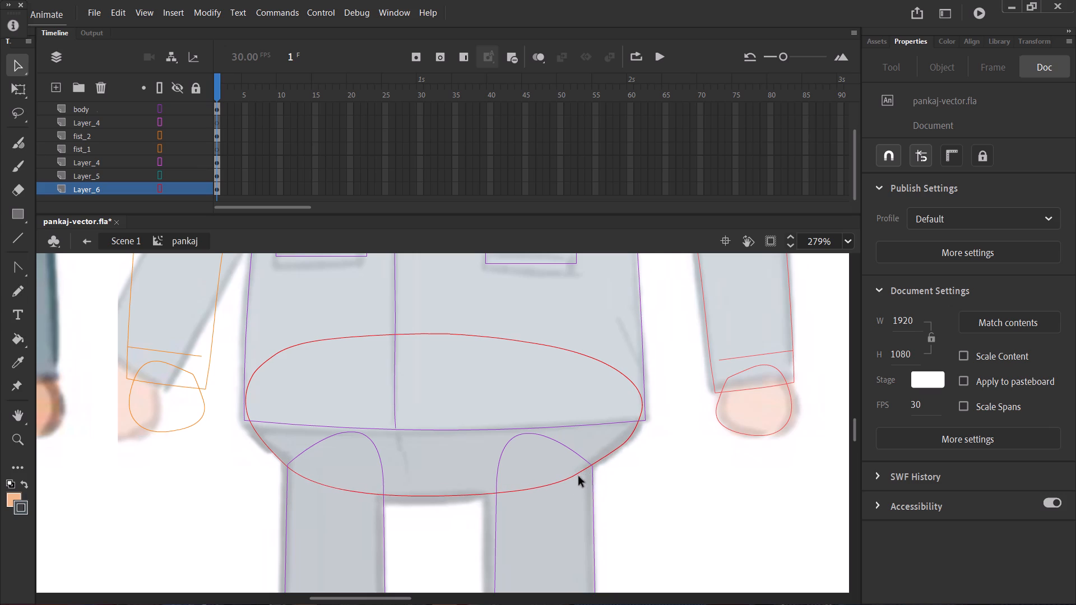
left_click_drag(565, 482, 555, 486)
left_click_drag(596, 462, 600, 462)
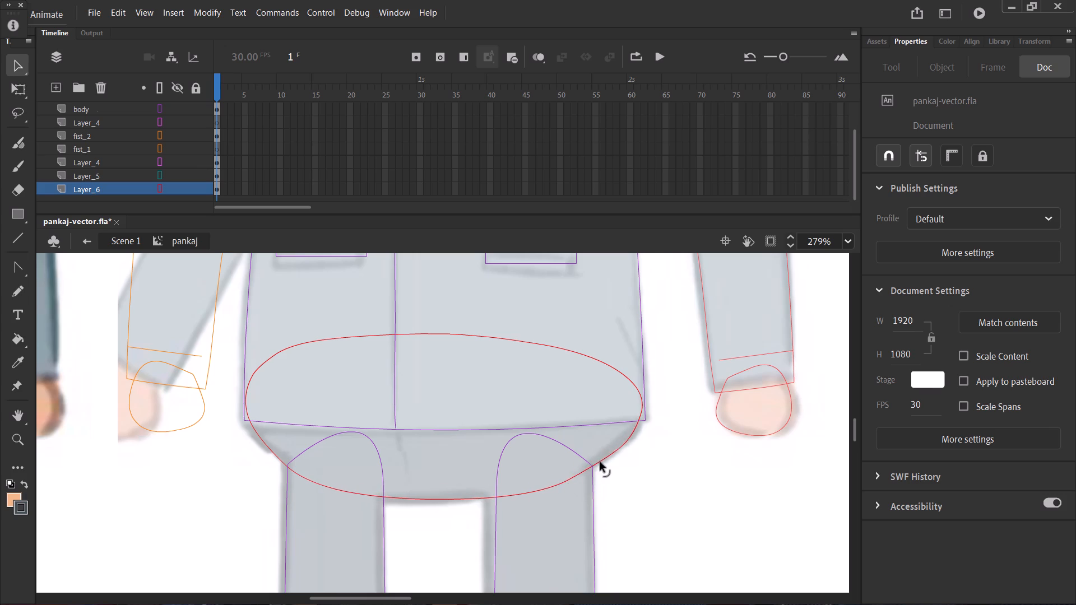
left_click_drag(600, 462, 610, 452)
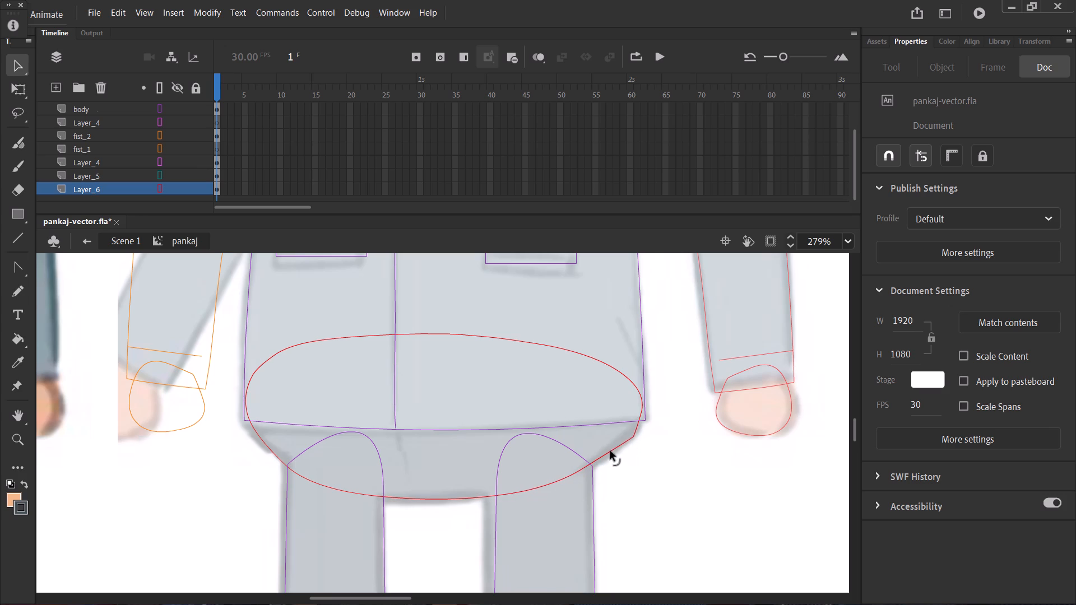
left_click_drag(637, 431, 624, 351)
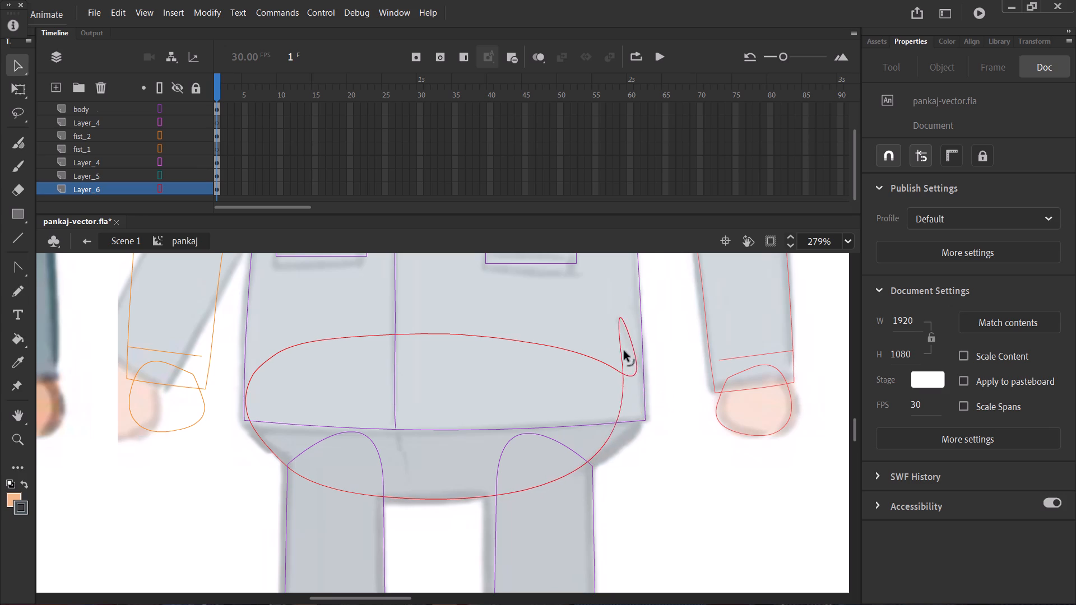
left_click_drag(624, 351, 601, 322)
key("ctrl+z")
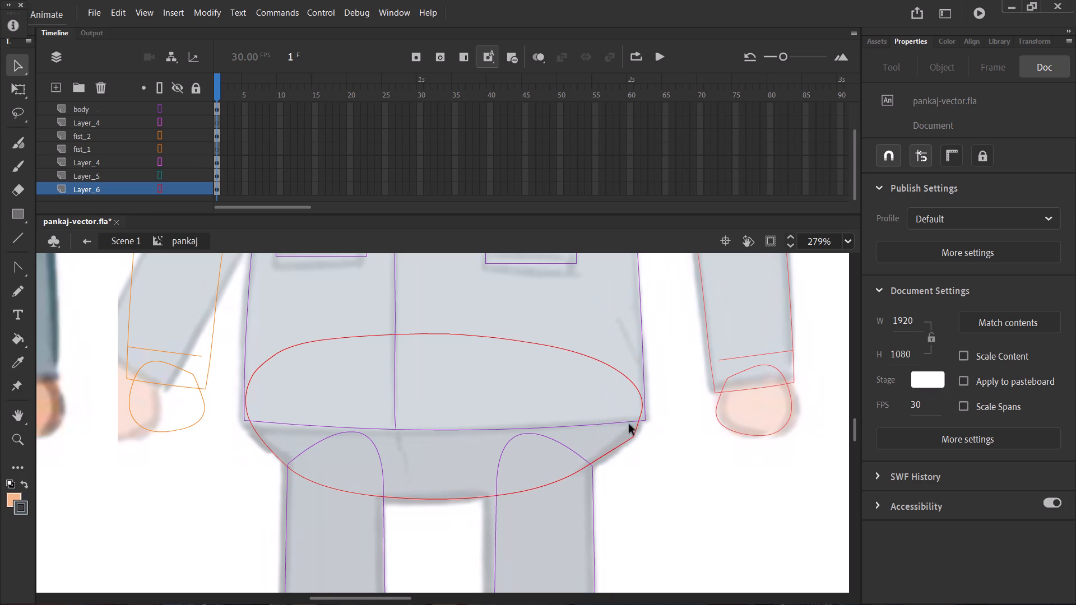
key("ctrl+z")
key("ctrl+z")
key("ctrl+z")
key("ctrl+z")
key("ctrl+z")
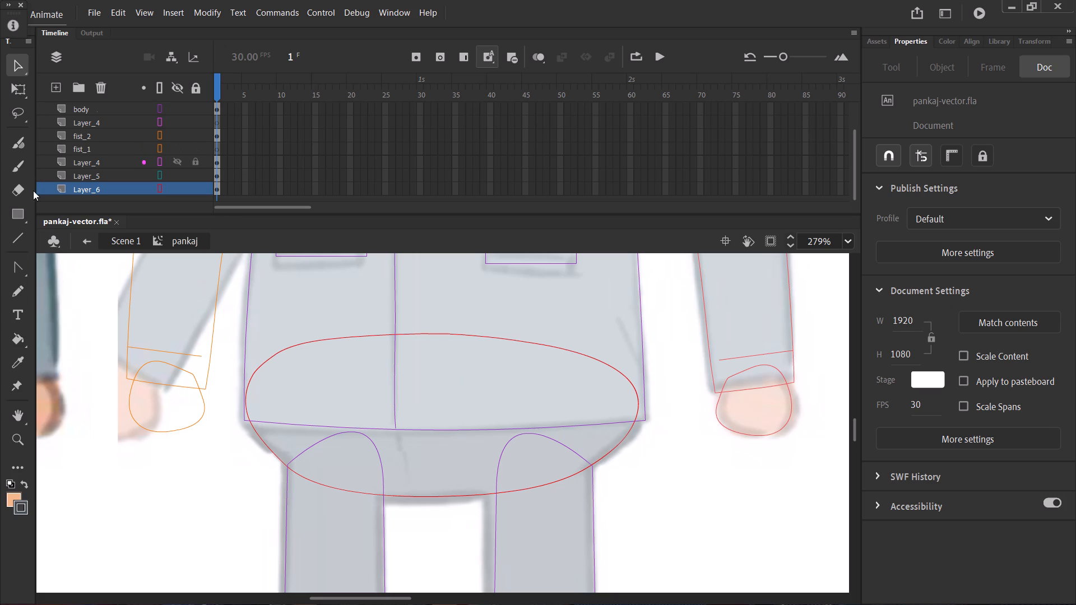
Remove the extra anchor point on the hip outline between the jacket hem and the viewer's-right leg with the Delete Anchor Point tool.
left_click(20, 71)
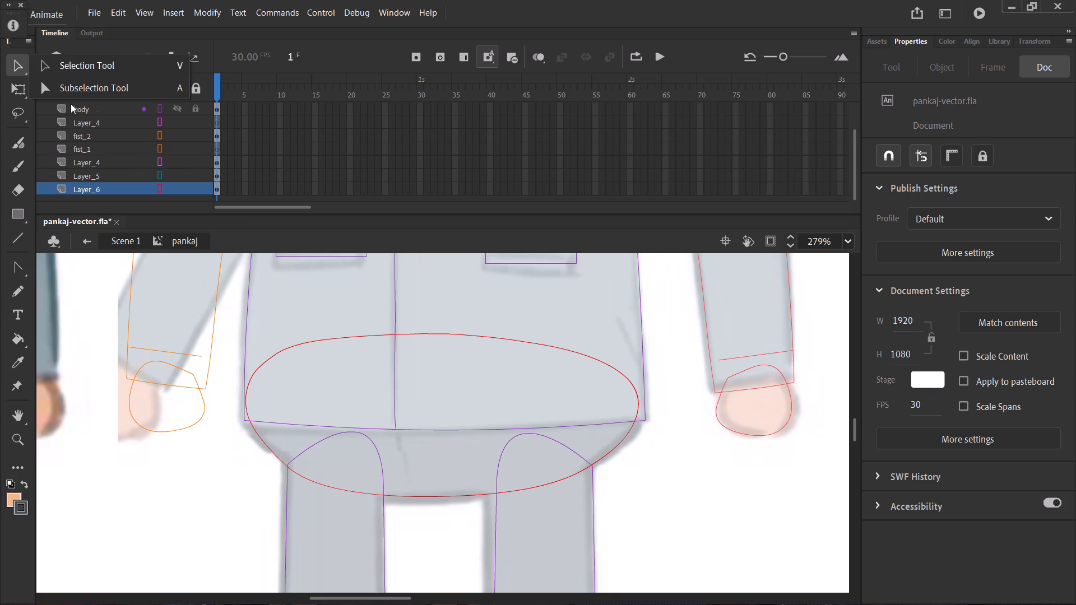
left_click(81, 89)
left_click(614, 452)
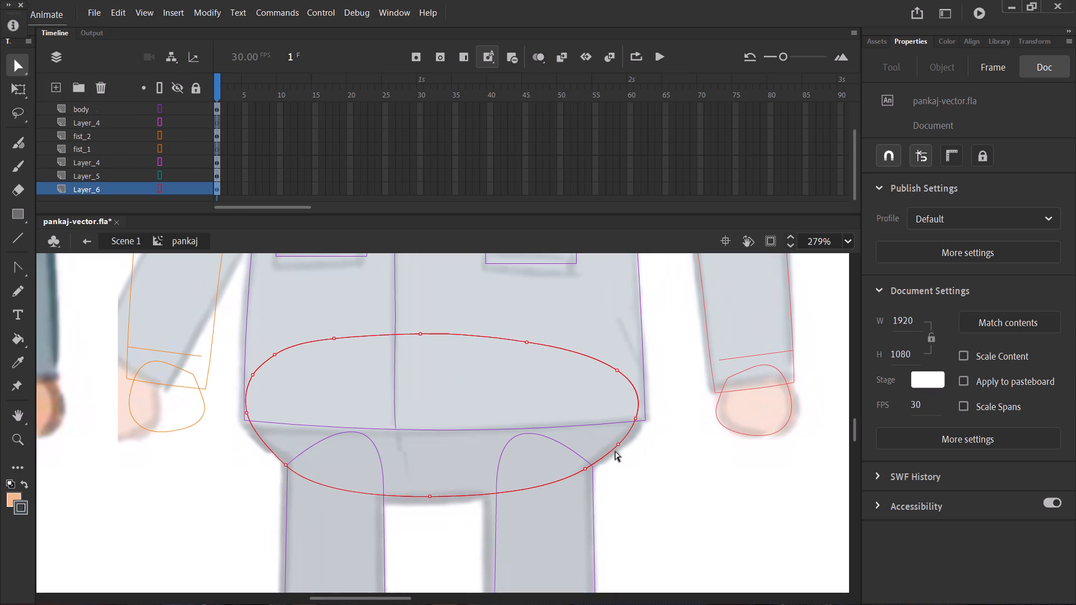
left_click(15, 269)
left_click(78, 312)
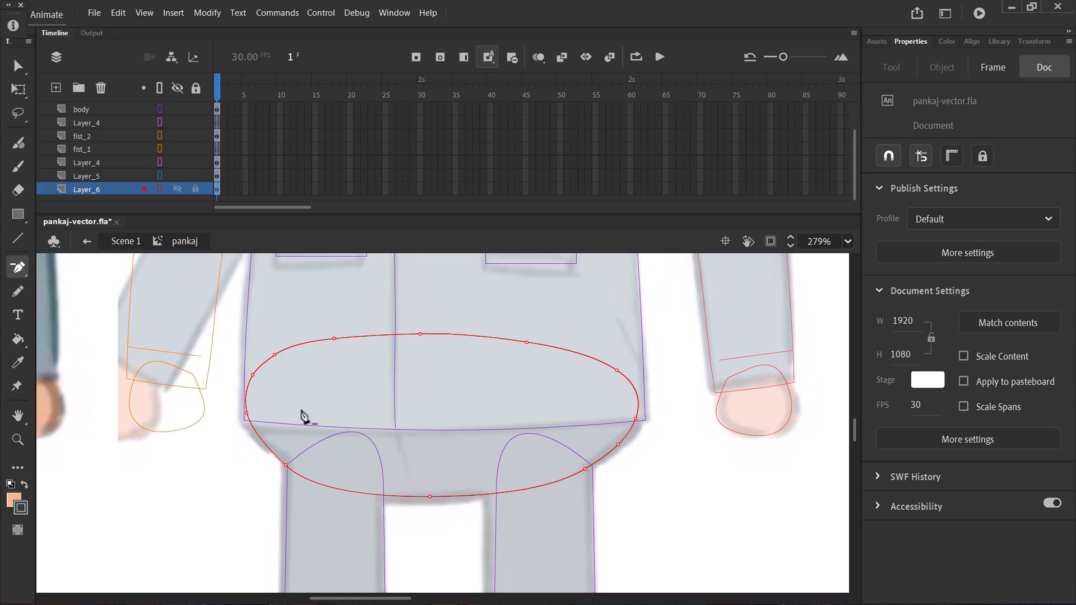
left_click(618, 446)
Bend the hip outline's lower edge at the bottom and on the viewer's right to follow the reference drawing and meet the trouser leg.
left_click(25, 67)
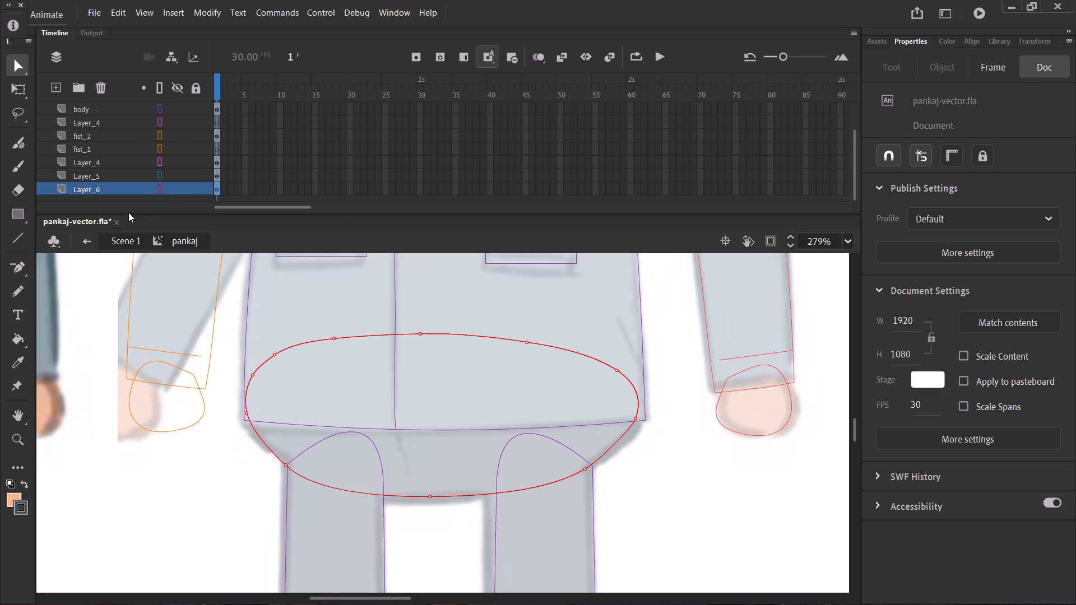
left_click(692, 499)
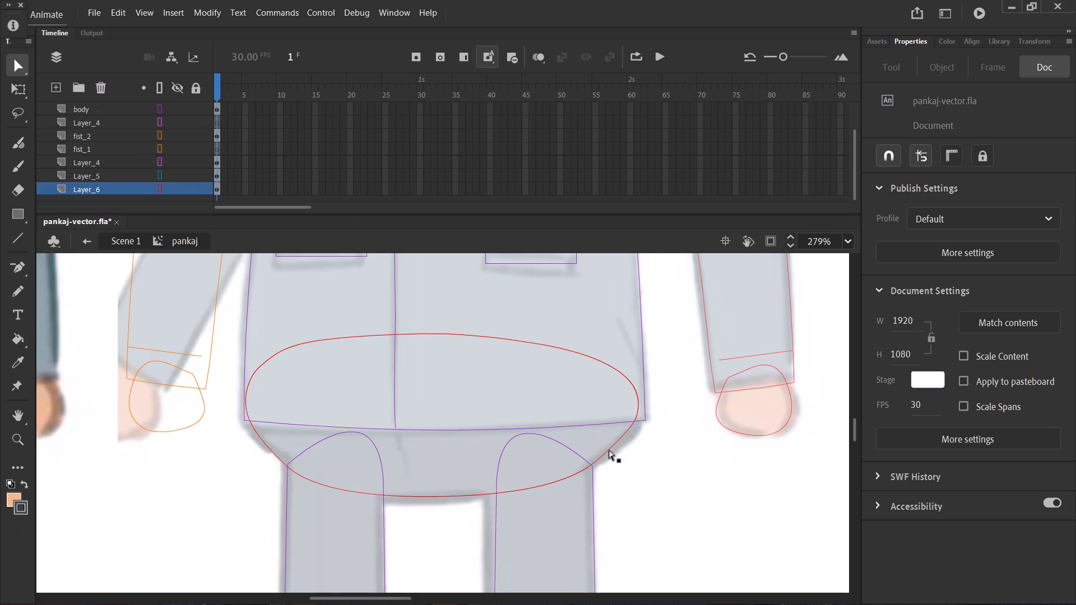
left_click(20, 63)
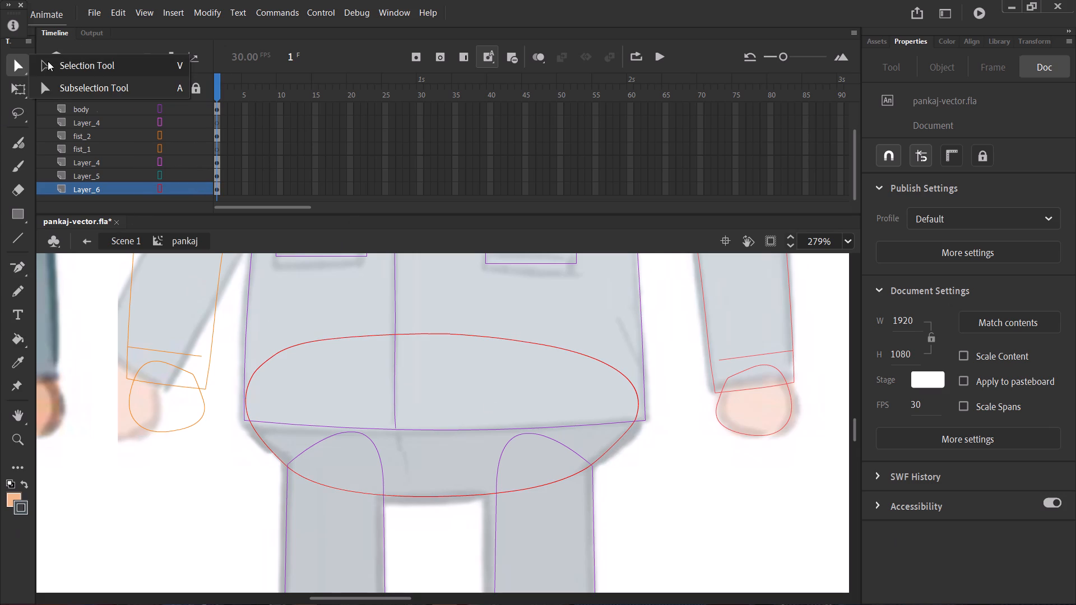
left_click(48, 61)
left_click_drag(602, 458, 611, 460)
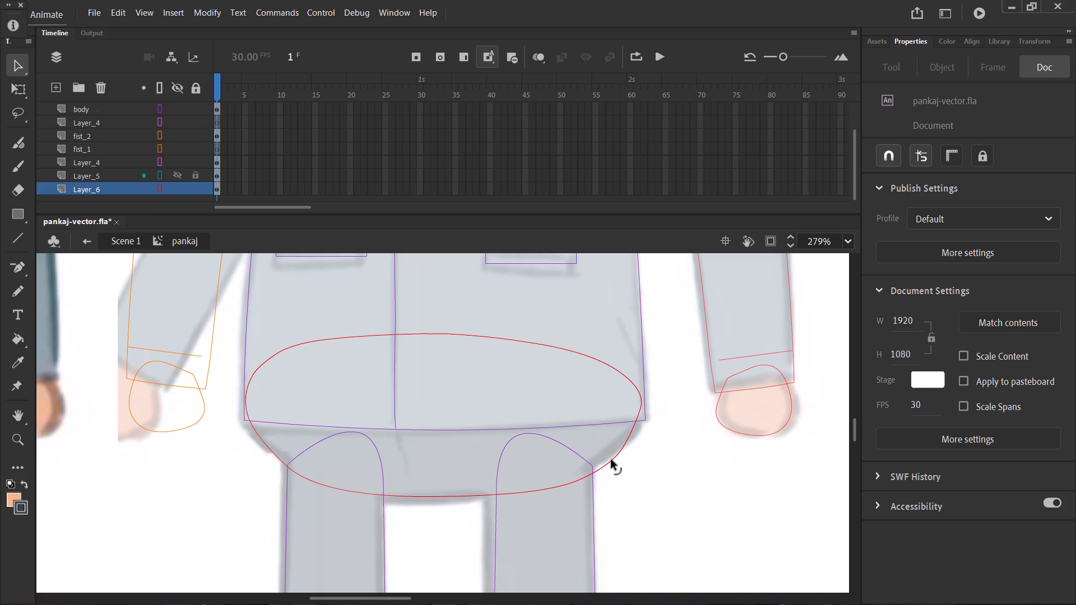
left_click_drag(611, 460, 609, 455)
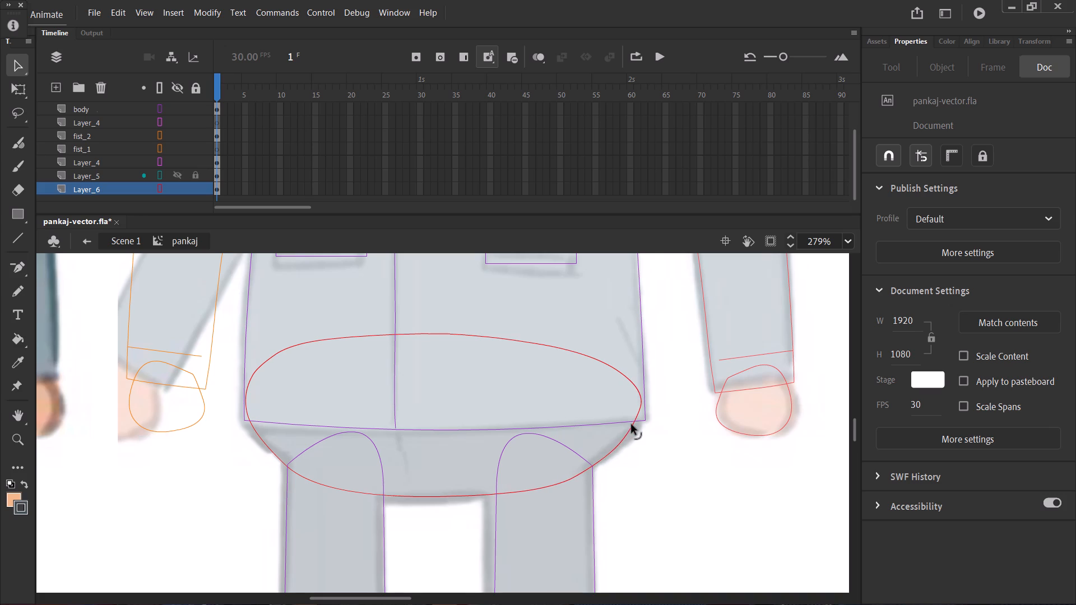
left_click_drag(632, 425, 633, 430)
left_click_drag(523, 492, 501, 496)
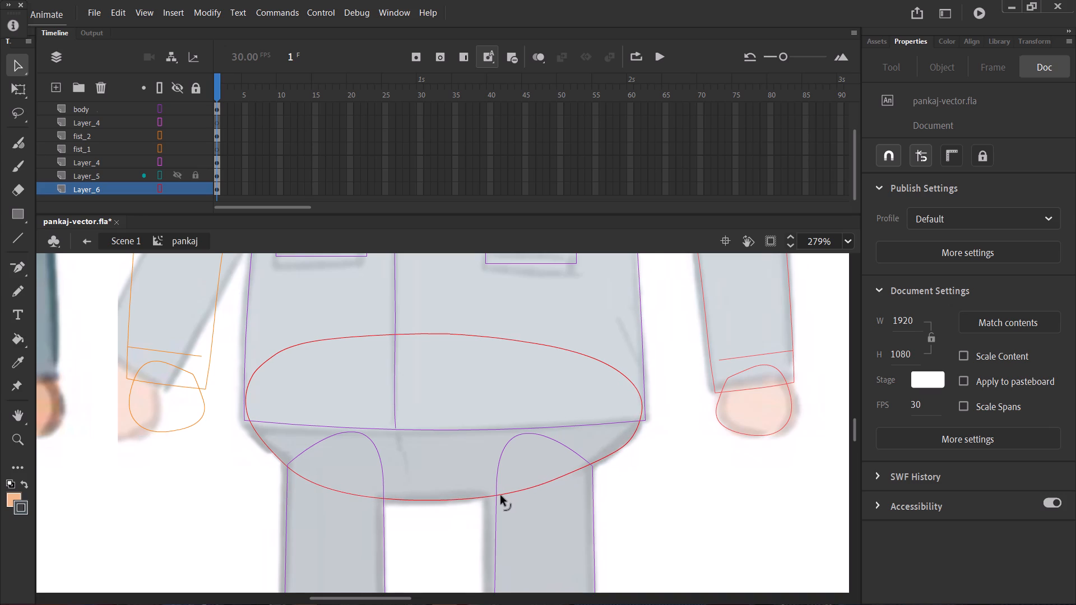
left_click_drag(501, 496, 498, 496)
left_click_drag(605, 459, 591, 466)
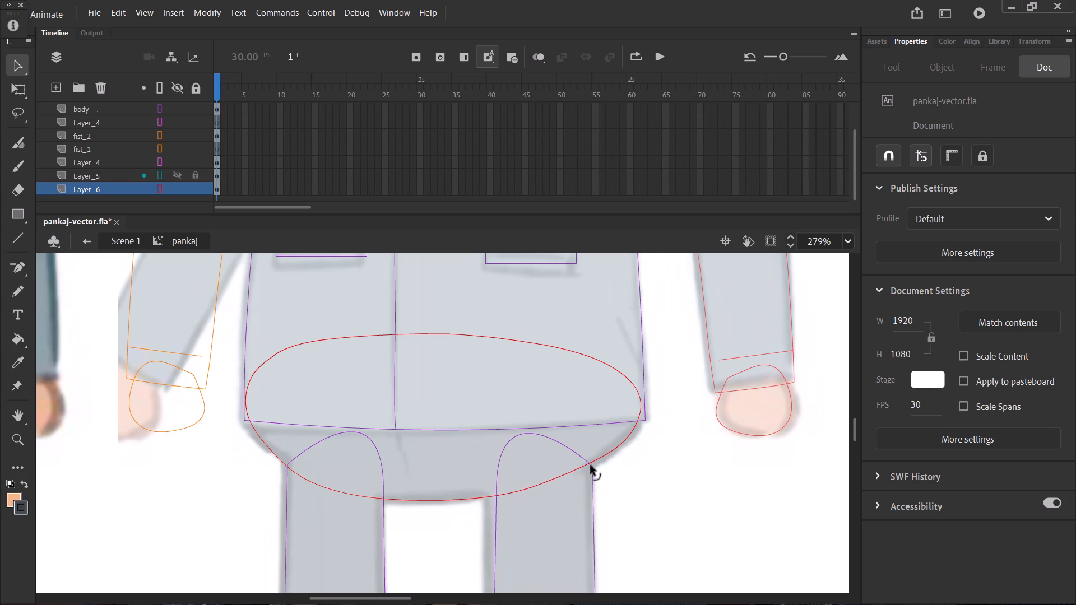
left_click_drag(591, 466, 589, 469)
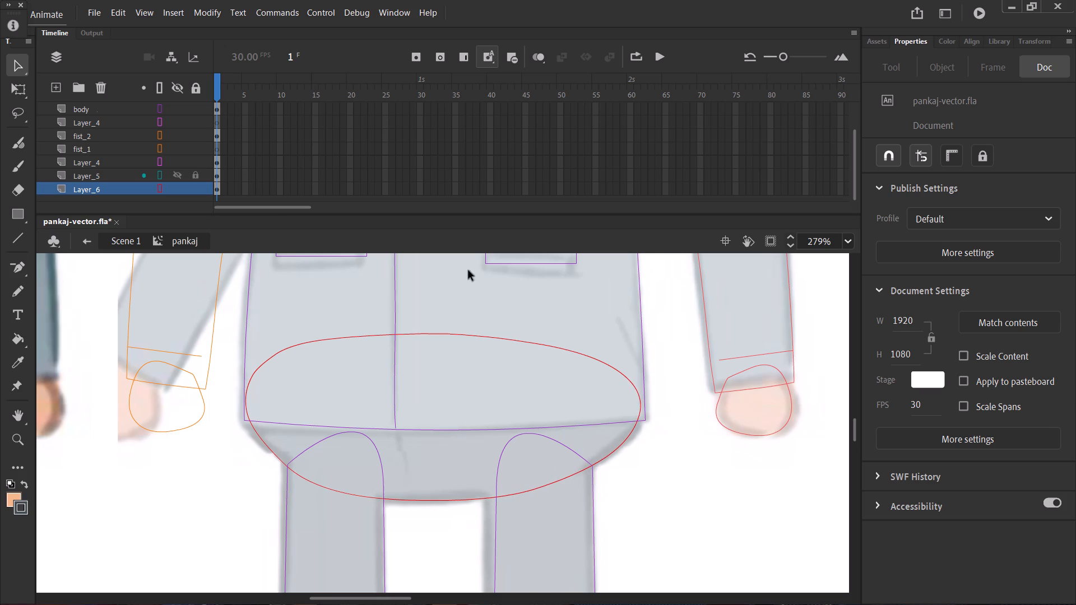
Display Layer_6 in full colour and bulge the hip shape's lower curve on the viewer's left slightly outward.
left_click(161, 190)
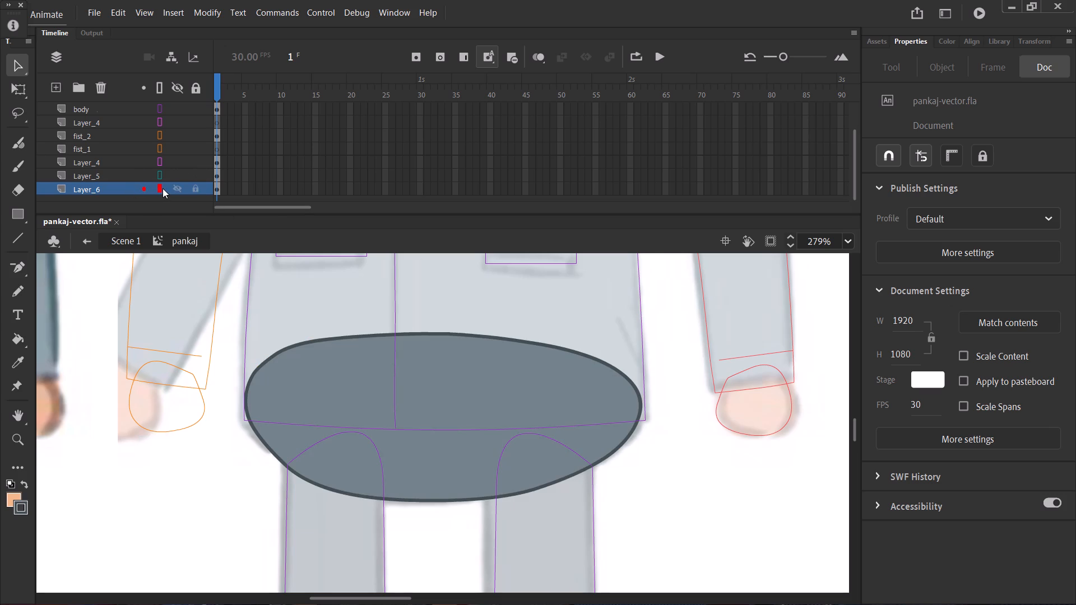
left_click(163, 188)
left_click(163, 188)
left_click_drag(279, 459, 274, 460)
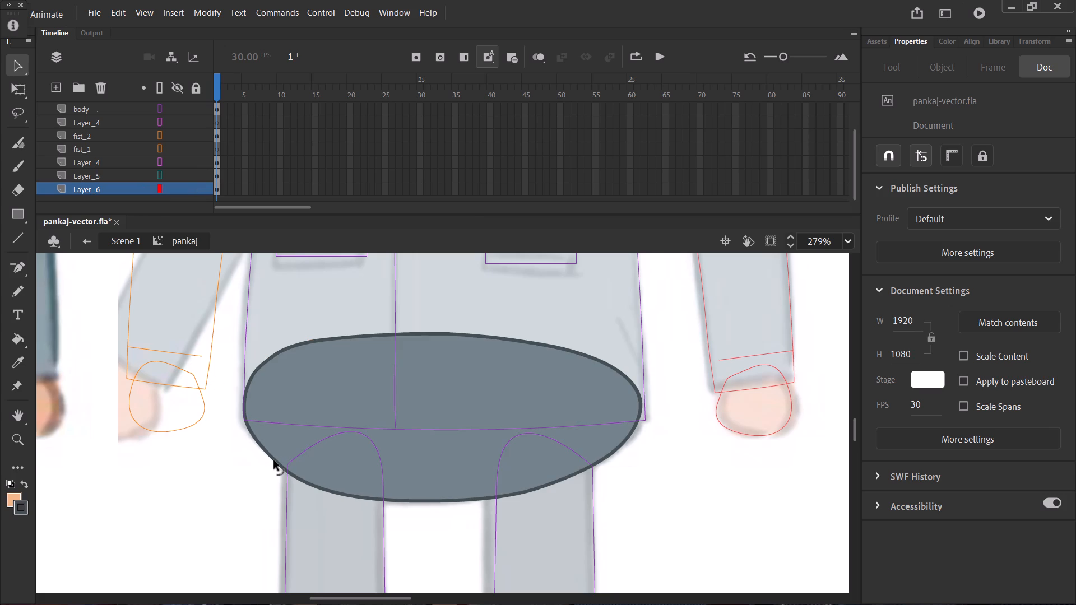
left_click_drag(274, 460, 273, 460)
Lock every layer except Layer_6, nudge the hip's viewer's-left edge inward, and round its lower curve on the viewer's right slightly outward.
left_click(196, 82)
left_click(193, 189)
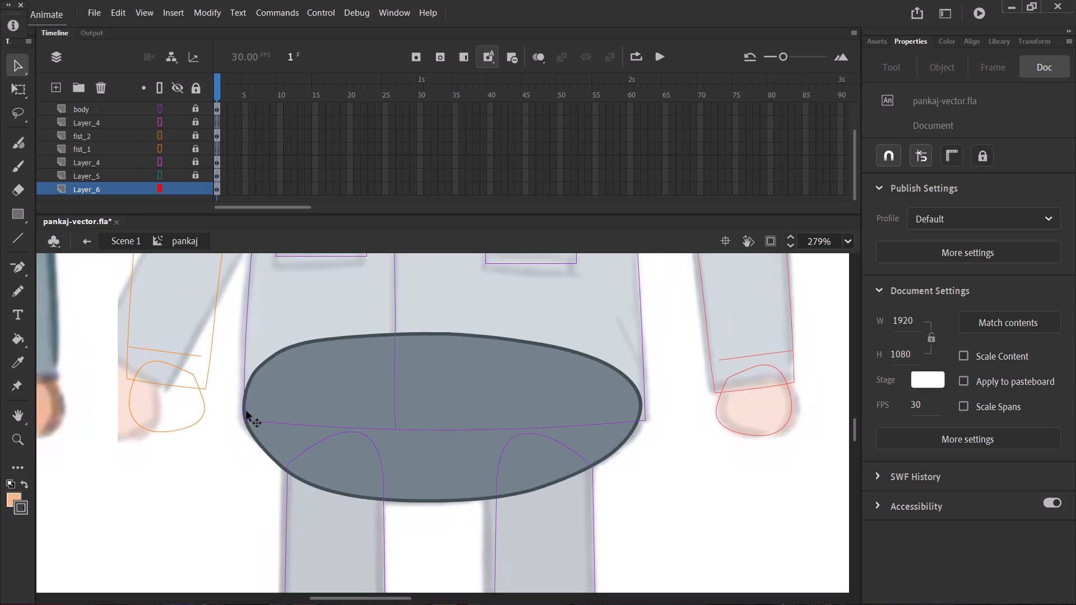
left_click(244, 411)
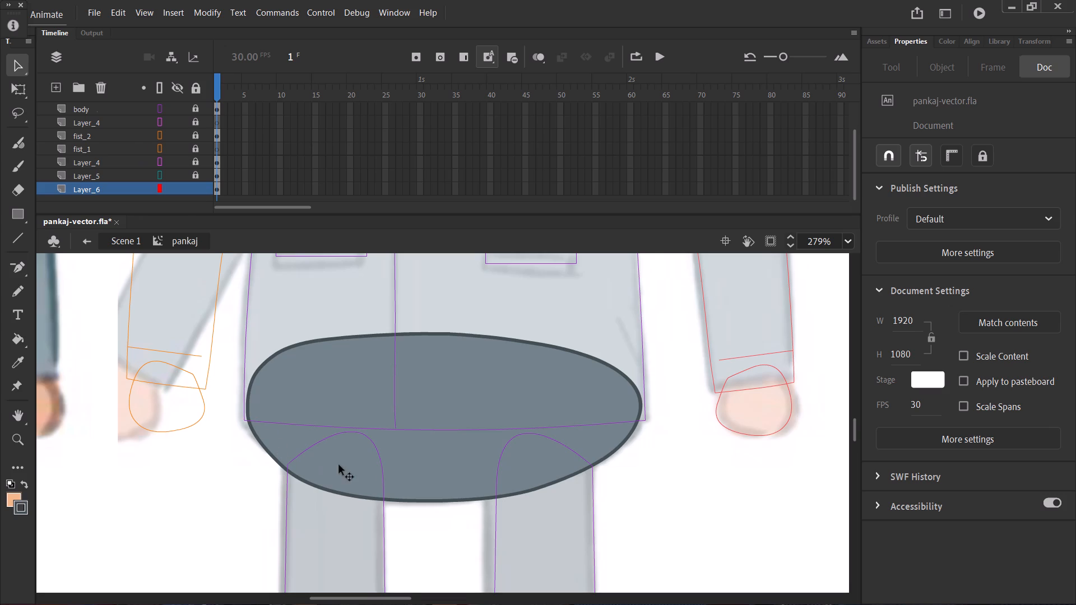
left_click_drag(544, 487, 550, 487)
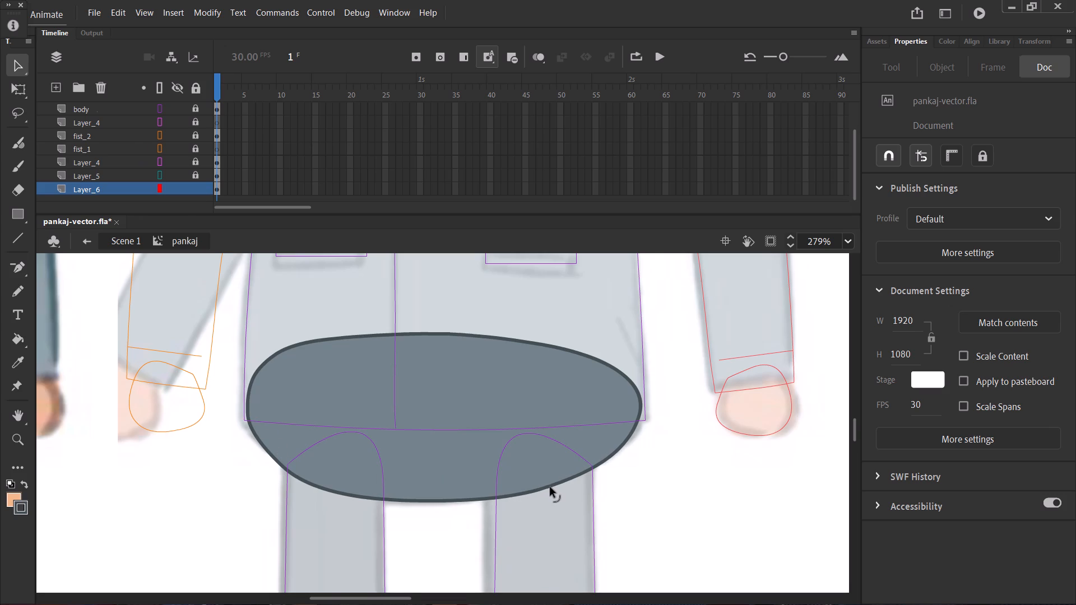
left_click_drag(550, 487, 552, 487)
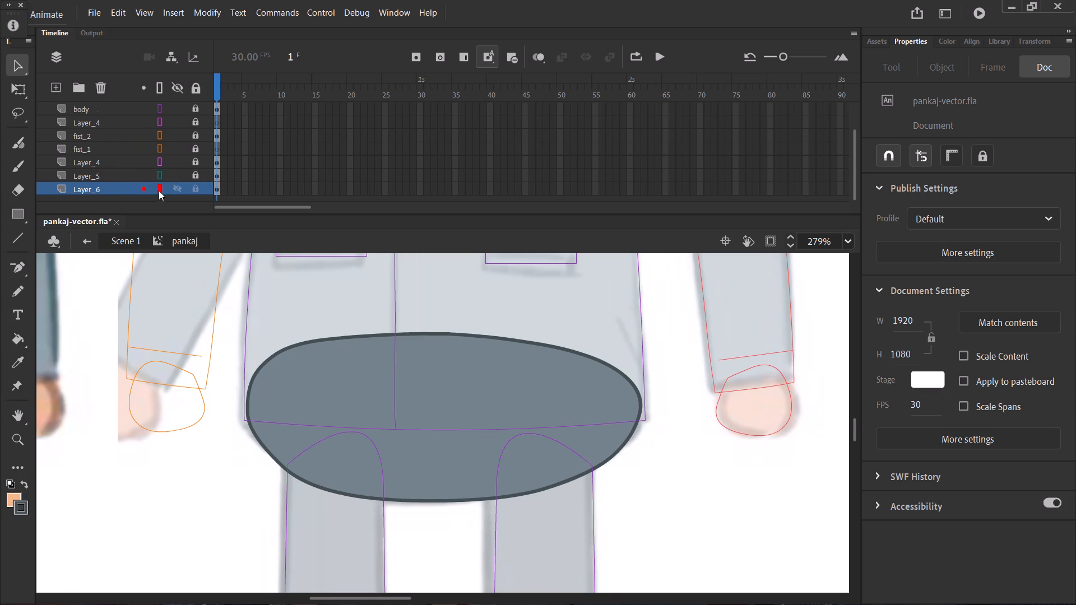
Return Layer_6 to outline display and lock it.
left_click(160, 189)
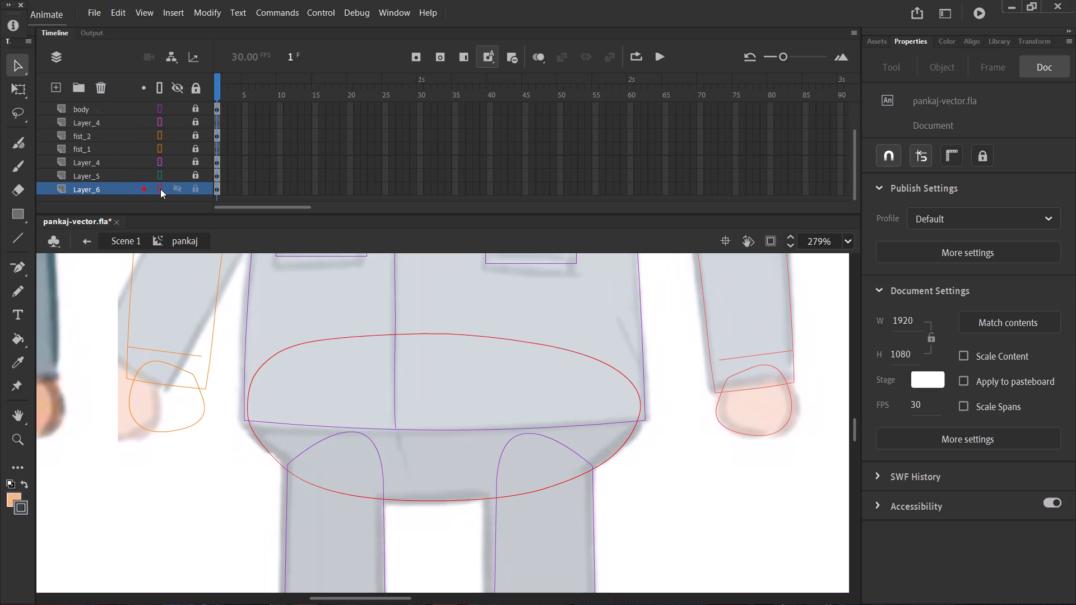
left_click(193, 187)
Toggle the visibility of both Layer_4 layers and the body layer to find which one holds the trouser legs.
left_click(101, 119)
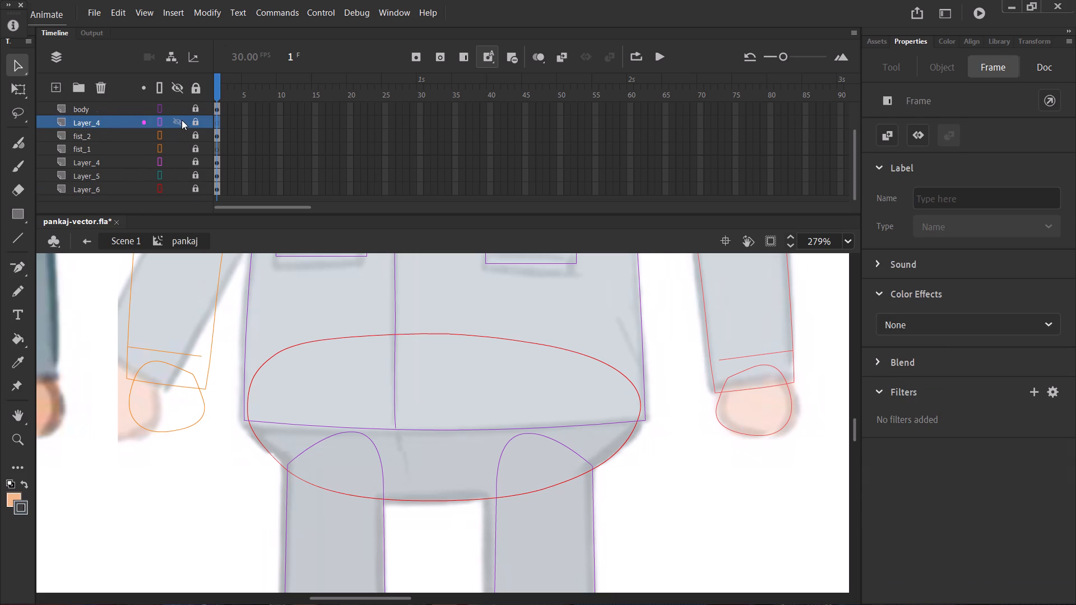
left_click(182, 120)
left_click(182, 120)
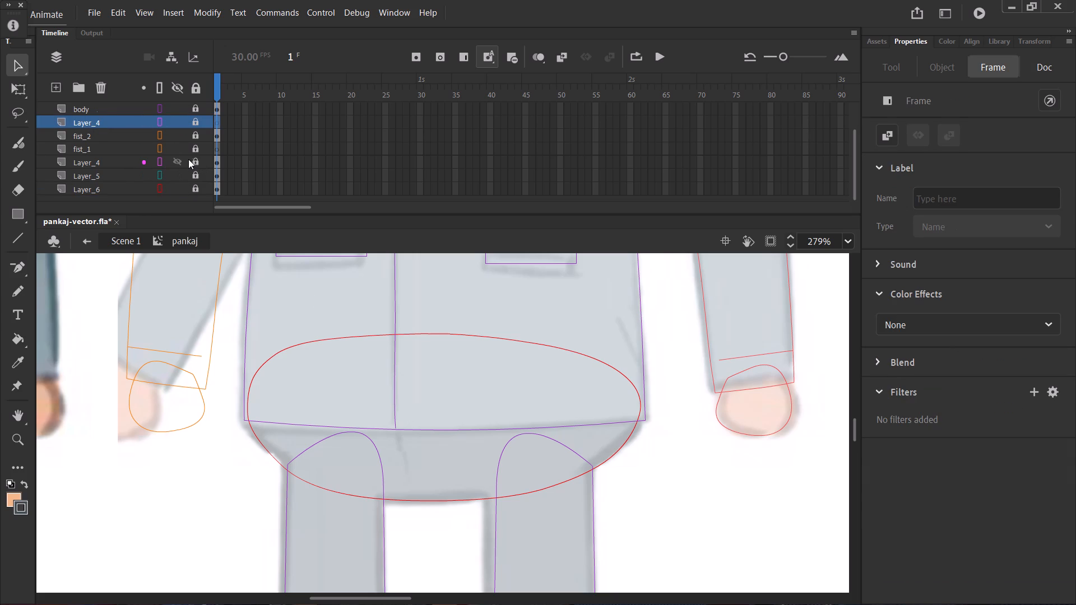
left_click(180, 160)
left_click(180, 160)
left_click(179, 105)
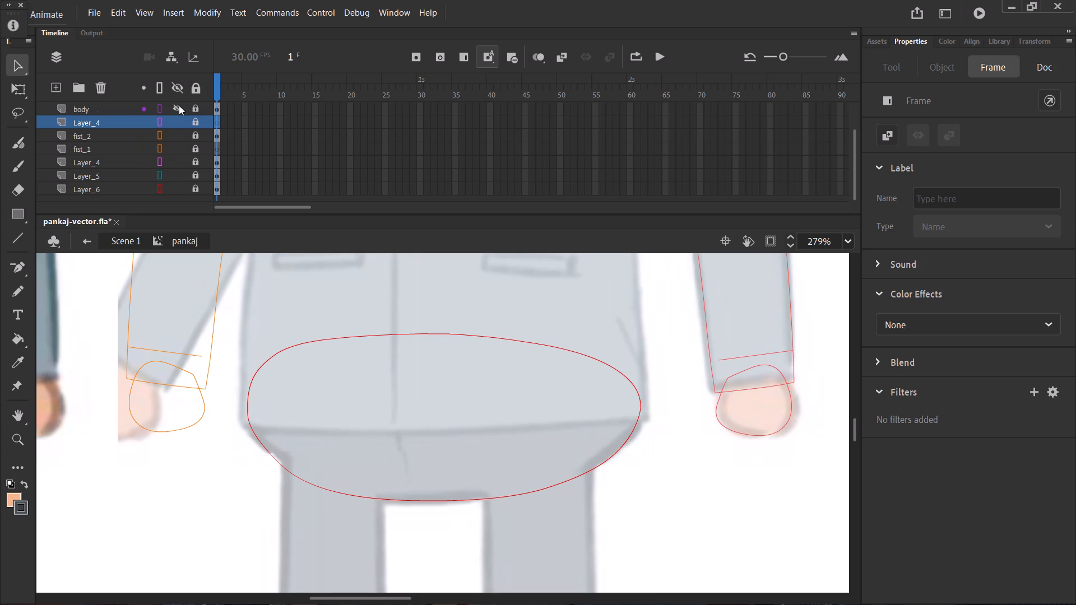
left_click(179, 105)
left_click(103, 109)
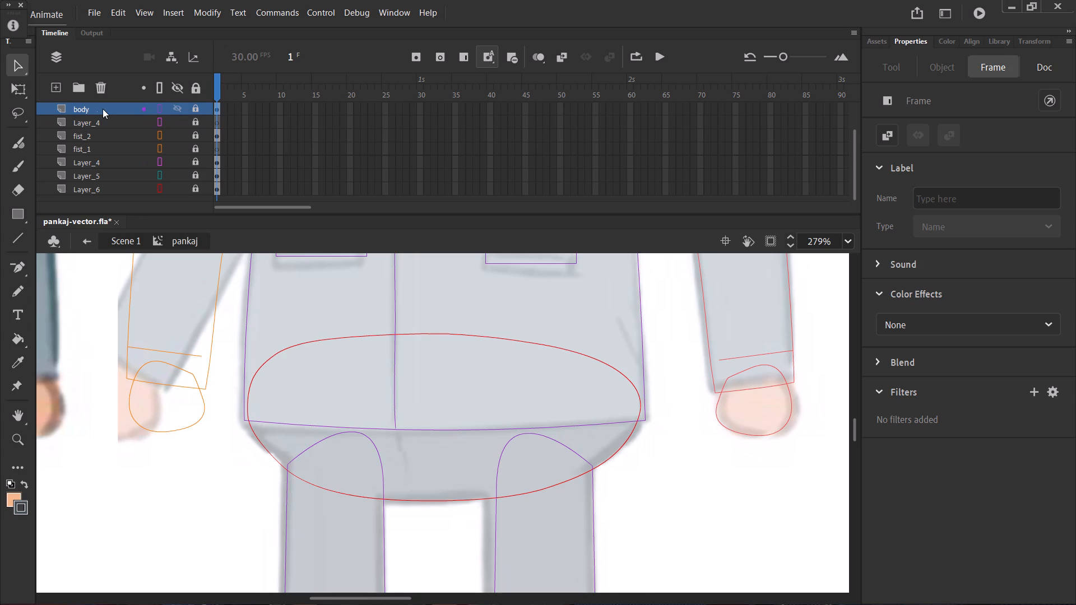
left_click(378, 448)
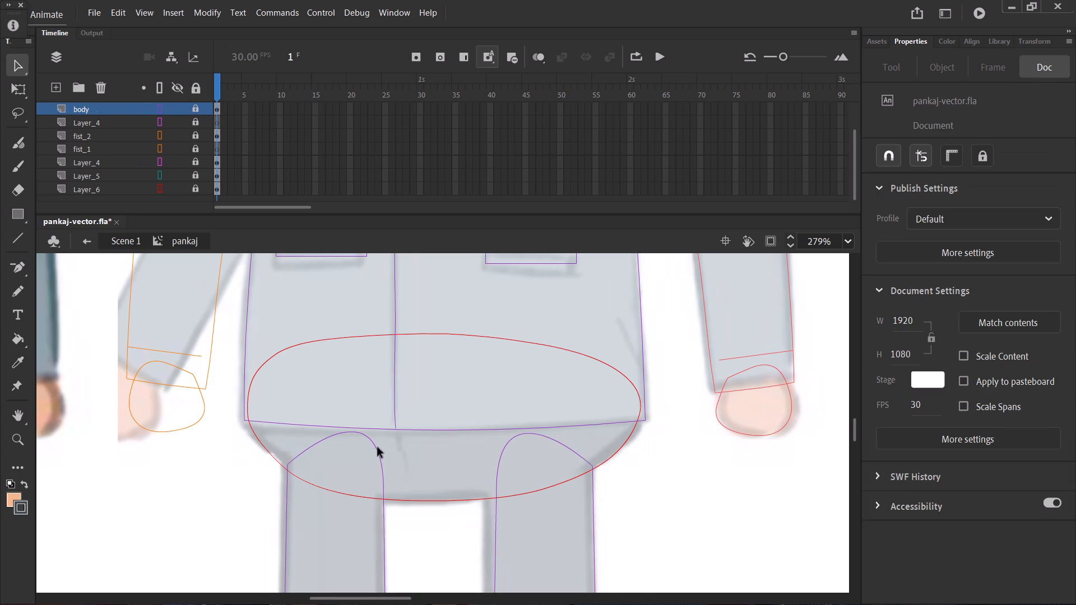
Unlock the body layer and open the body symbol for editing in place.
key("ctrl+minus")
key("ctrl+minus")
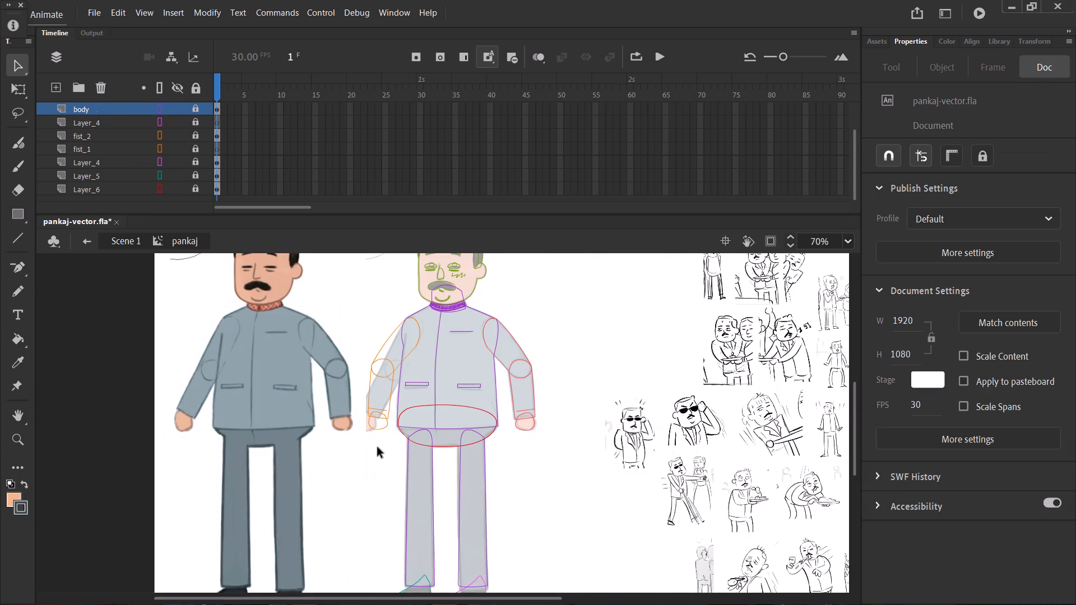
left_click(191, 109)
left_click(474, 389)
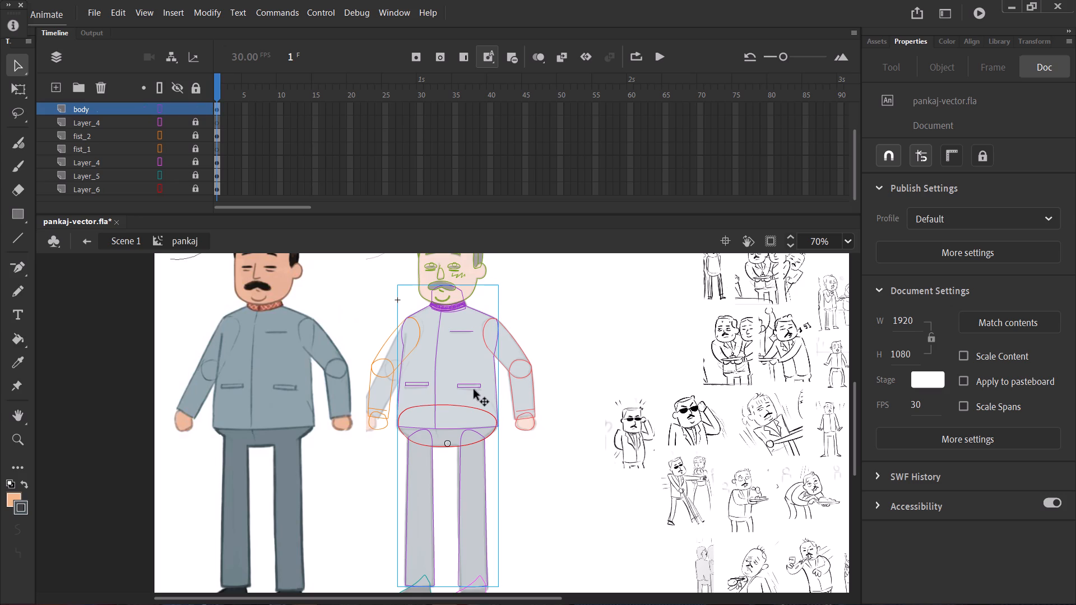
double_click(474, 390)
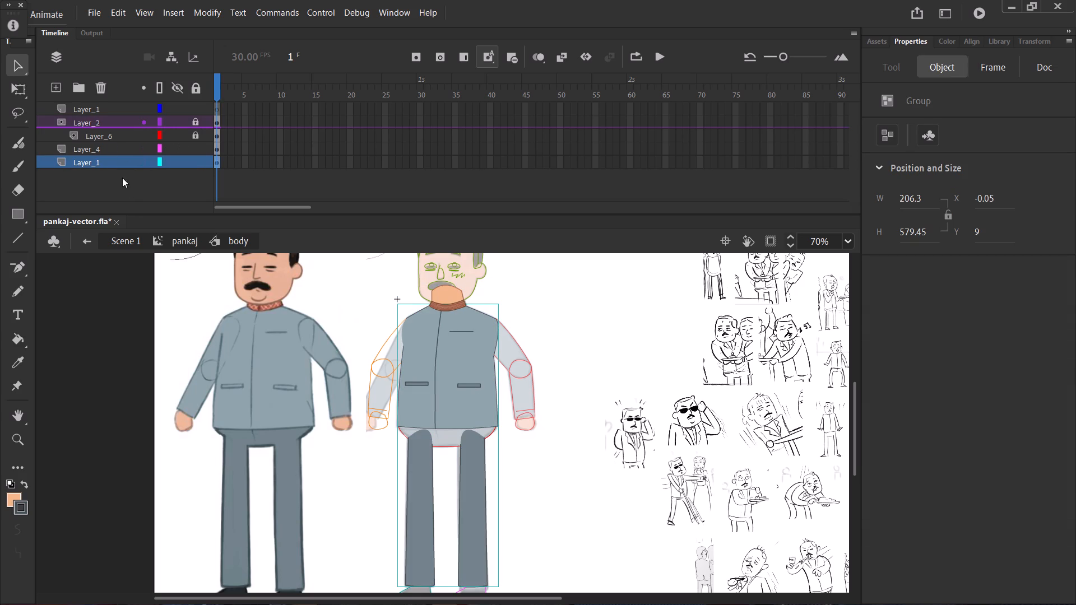
Open the jacket-and-legs group on the body symbol's bottom Layer_1 and cut both trouser legs out of it.
left_click(96, 162)
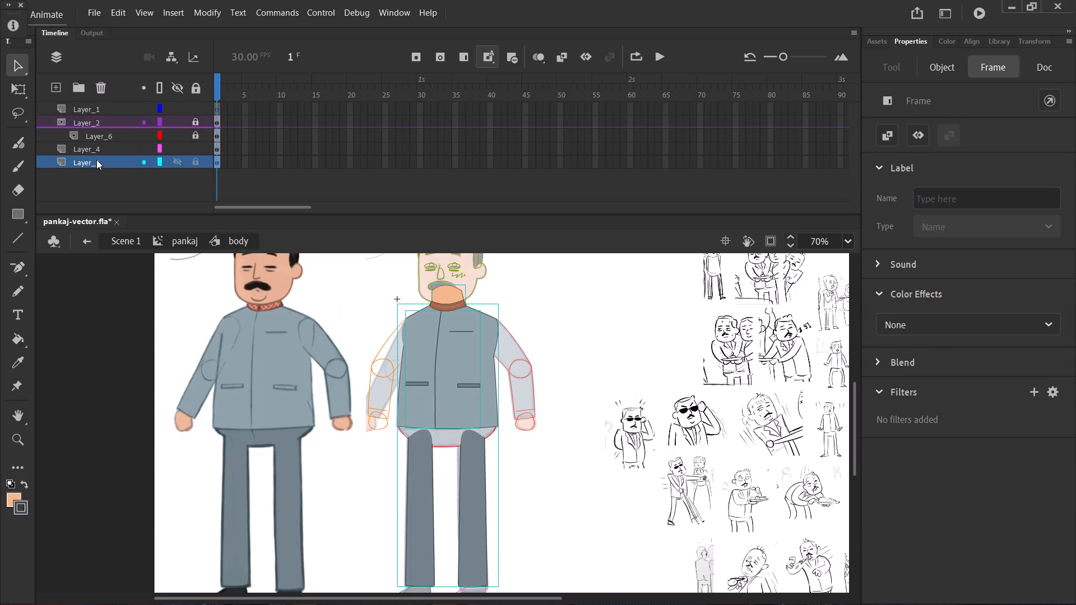
left_click(94, 109)
left_click(100, 166)
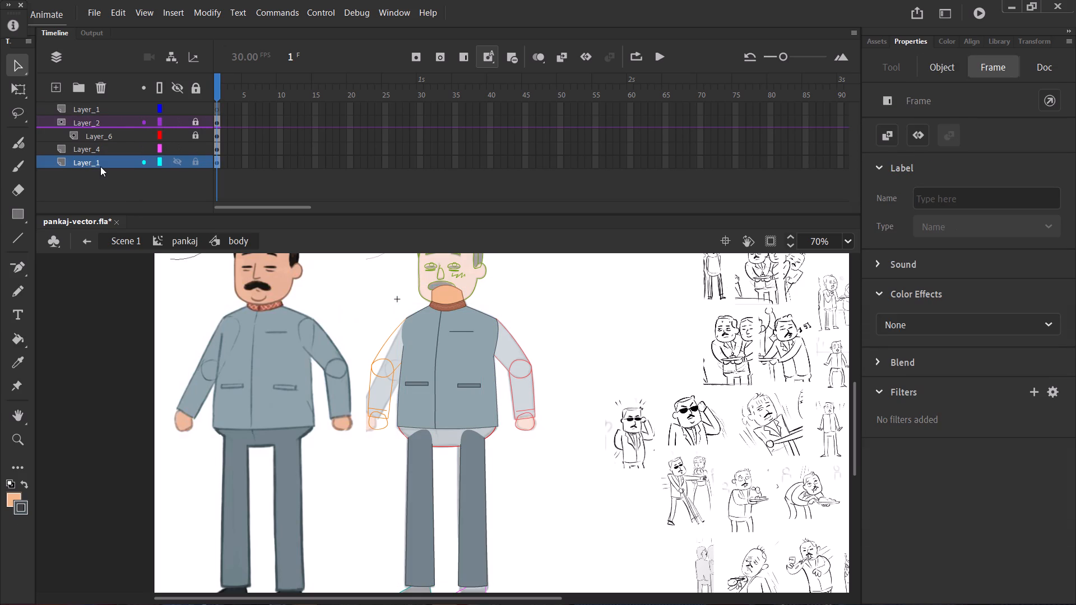
left_click(575, 475)
left_click(468, 480)
scroll(468, 479, "down", 1)
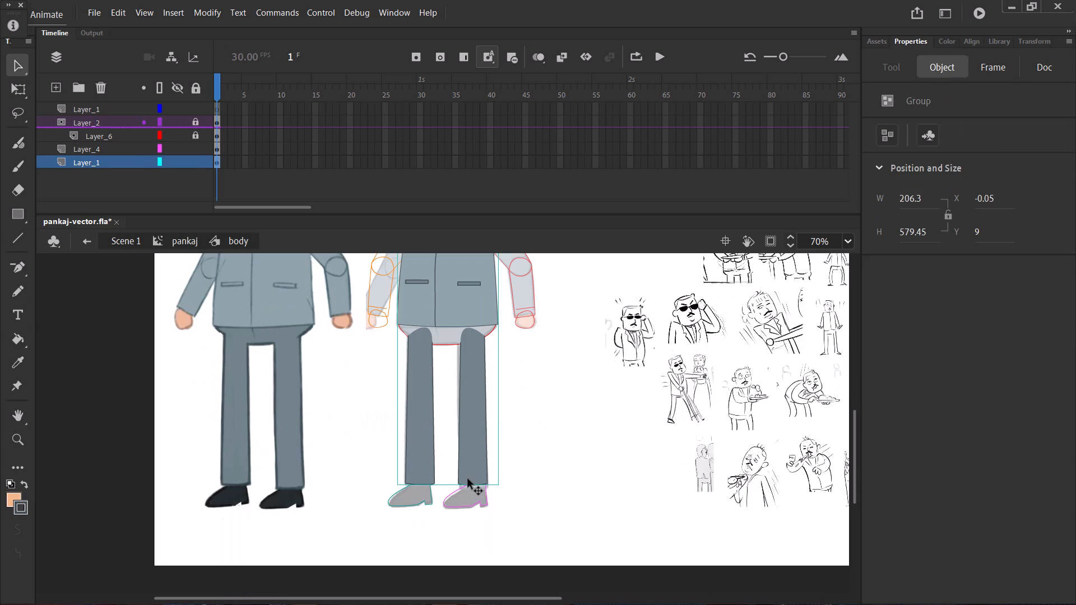
scroll(468, 479, "up", 1)
double_click(468, 479)
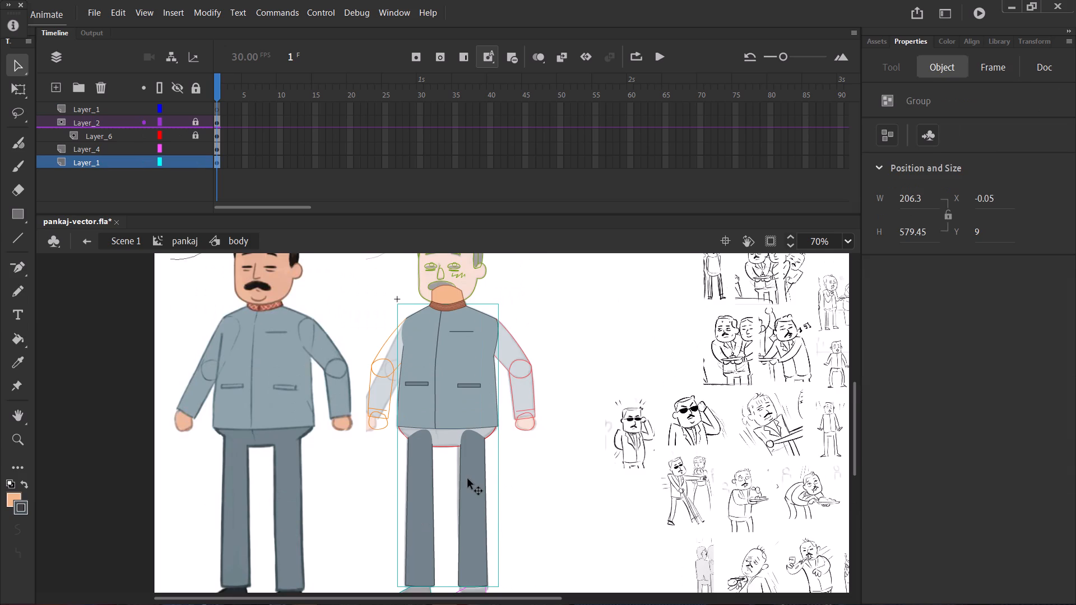
left_click(490, 478)
left_click_drag(549, 474, 378, 533)
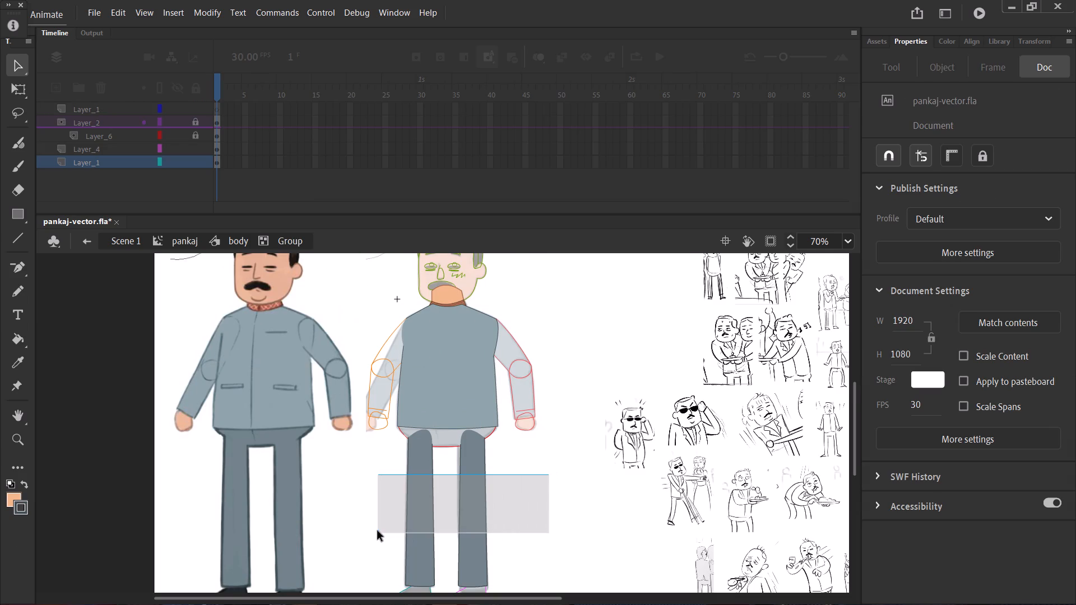
key("ctrl+x")
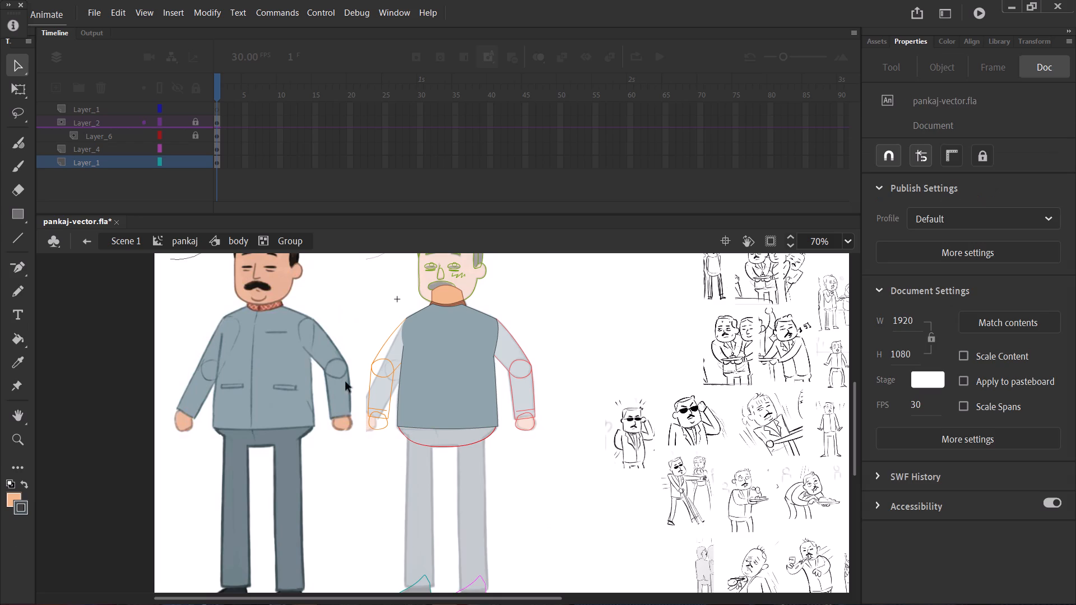
In the pankaj symbol, unlock the Layer_4 below body, paste the cut trouser legs there and move them onto the reference legs.
left_click(231, 245)
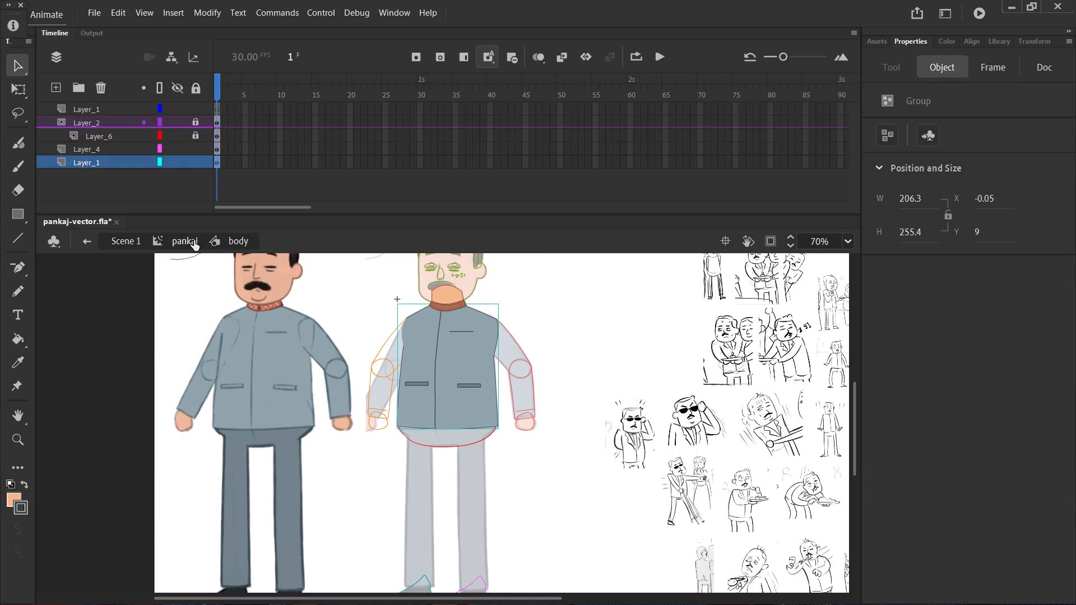
left_click(194, 239)
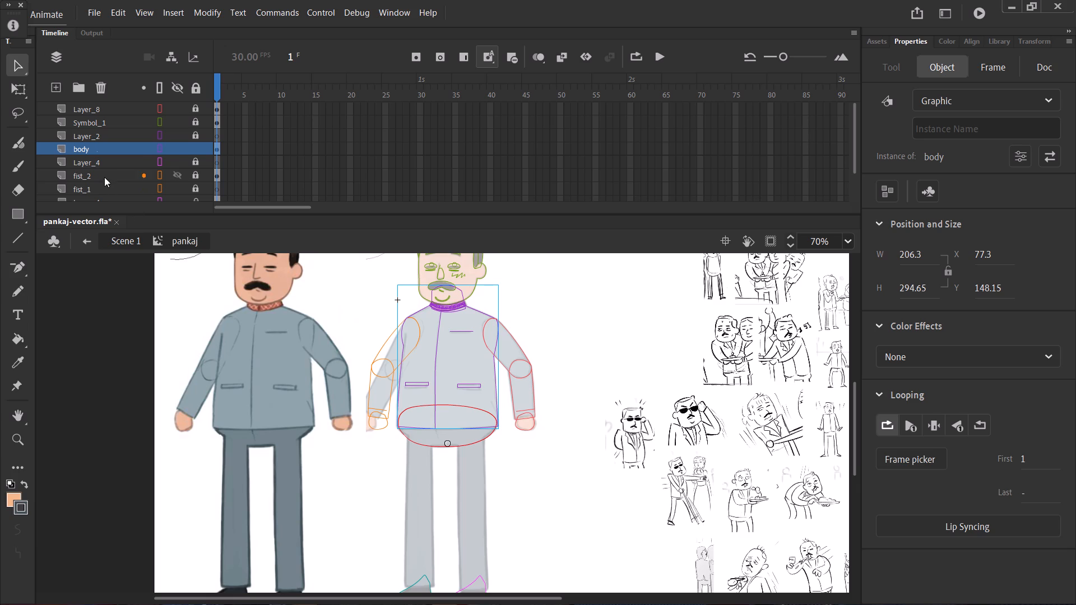
left_click(98, 161)
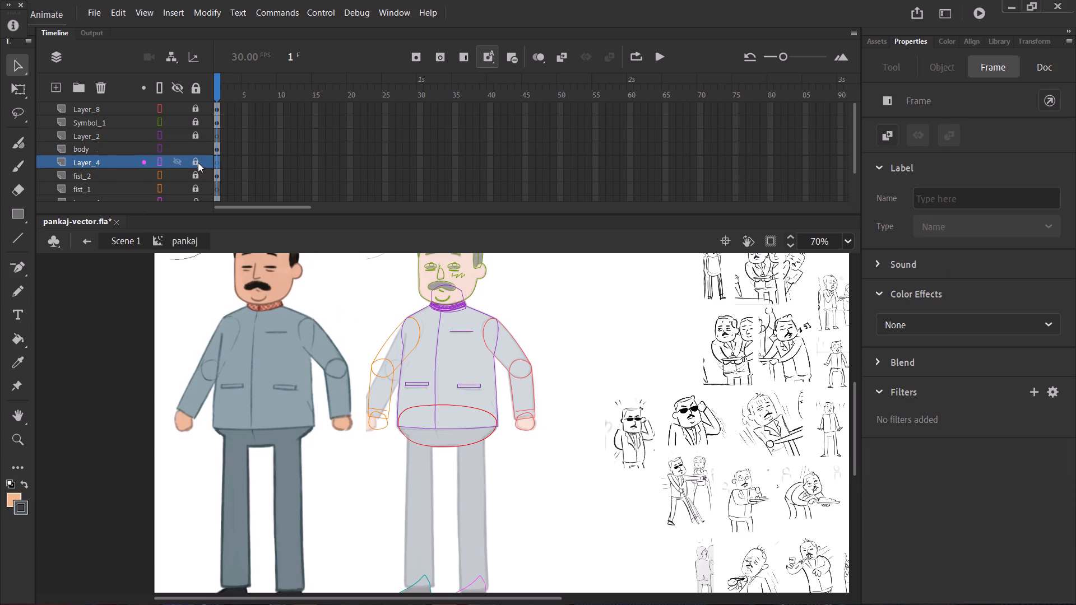
left_click(197, 159)
key("ctrl+shift+v")
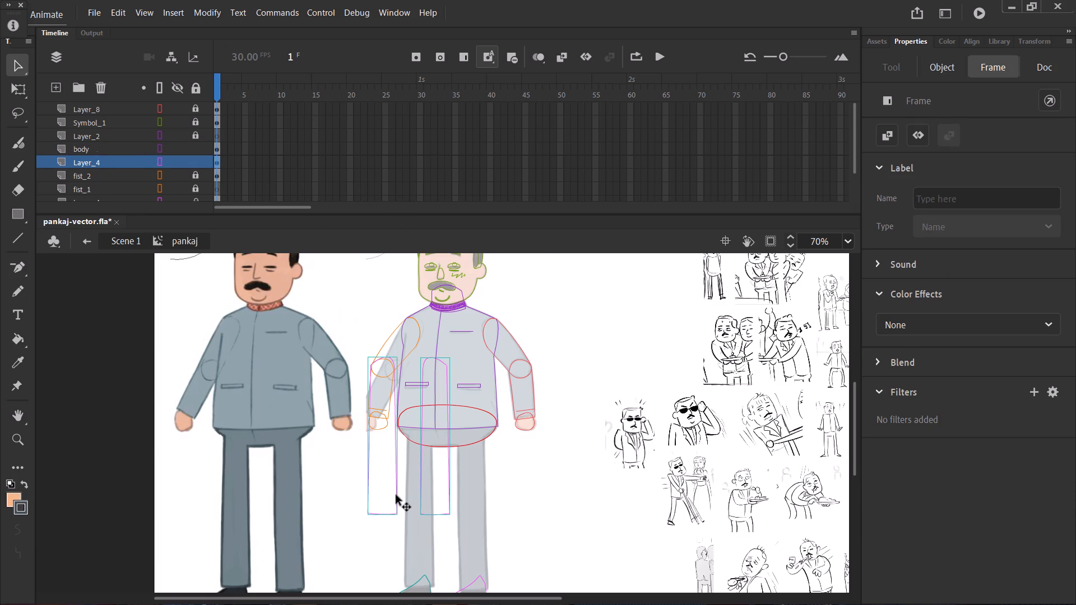
left_click_drag(397, 495, 434, 568)
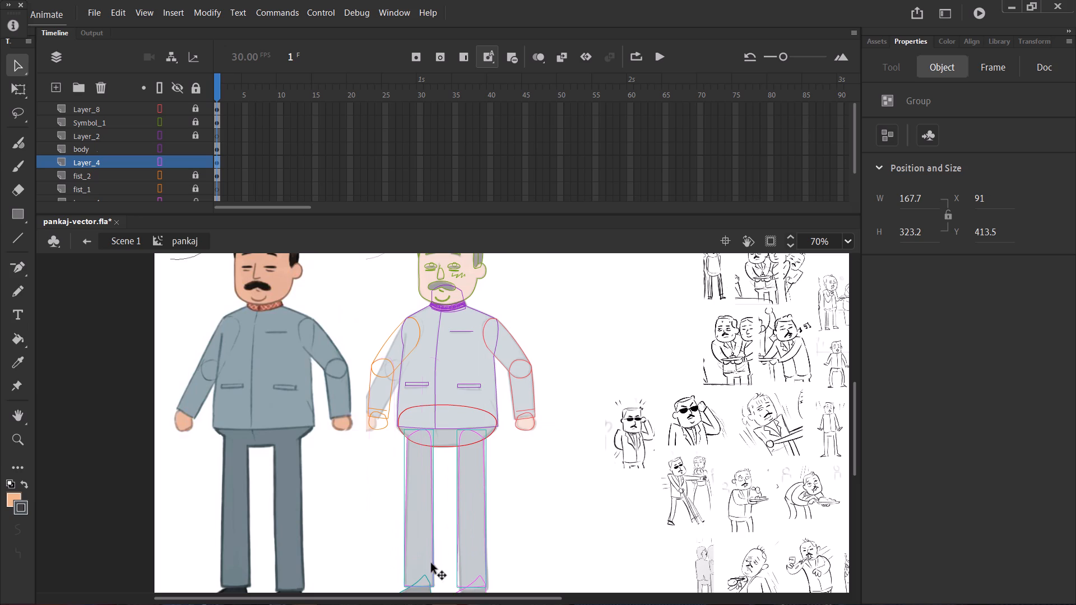
left_click(583, 494)
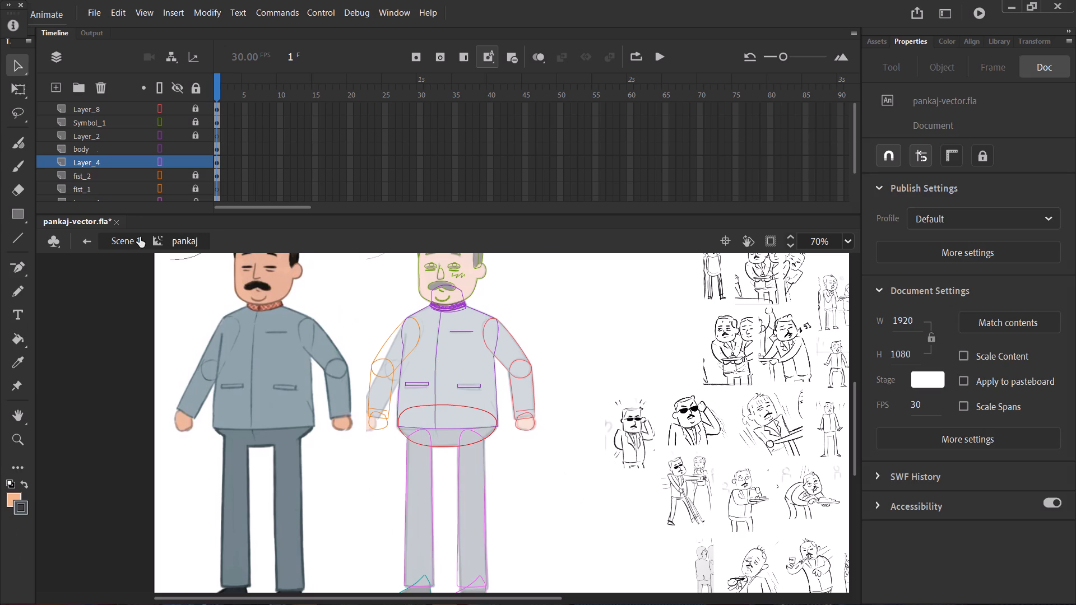
Return to Scene 1 and compare the vector character with the reference drawing from head to shoes.
left_click(126, 238)
left_click(596, 325)
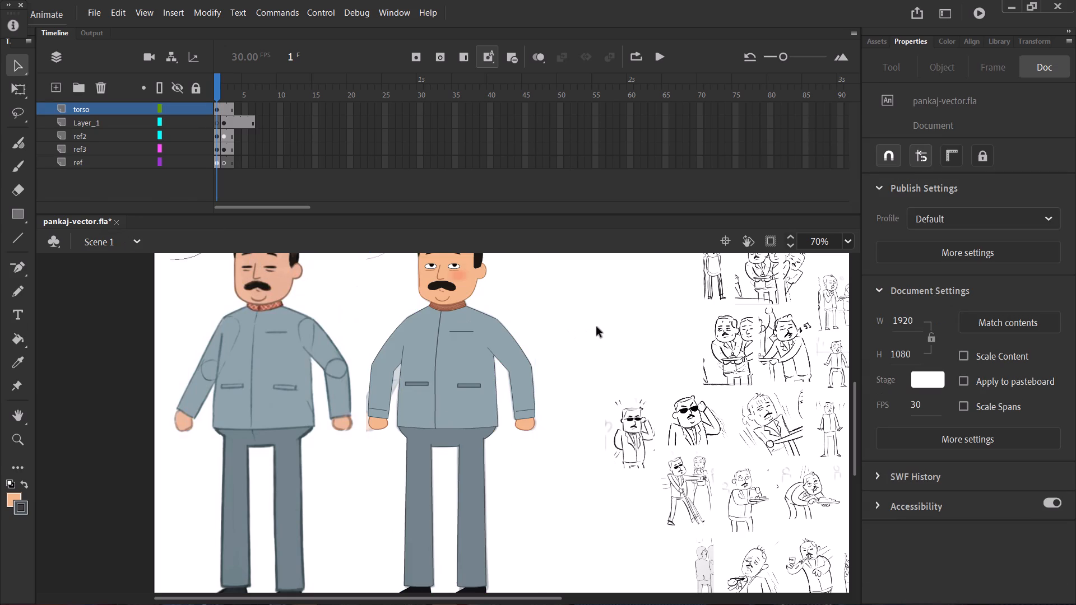
scroll(597, 339, "down", 2)
scroll(597, 339, "up", 2)
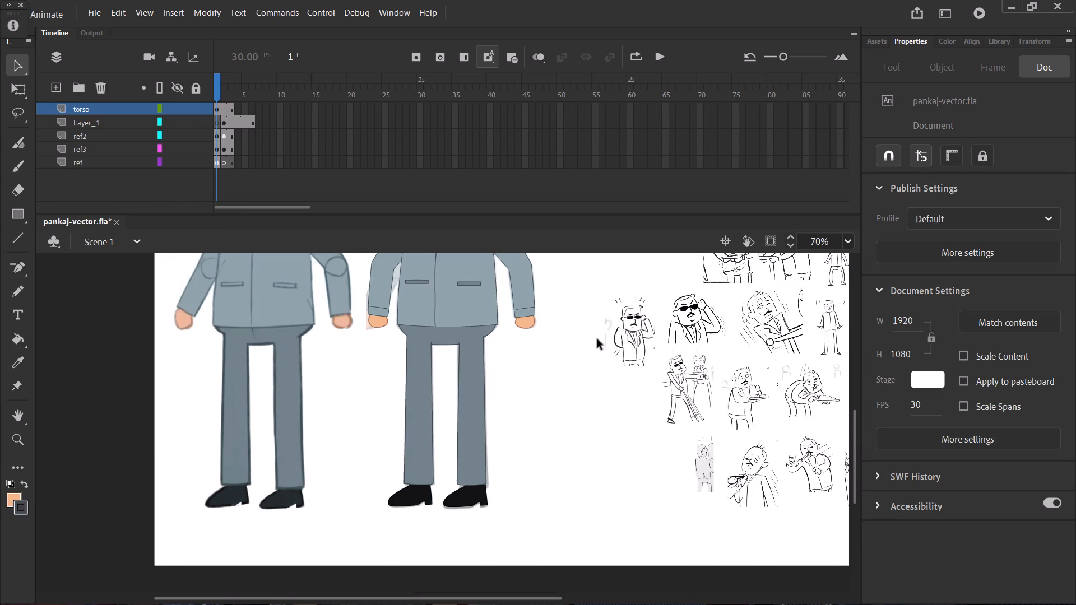
scroll(593, 387, "up", 2)
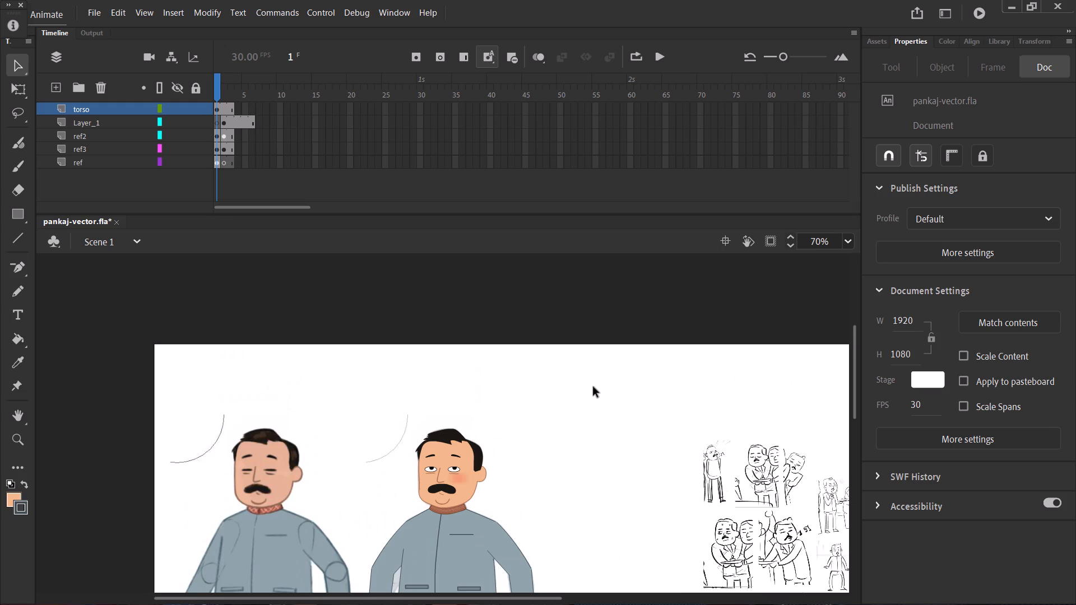
scroll(593, 387, "down", 3)
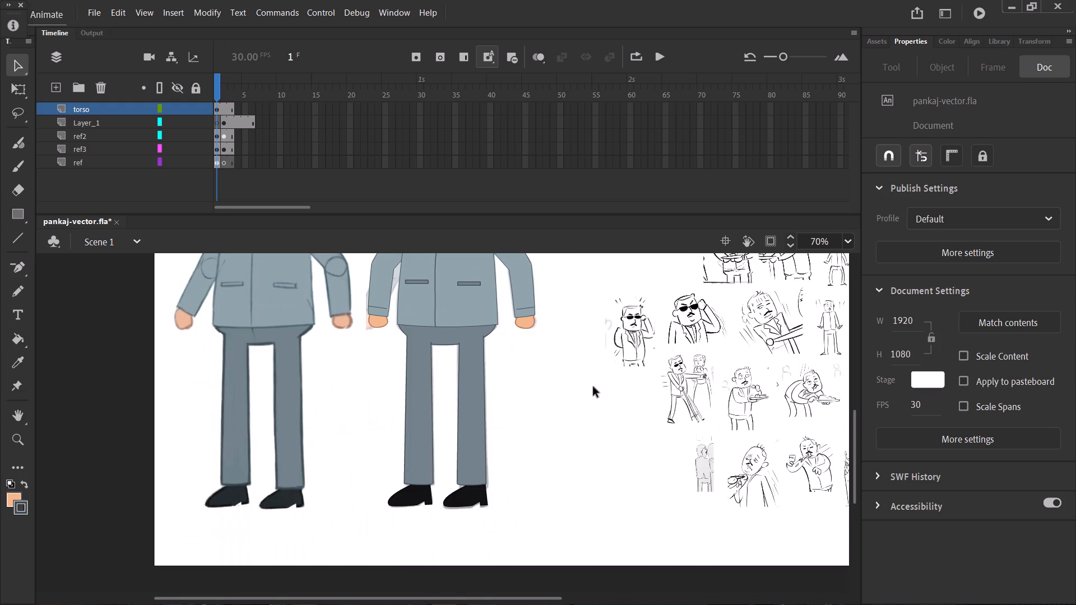
scroll(593, 387, "up", 2)
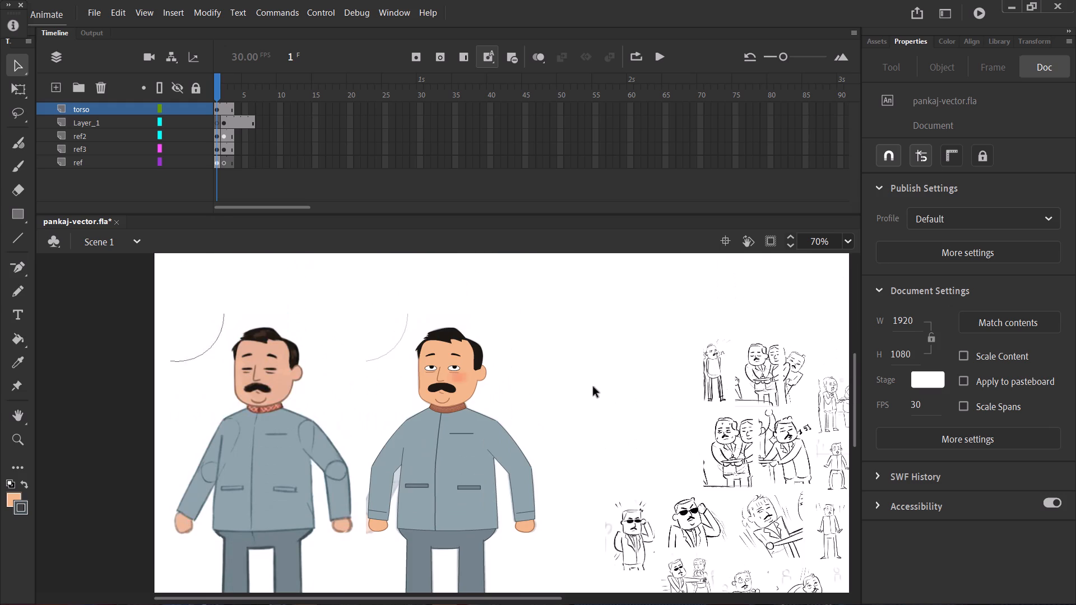
left_click(480, 375)
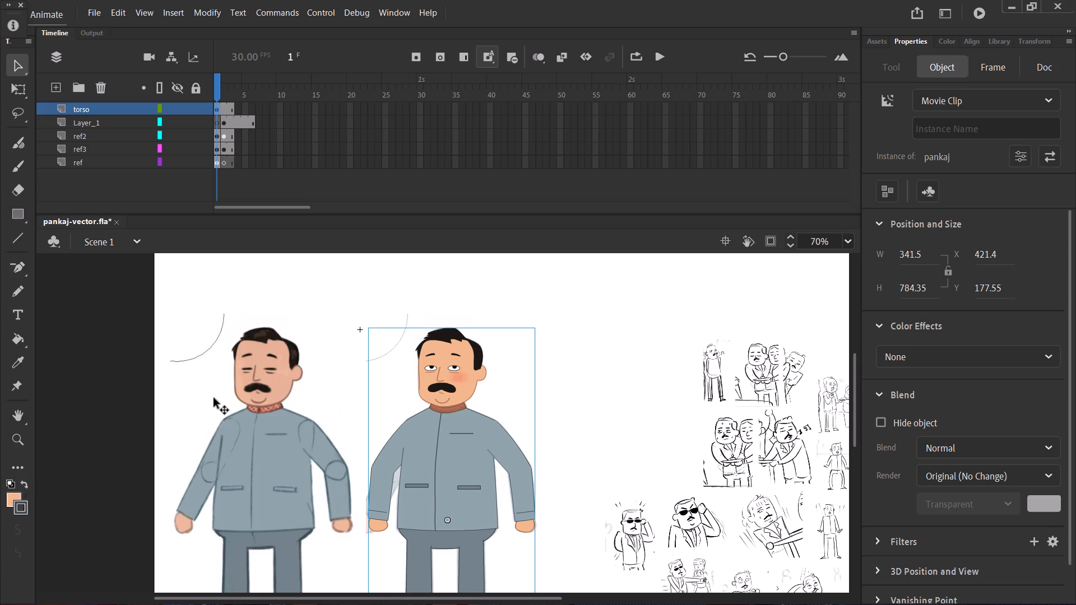
left_click(346, 275)
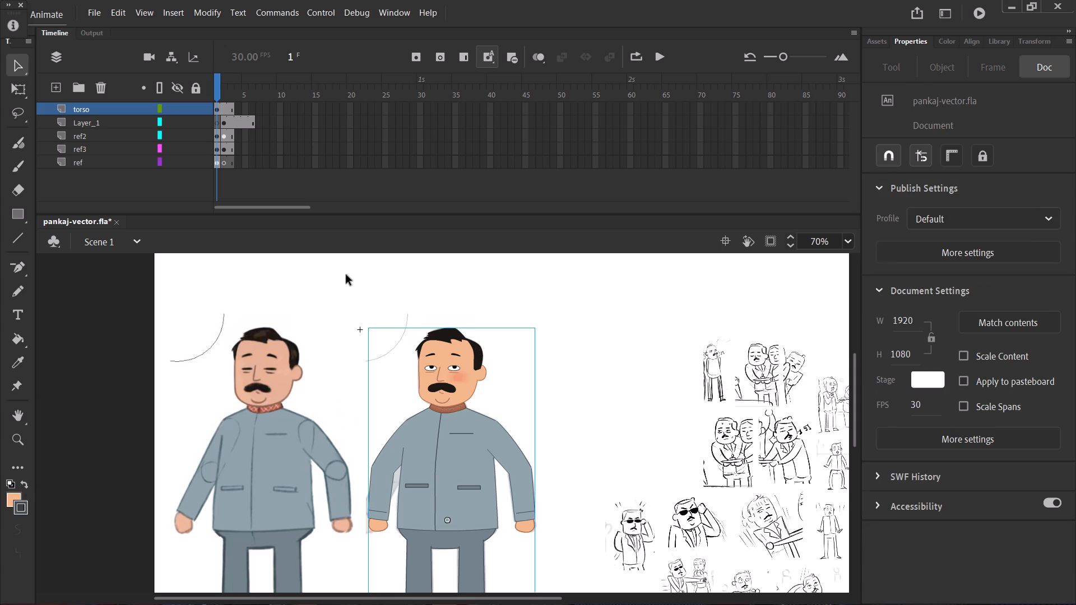
Unlock all layers in the pankaj symbol and turn off outline display both there and inside the head's Symbol 1.
double_click(447, 350)
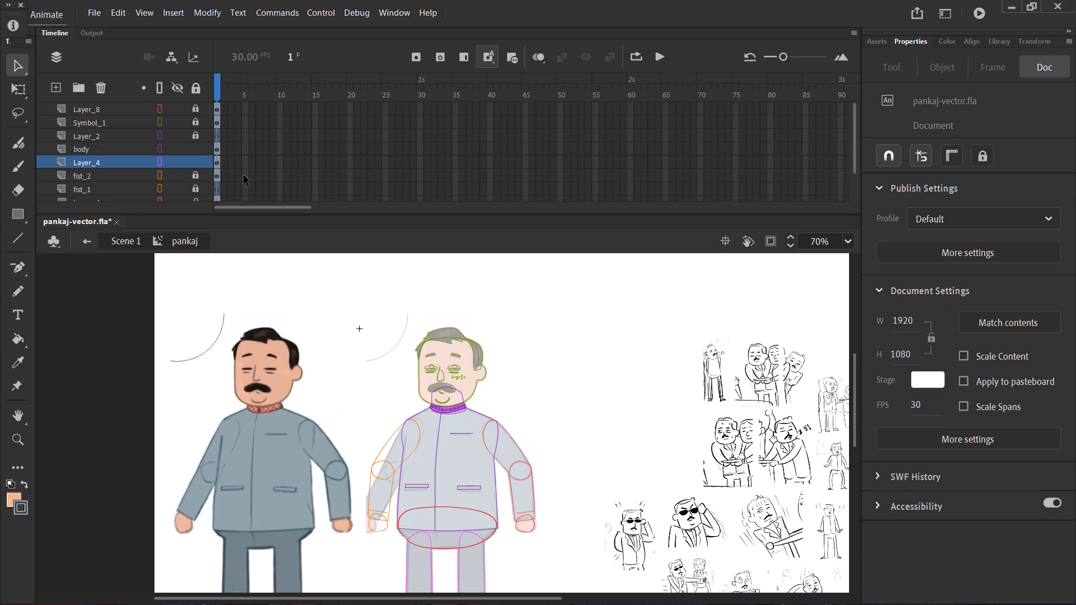
double_click(198, 84)
left_click(157, 87)
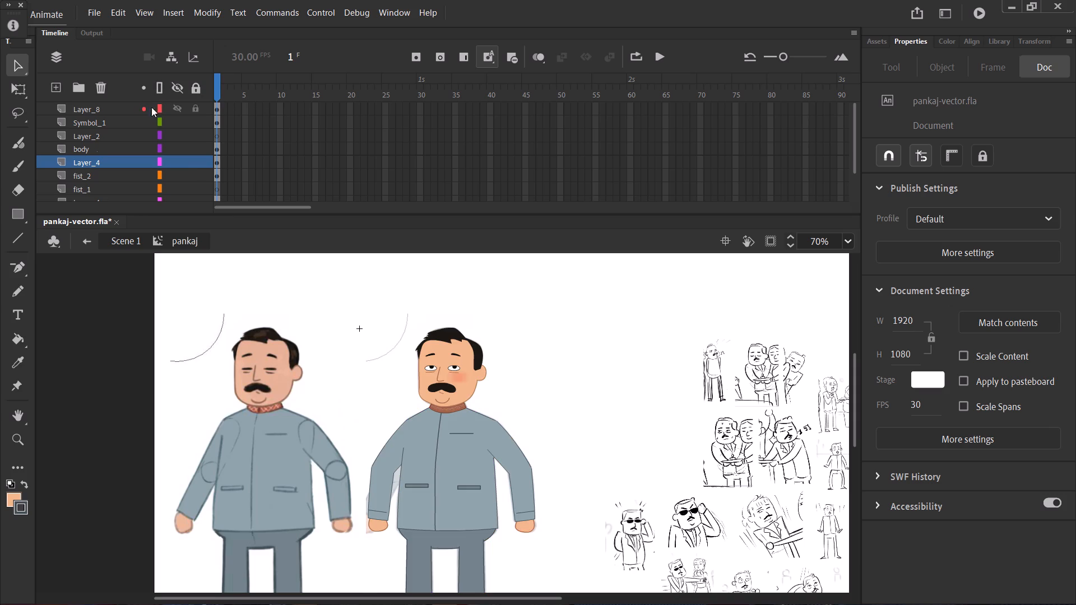
left_click(120, 119)
double_click(457, 346)
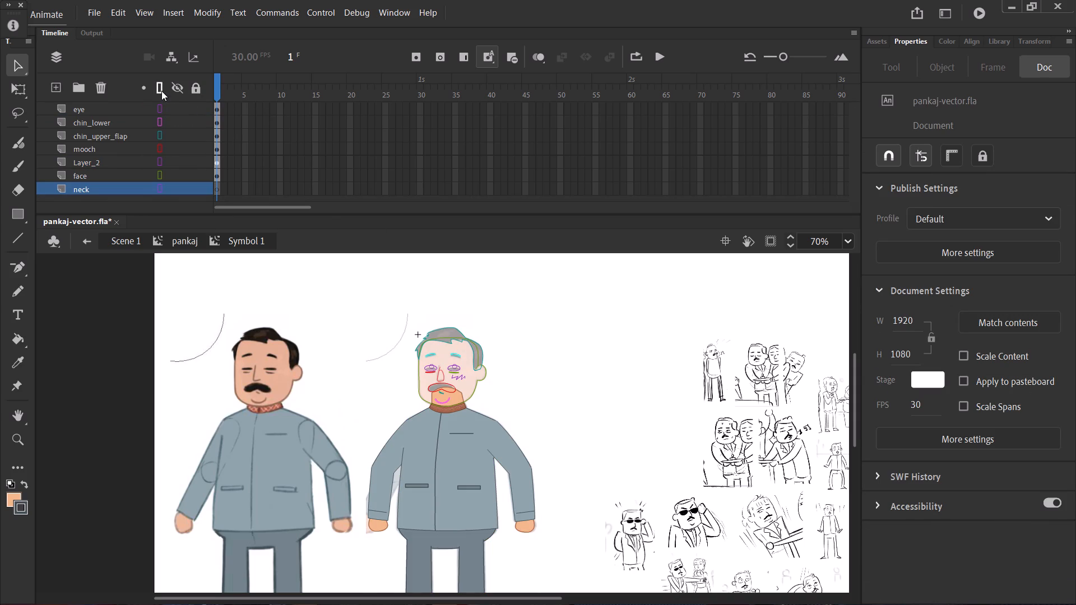
left_click(159, 83)
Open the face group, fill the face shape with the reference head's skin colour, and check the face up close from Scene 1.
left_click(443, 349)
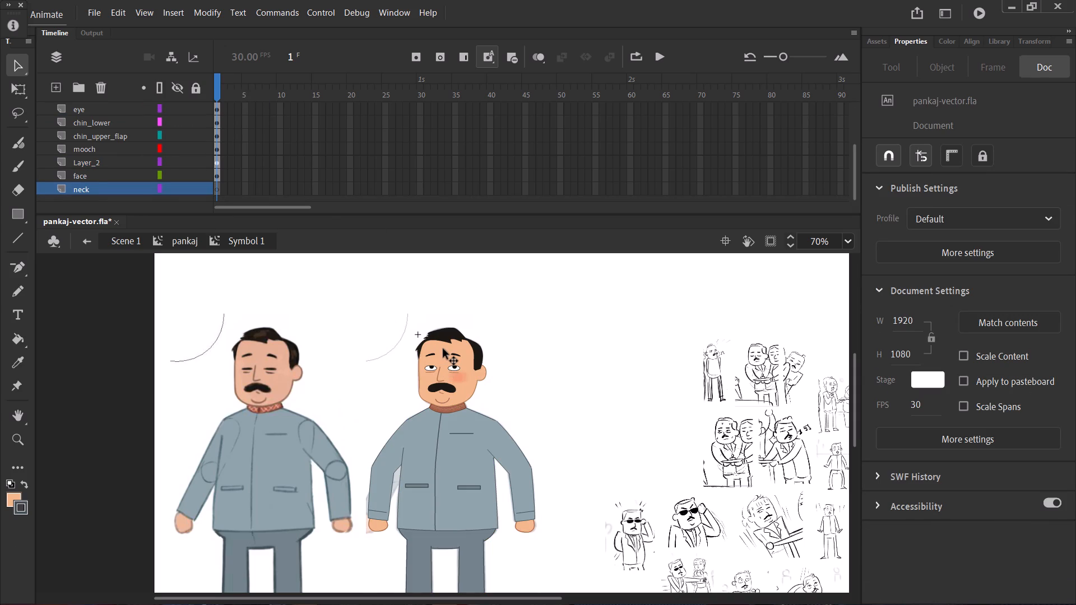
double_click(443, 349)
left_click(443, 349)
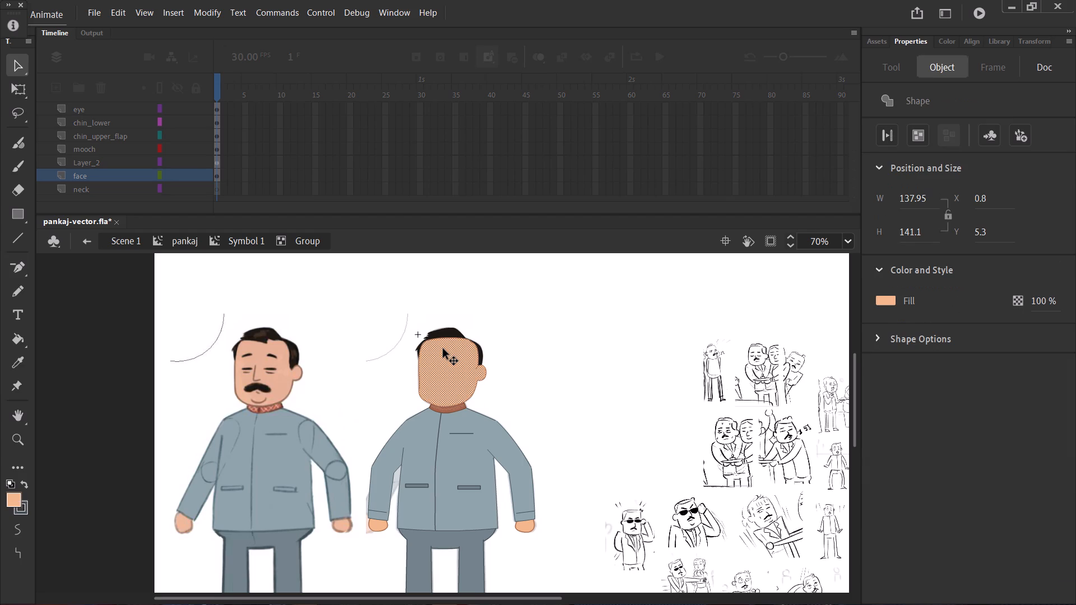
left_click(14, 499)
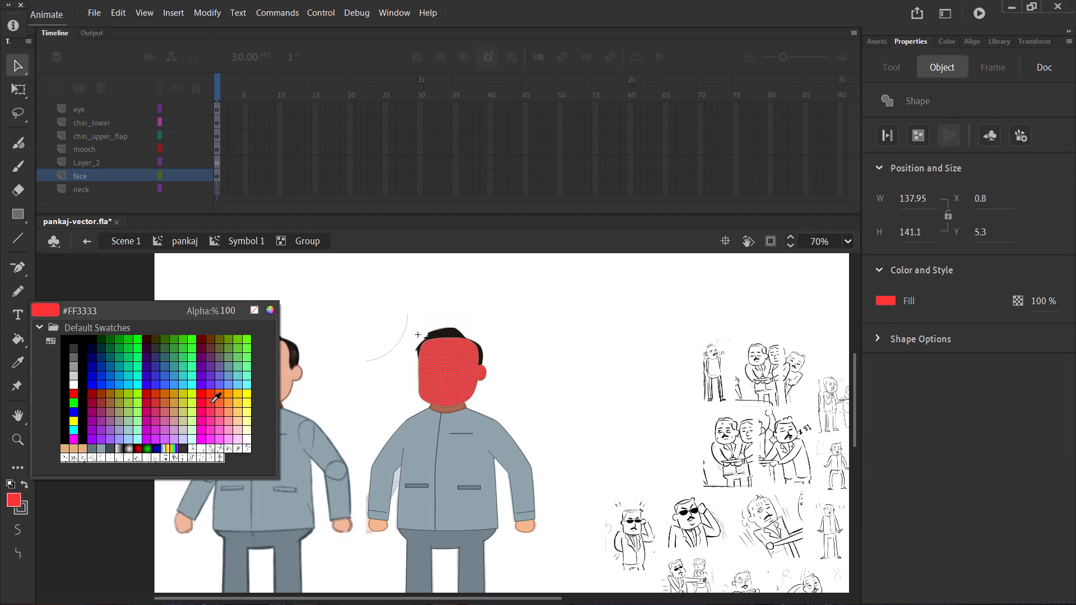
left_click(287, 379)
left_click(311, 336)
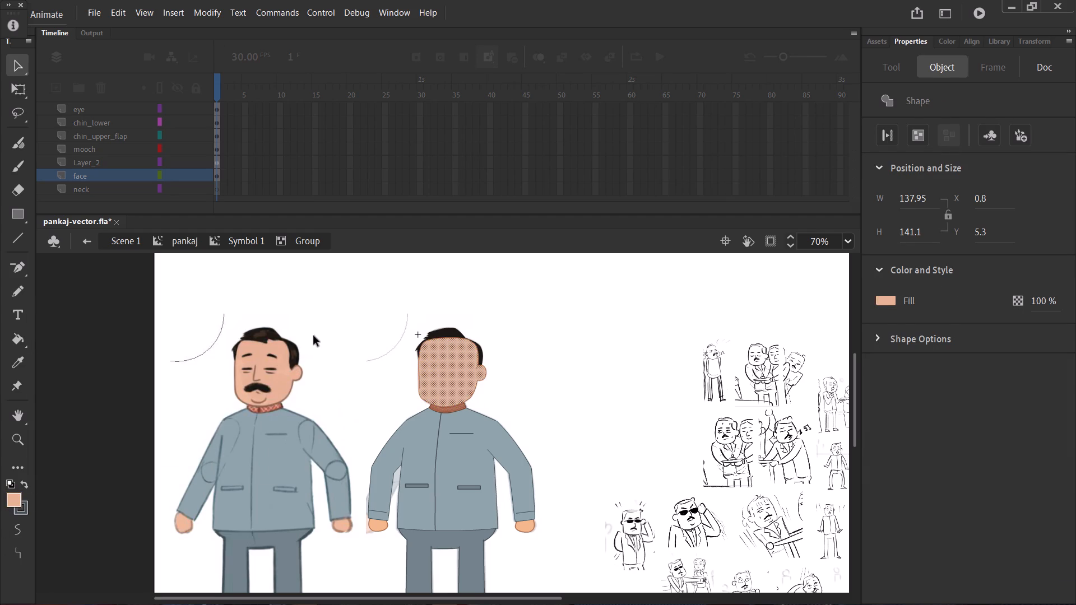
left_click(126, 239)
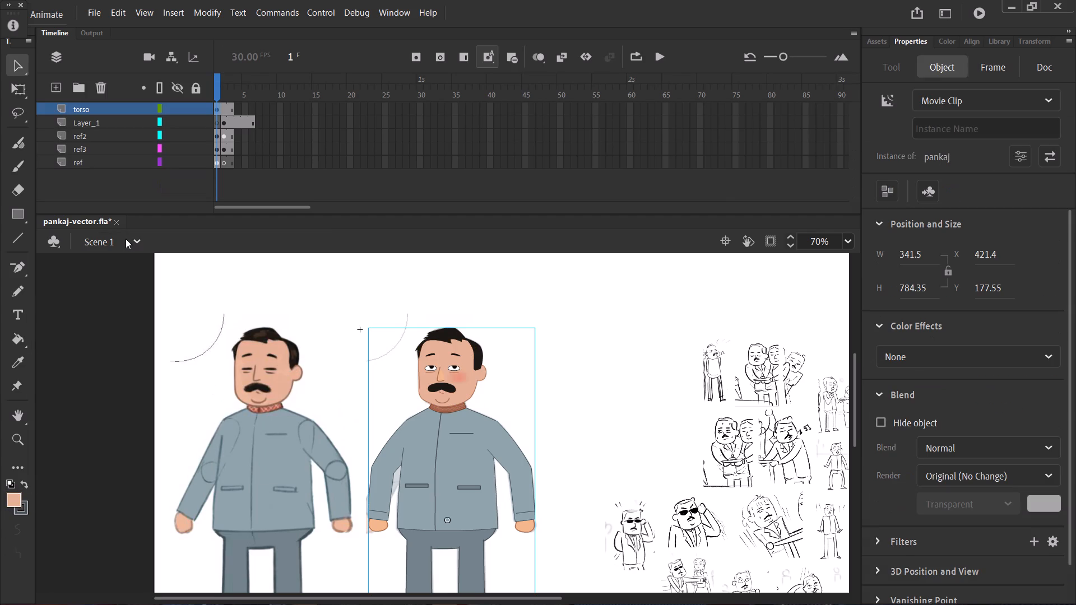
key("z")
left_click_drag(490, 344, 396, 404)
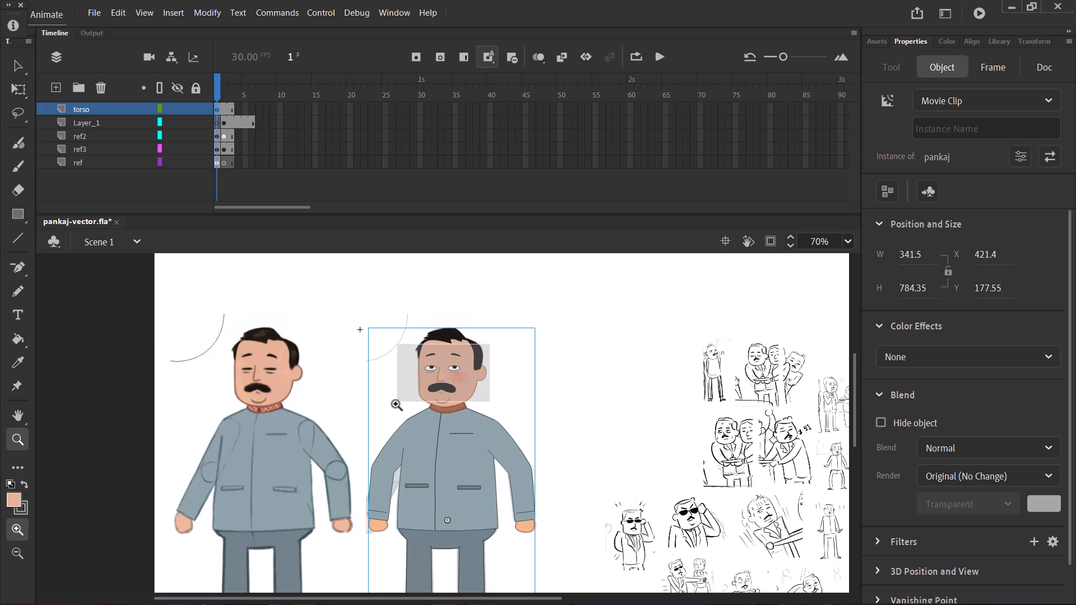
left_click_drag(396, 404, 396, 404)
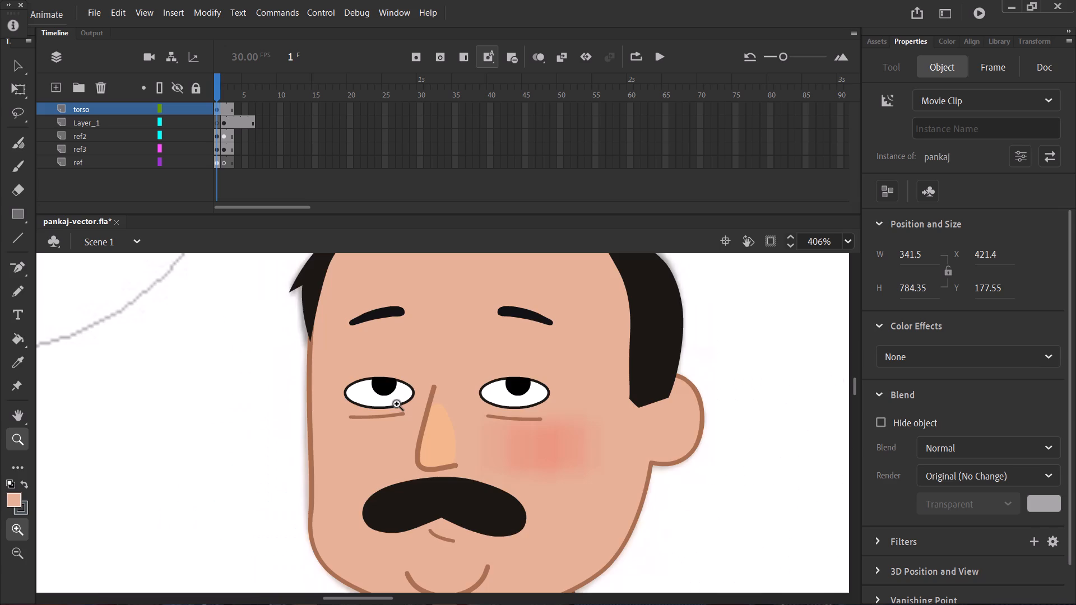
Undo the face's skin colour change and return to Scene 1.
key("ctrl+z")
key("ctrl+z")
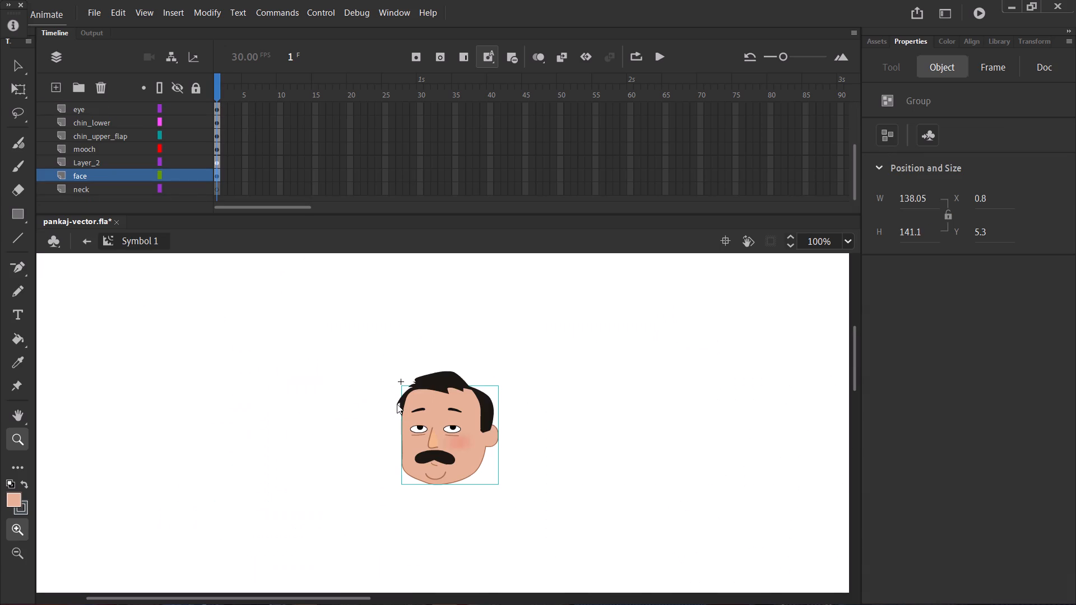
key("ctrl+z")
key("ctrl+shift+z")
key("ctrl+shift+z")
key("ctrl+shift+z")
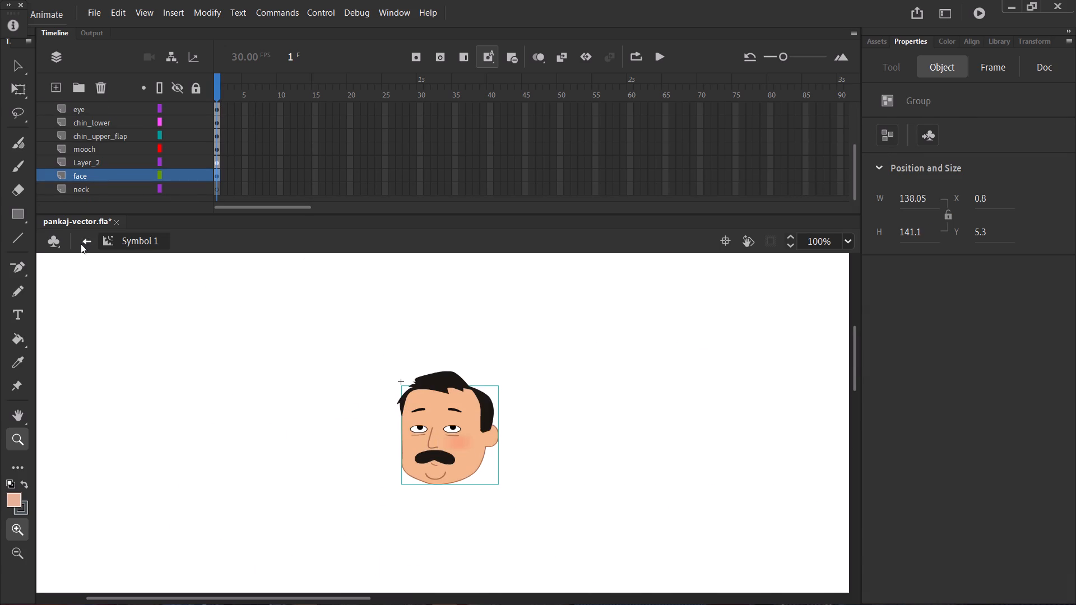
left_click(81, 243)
Reopen the face group inside Symbol 1 and set the face shape's fill to the skin colour sampled from the reference drawing's face.
key("v")
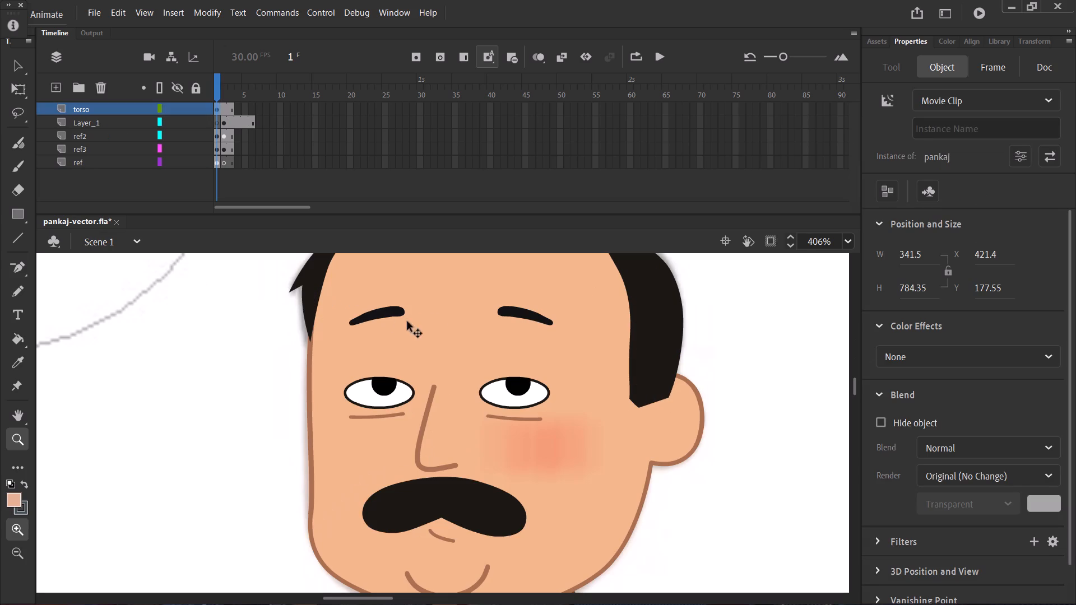
left_click(465, 288)
triple_click(465, 288)
left_click(465, 288)
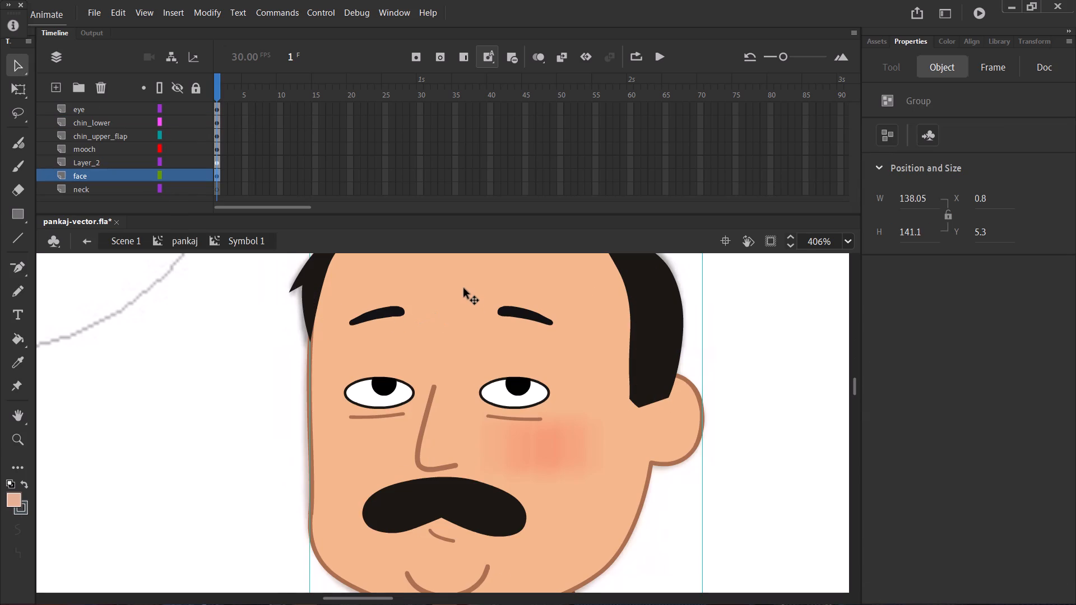
triple_click(466, 285)
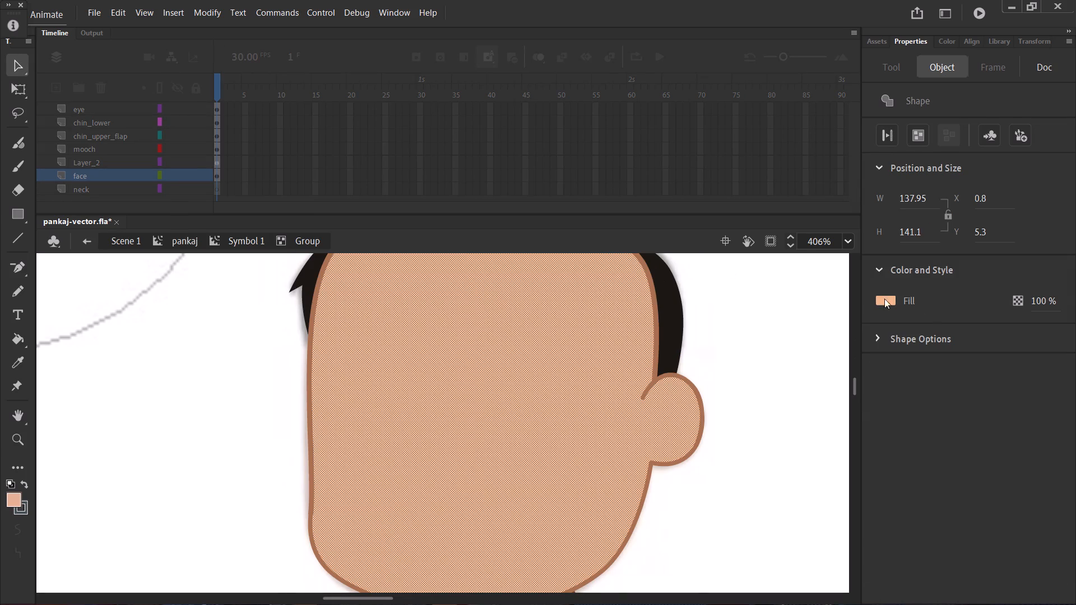
left_click(891, 297)
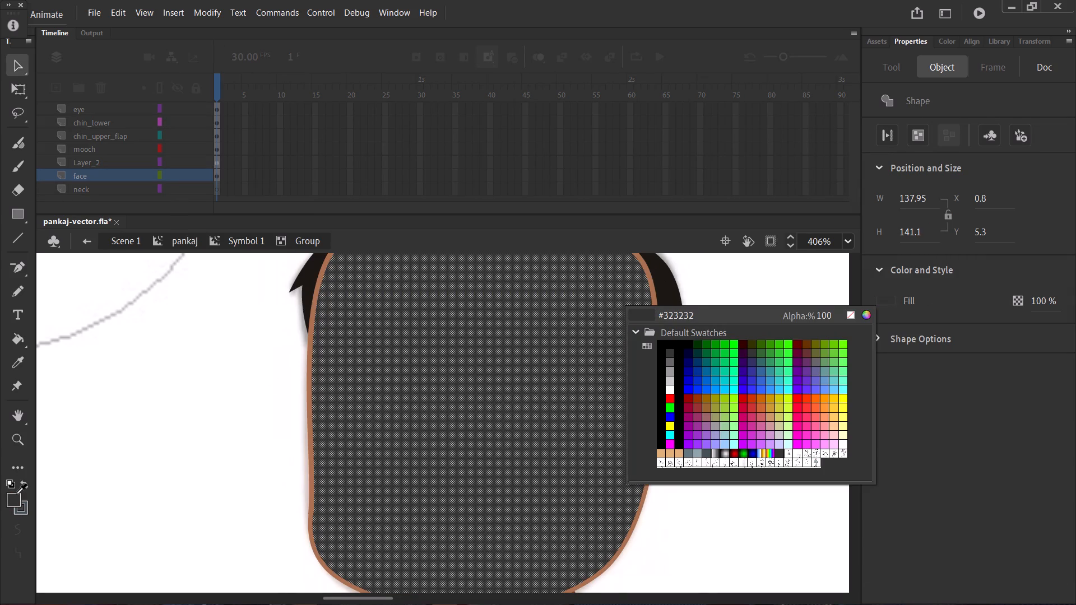
key("ctrl+minus")
key("ctrl+0")
key("ctrl+minus")
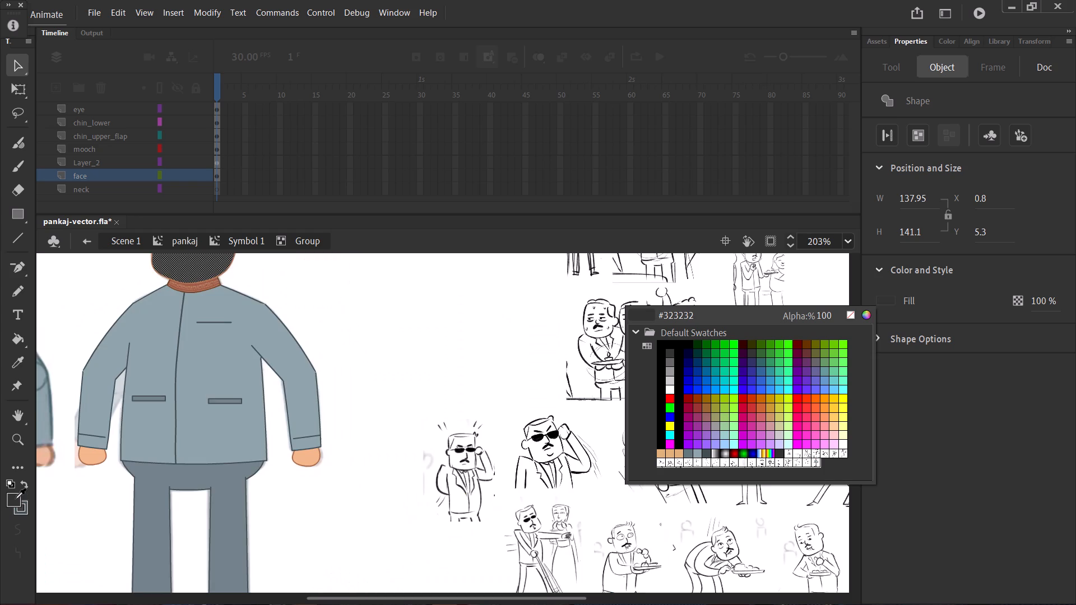
scroll(16, 499, "right", 6)
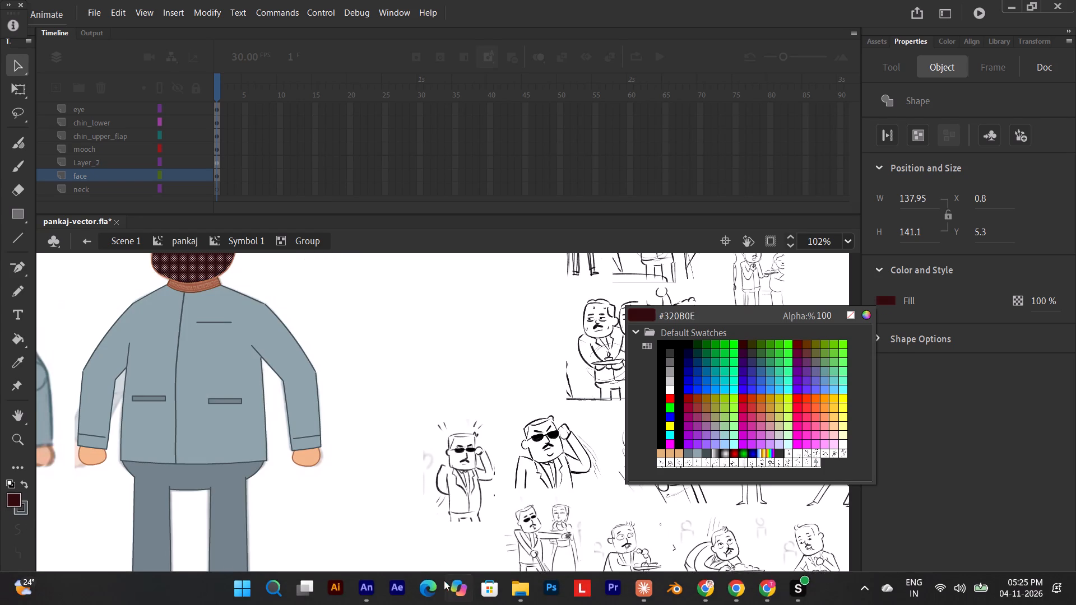
scroll(180, 350, "right", 6)
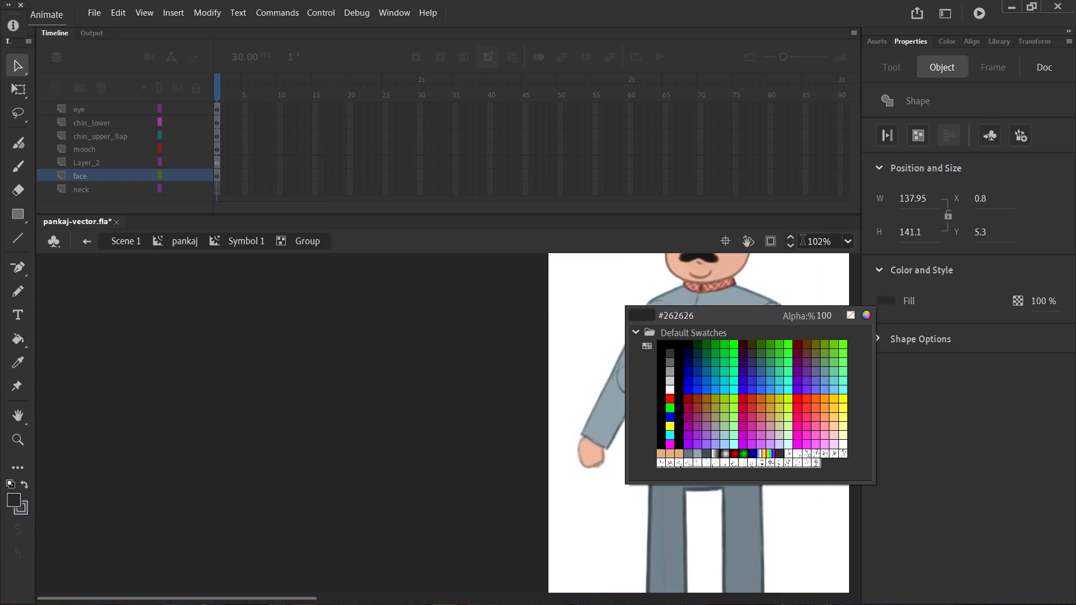
left_click(730, 266)
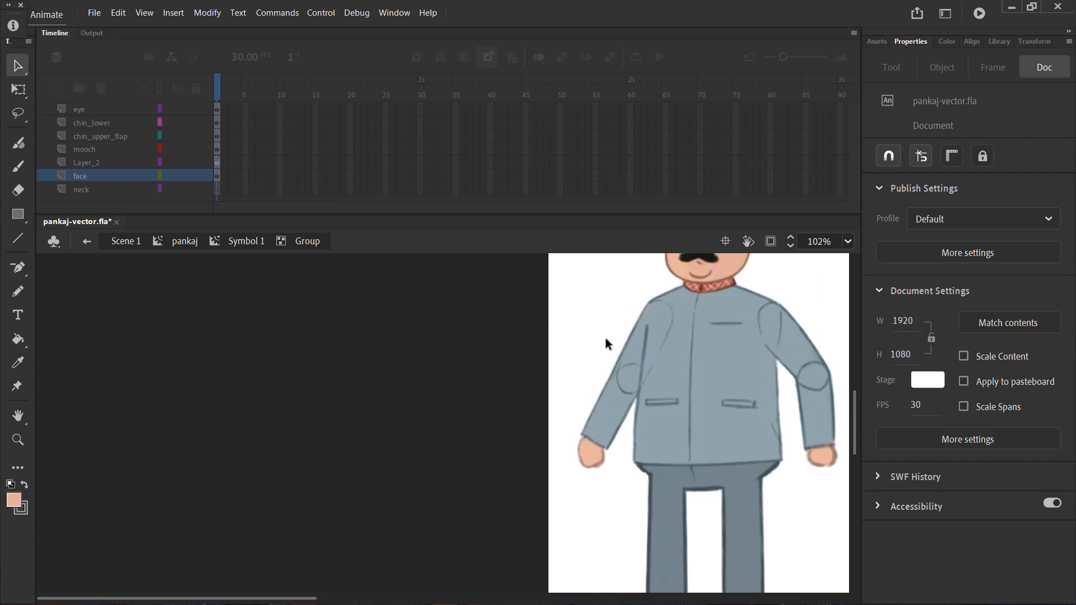
Reopen the face group inside the head's Symbol 1, set the face shape's fill to #EBBA9E, and return to Scene 1.
scroll(606, 339, "left", 2)
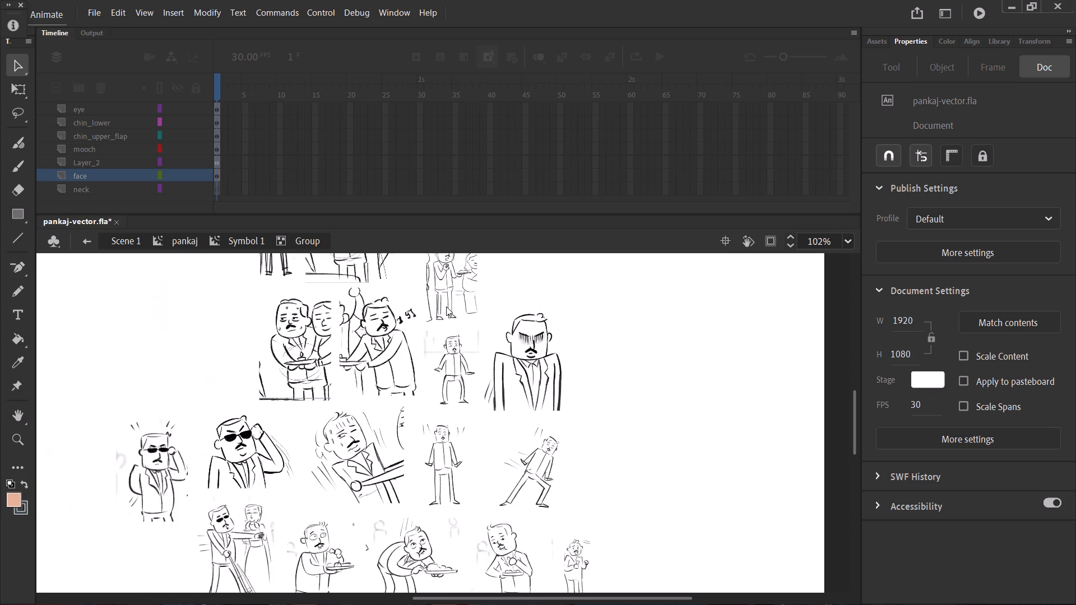
left_click(118, 240)
left_click(387, 377)
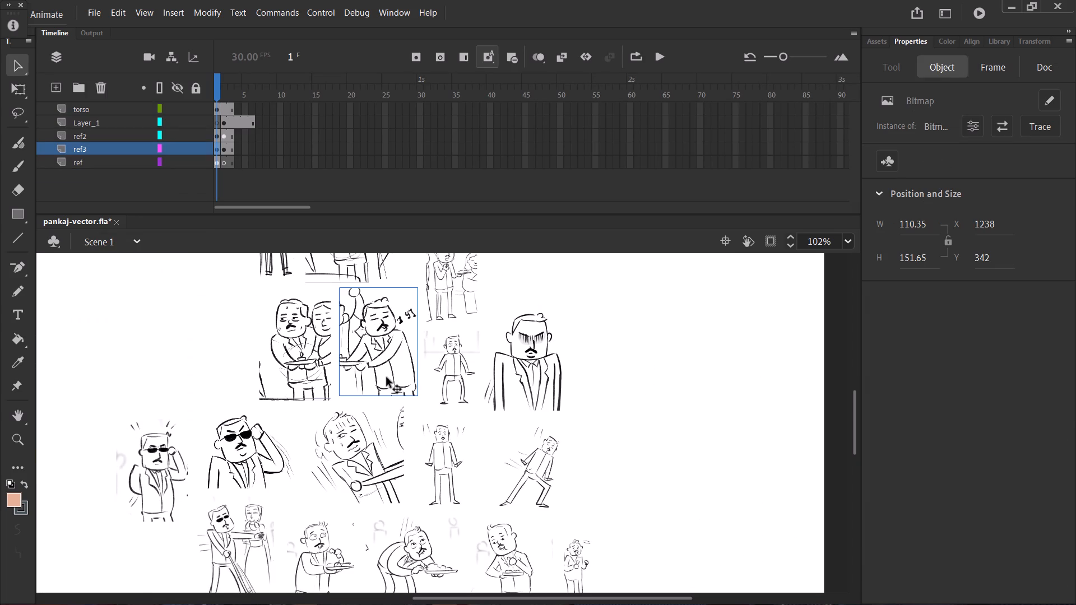
key("ctrl+minus")
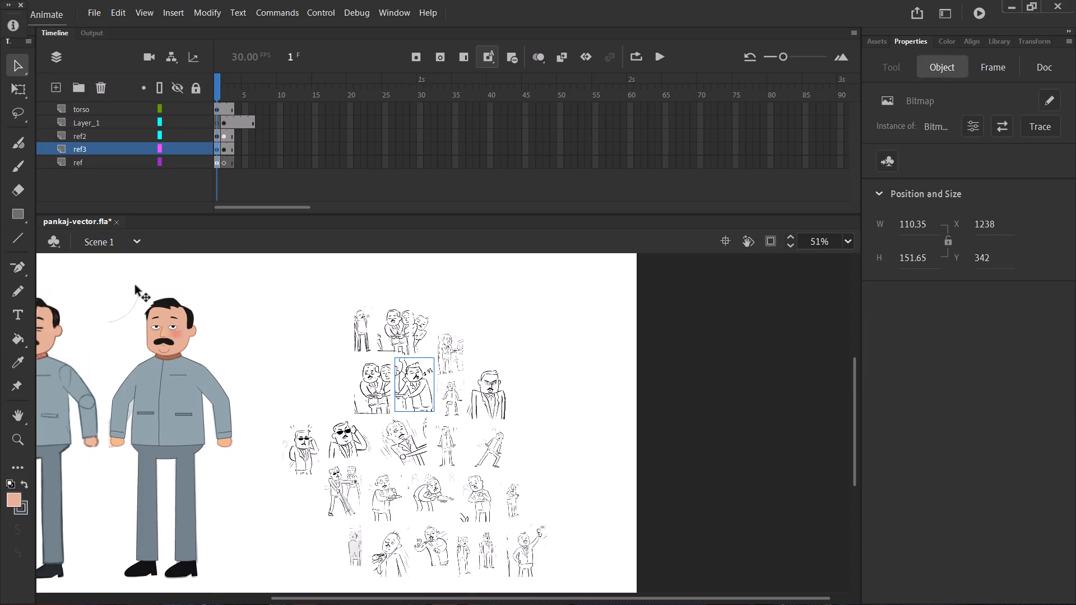
double_click(179, 315)
triple_click(179, 315)
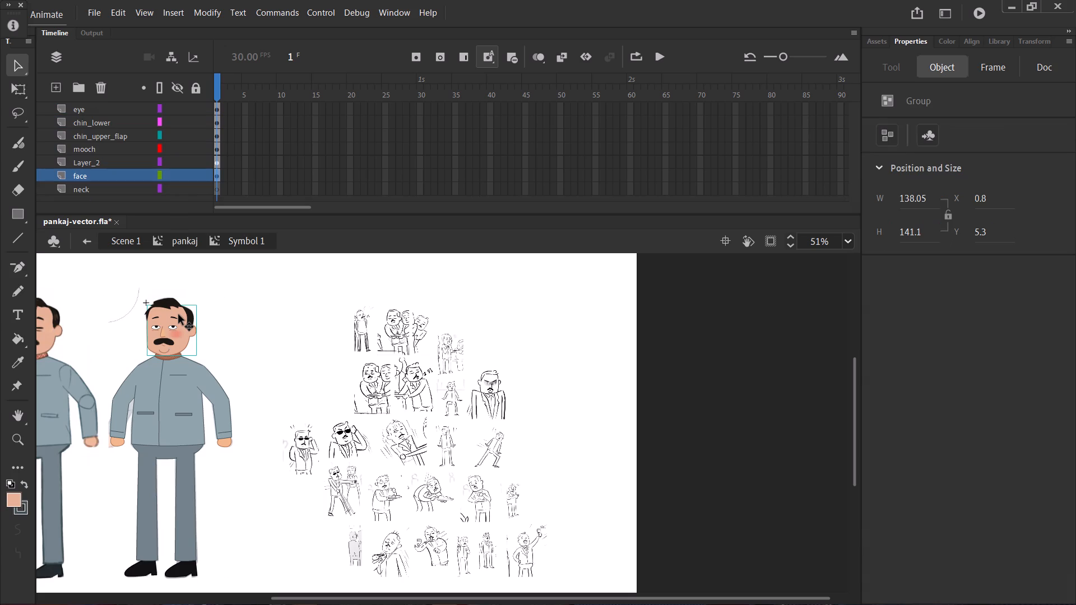
triple_click(173, 313)
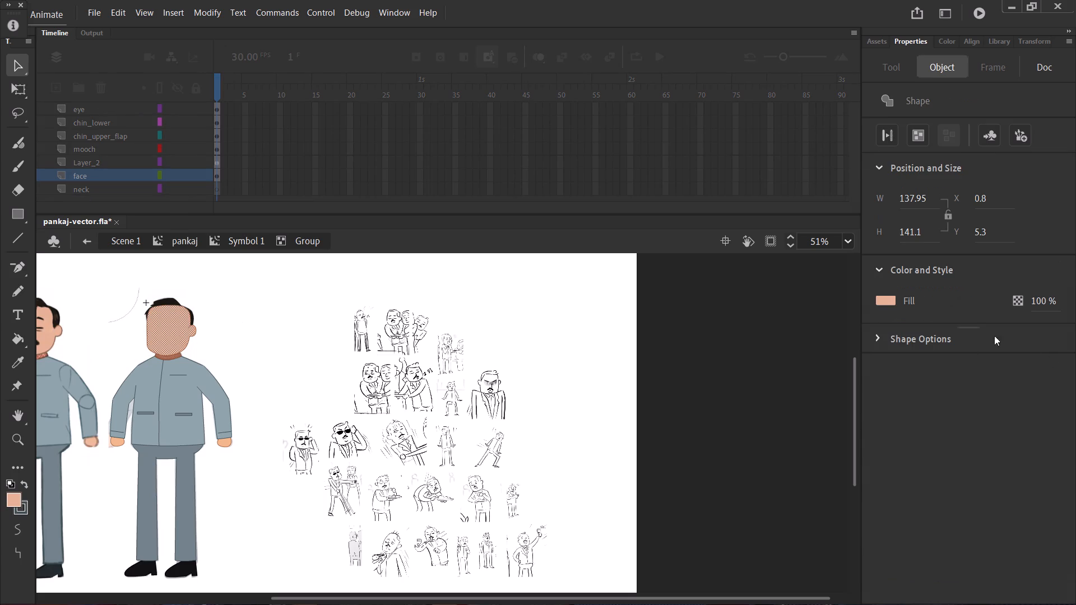
left_click(880, 300)
left_click(868, 313)
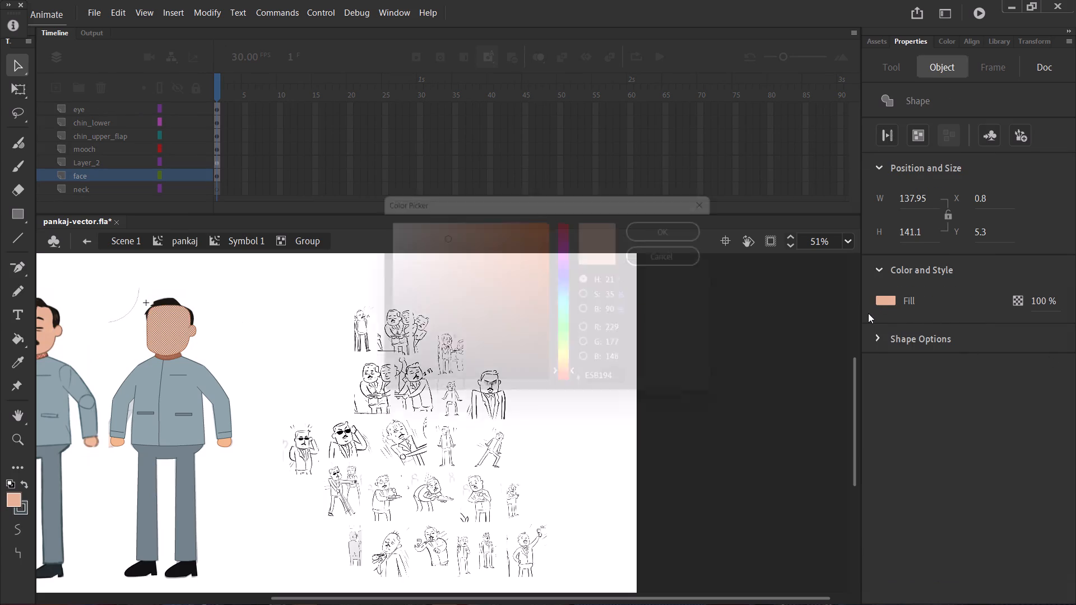
left_click_drag(442, 231, 435, 229)
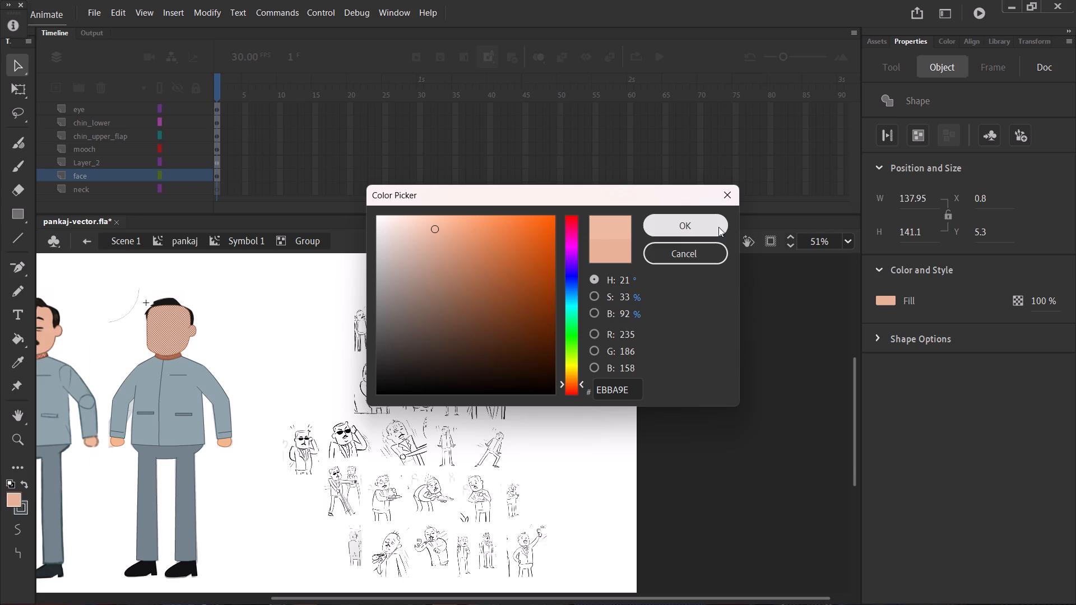
left_click(718, 227)
left_click(254, 315)
left_click(126, 241)
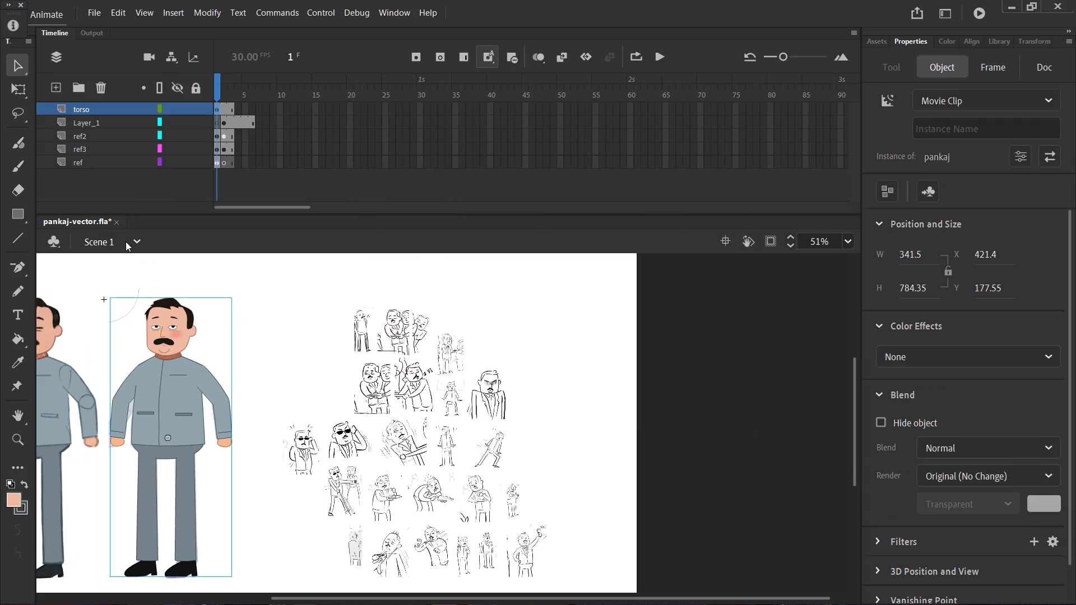
Compare the vector character's face colour with the reference drawing, both up close and at full-figure view.
left_click(268, 325)
key("h")
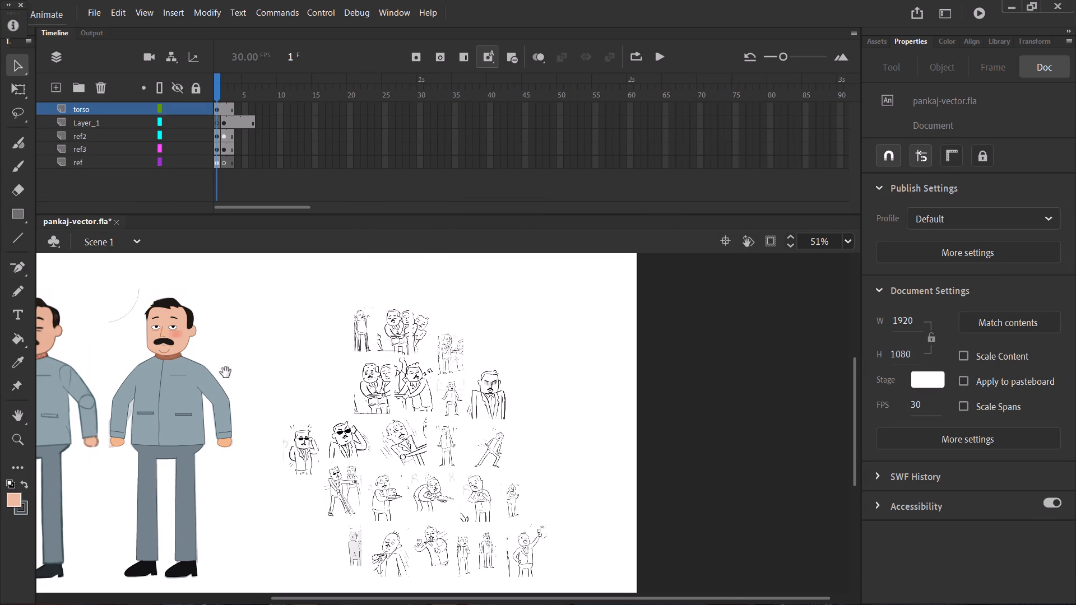
left_click_drag(228, 373, 327, 370)
key("z")
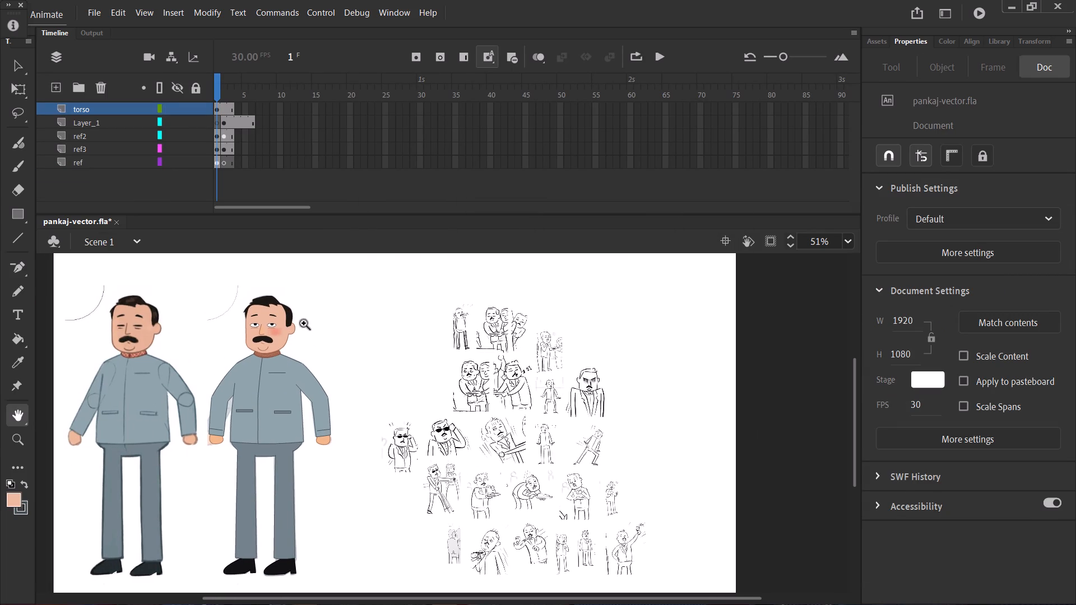
left_click_drag(307, 282, 116, 385)
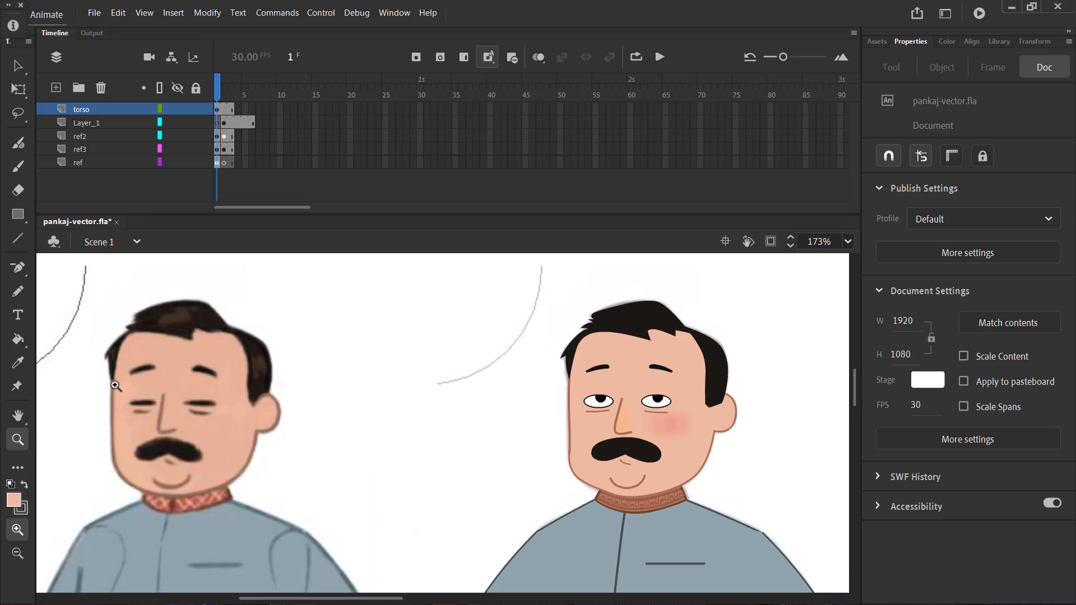
left_click_drag(748, 305, 539, 509)
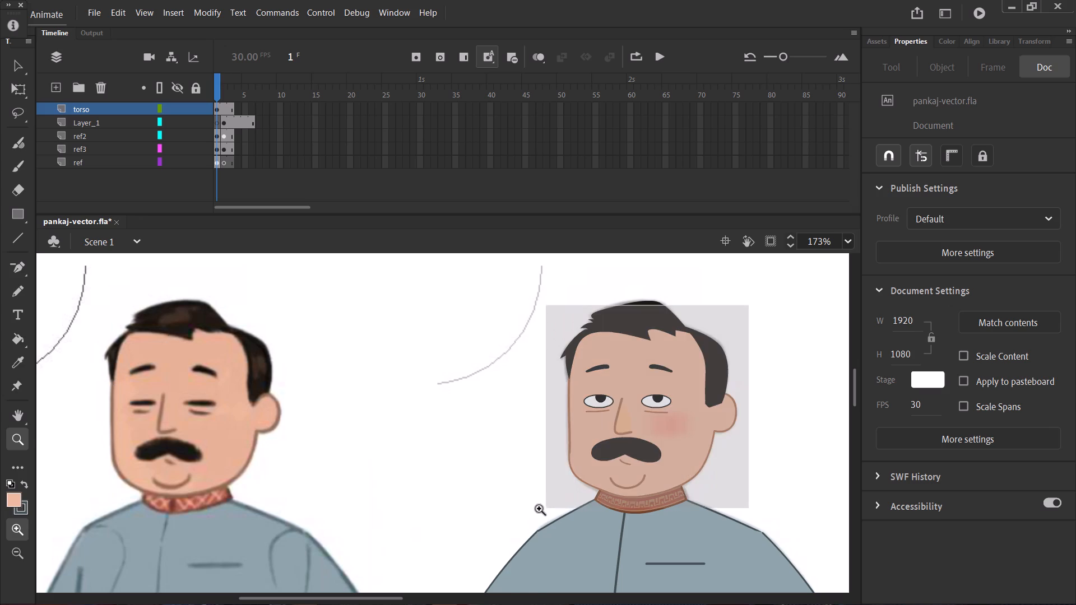
left_click_drag(539, 509, 537, 510)
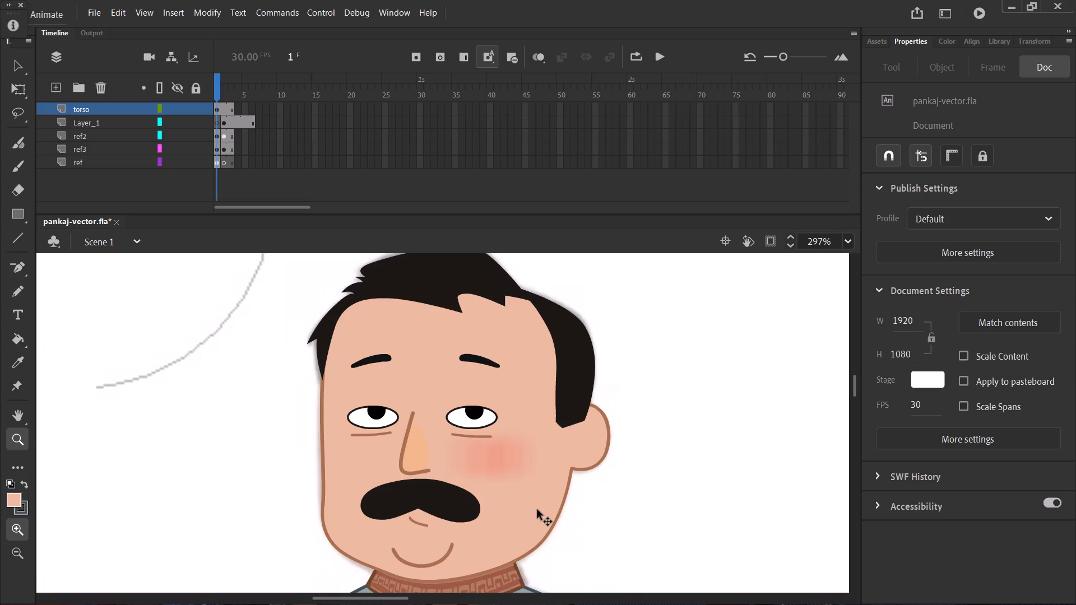
key("ctrl+minus")
key("ctrl+minus")
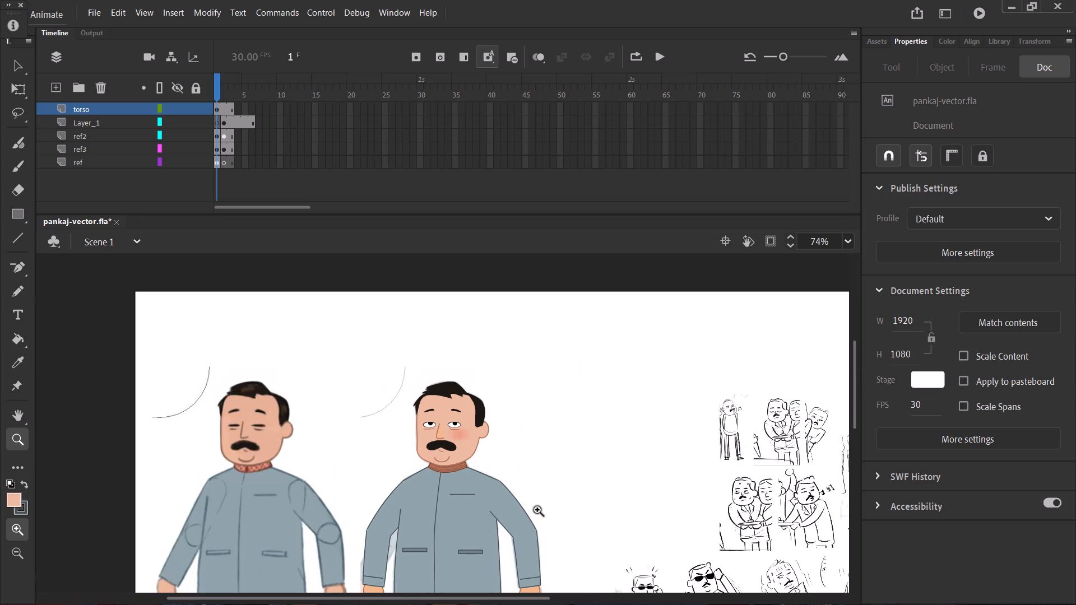
key("h")
left_click_drag(442, 457, 418, 283)
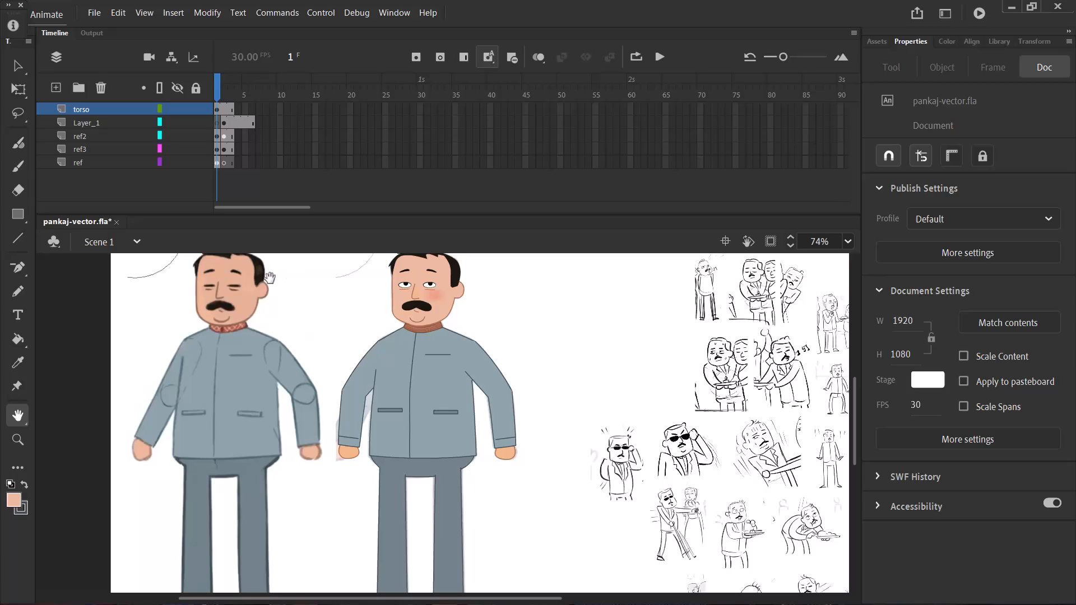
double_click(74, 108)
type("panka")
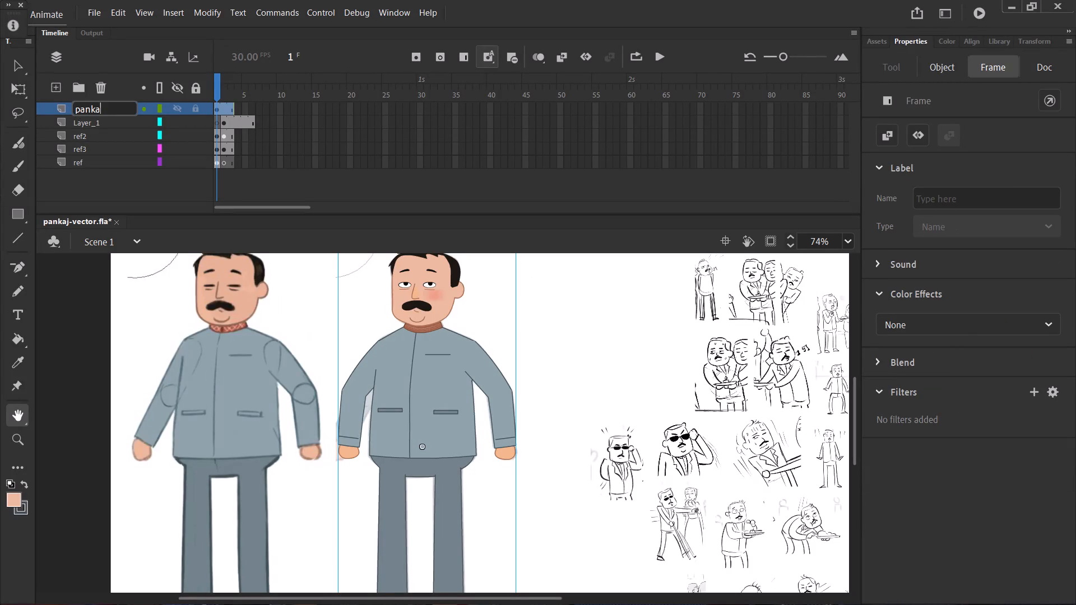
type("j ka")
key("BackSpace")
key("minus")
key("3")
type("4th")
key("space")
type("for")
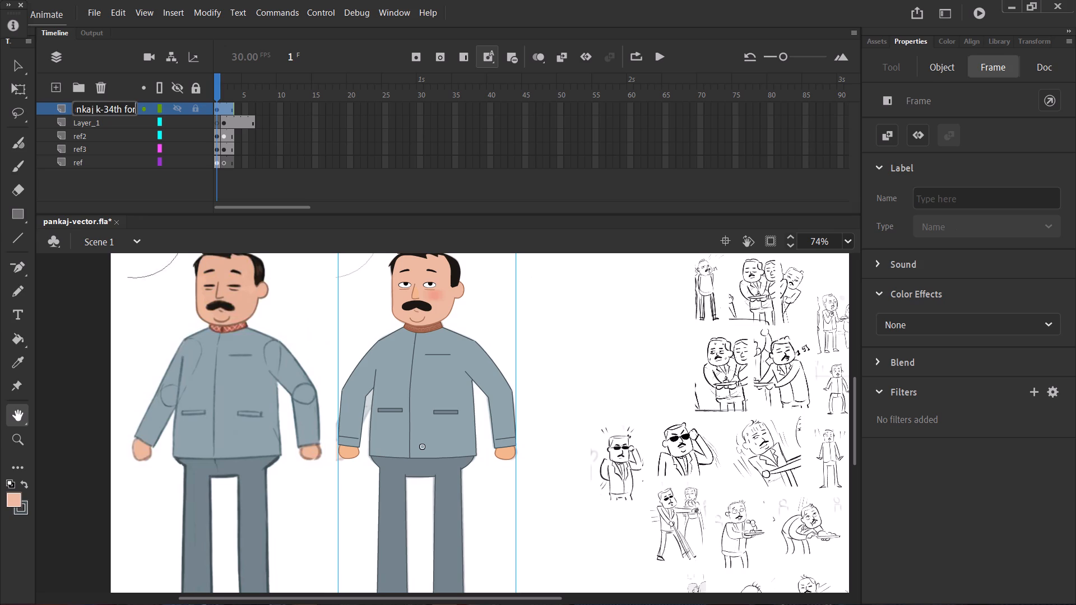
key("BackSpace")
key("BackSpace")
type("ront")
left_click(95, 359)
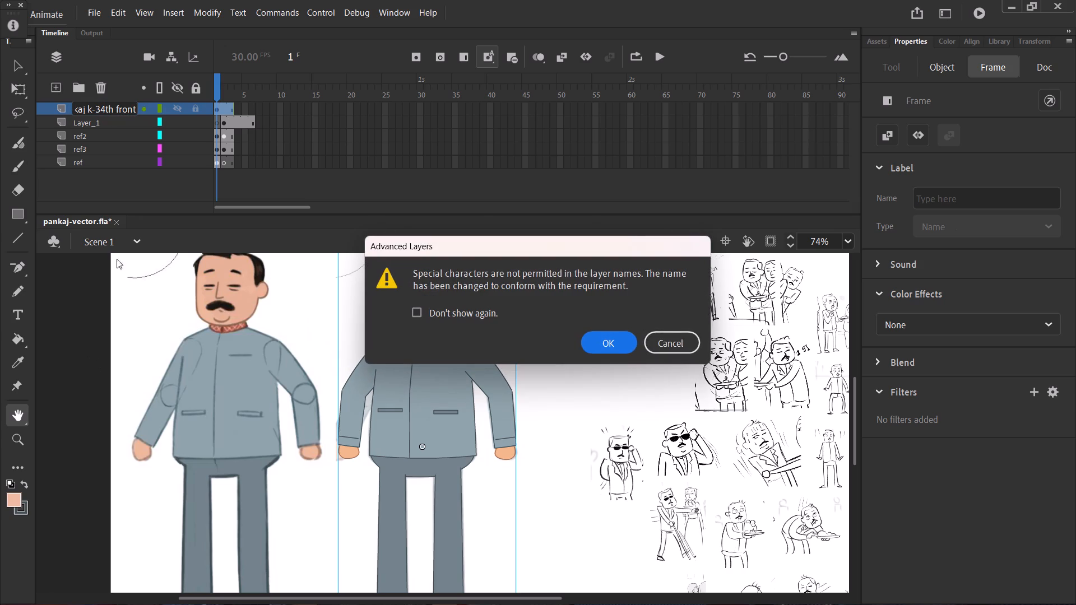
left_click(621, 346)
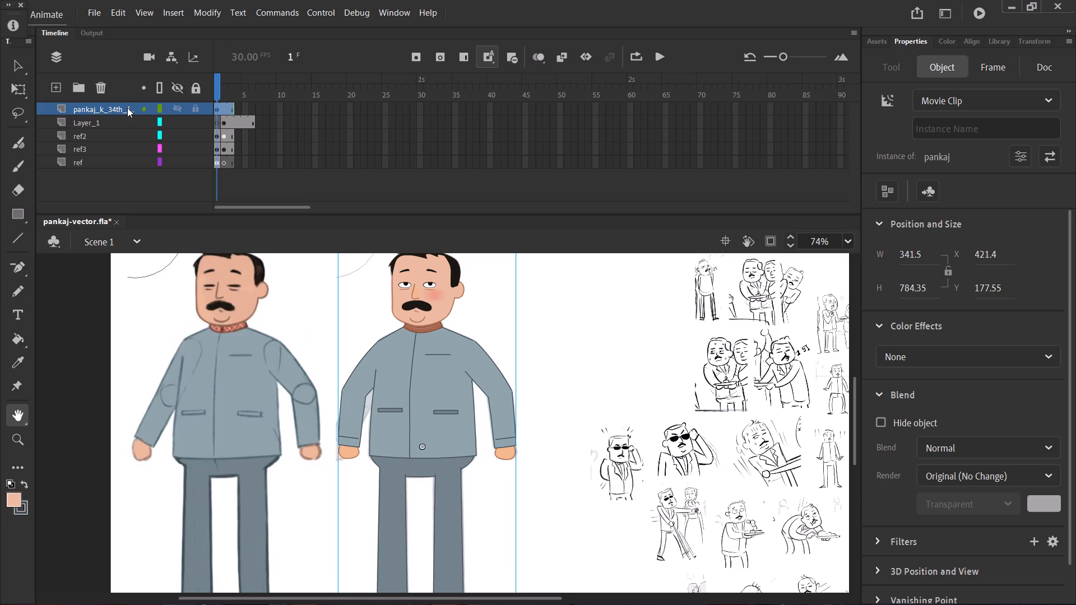
Rename the character's top layer in Scene 1 as "pk-3/4th f", accepting the adjustment for special characters.
double_click(118, 110)
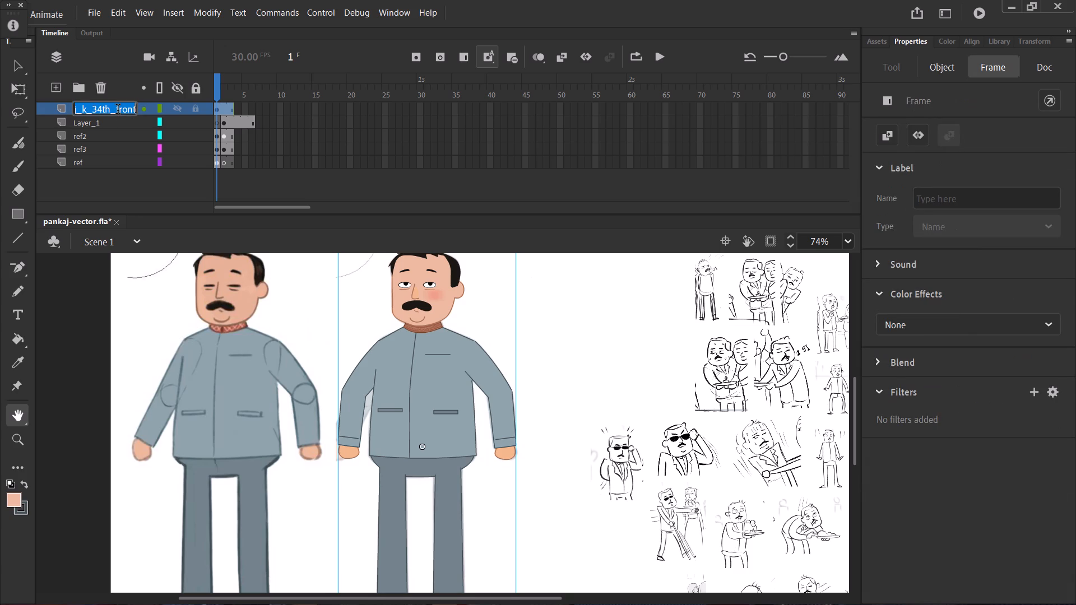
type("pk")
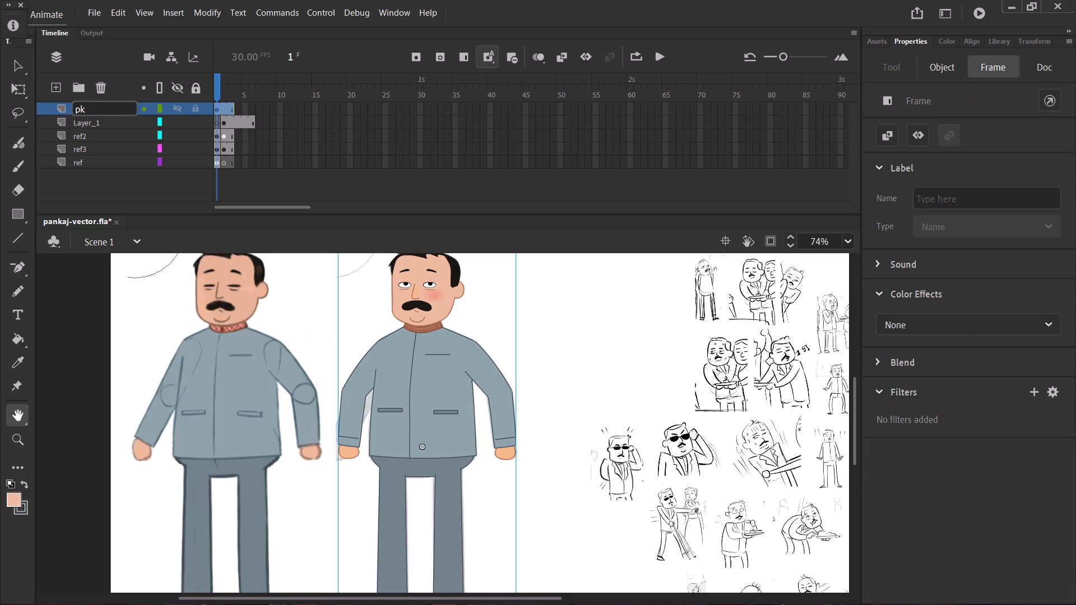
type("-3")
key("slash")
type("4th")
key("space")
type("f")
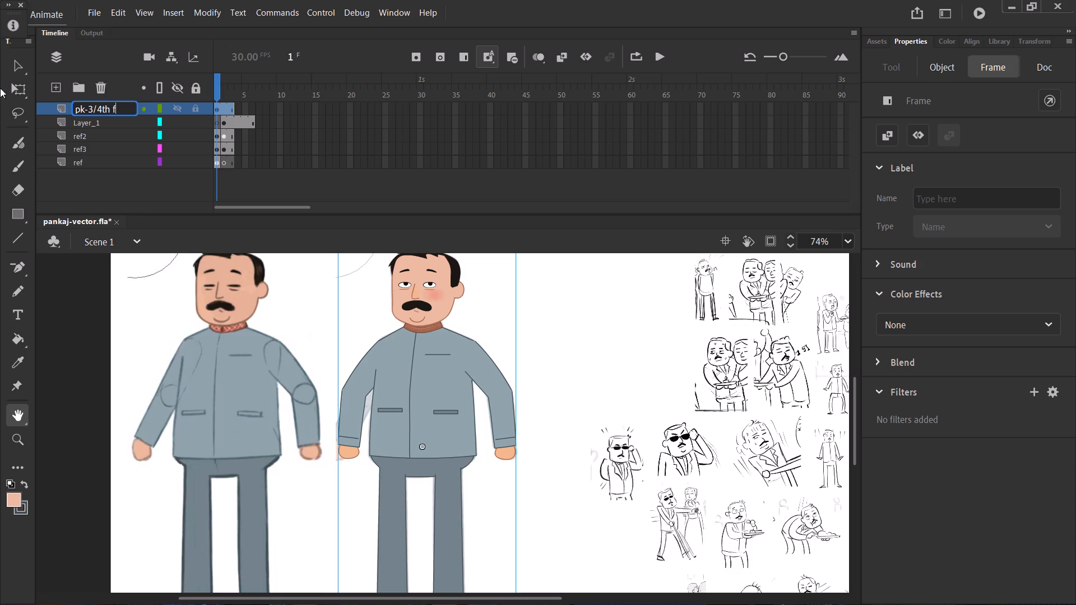
left_click(151, 187)
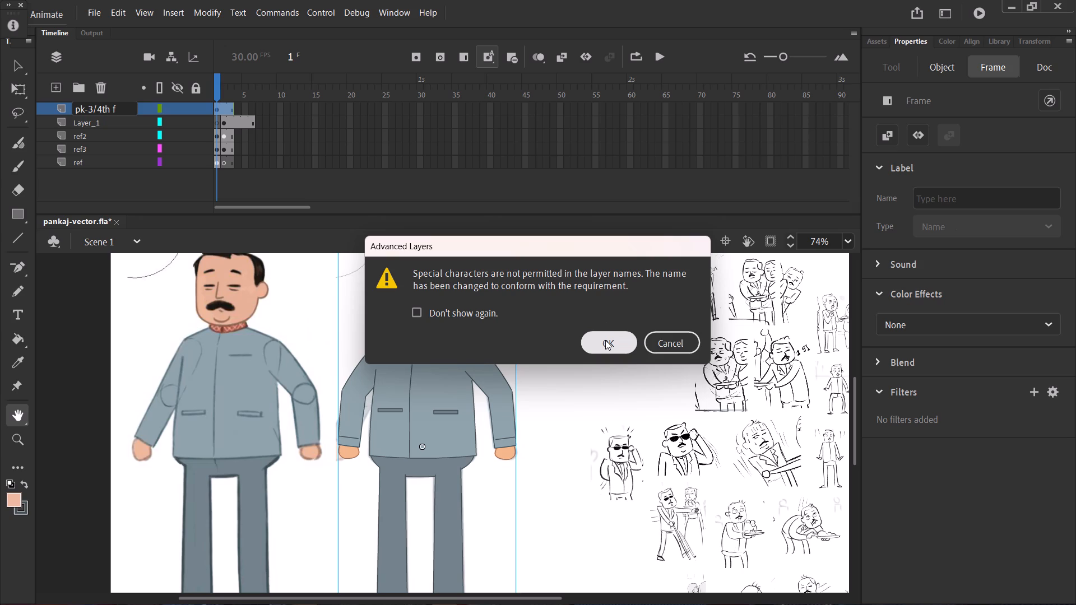
left_click(605, 340)
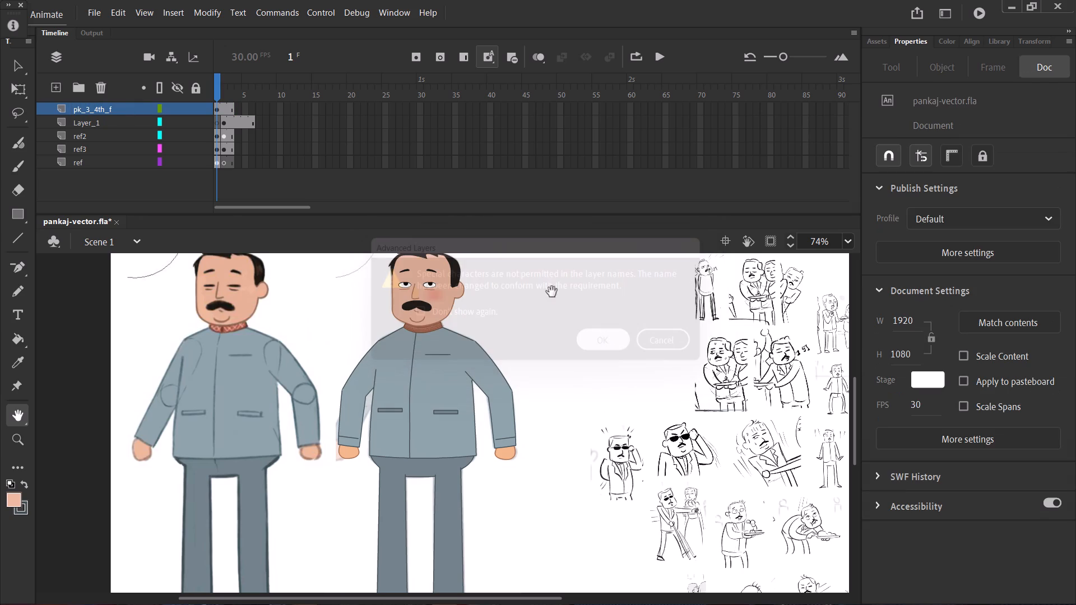
Inspect the head, body and leg parts inside the pankaj symbol, then return to Scene 1 with nothing selected.
key("v")
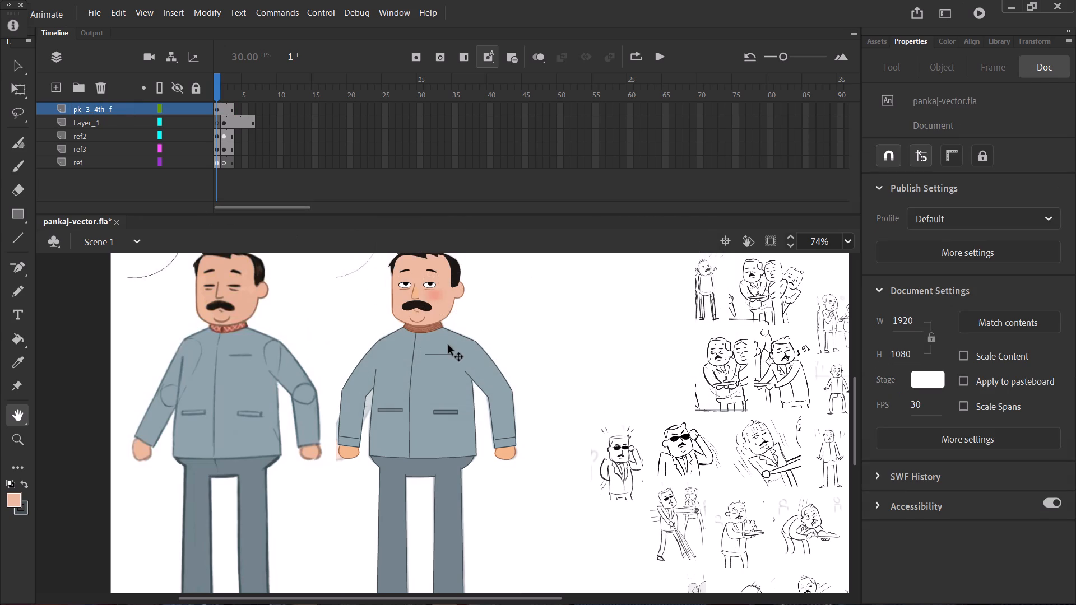
left_click(434, 355)
double_click(434, 355)
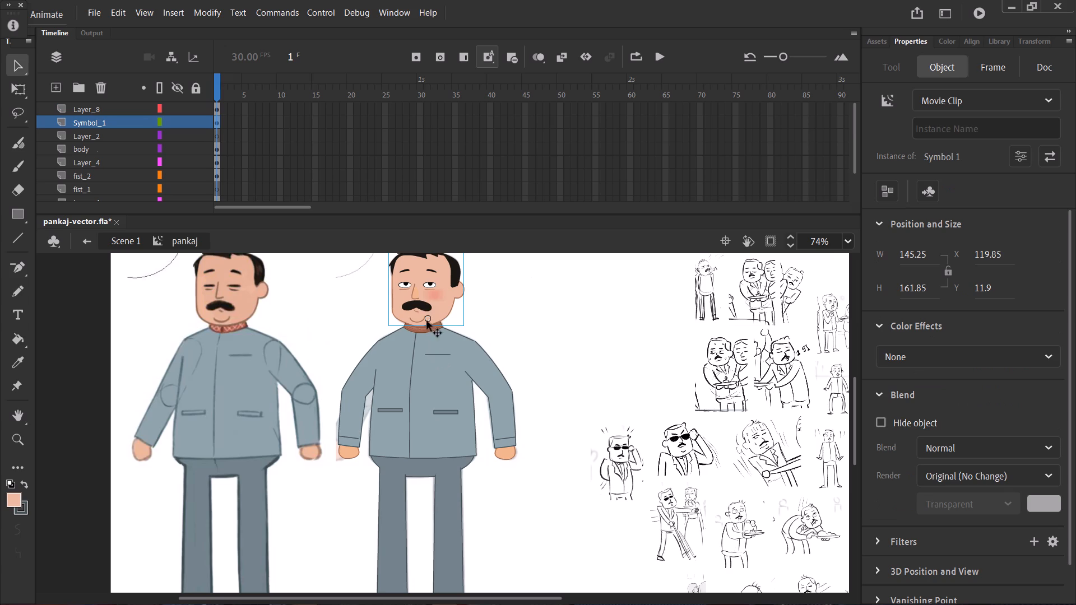
scroll(438, 306, "up", 2)
scroll(438, 306, "down", 2)
left_click(430, 415)
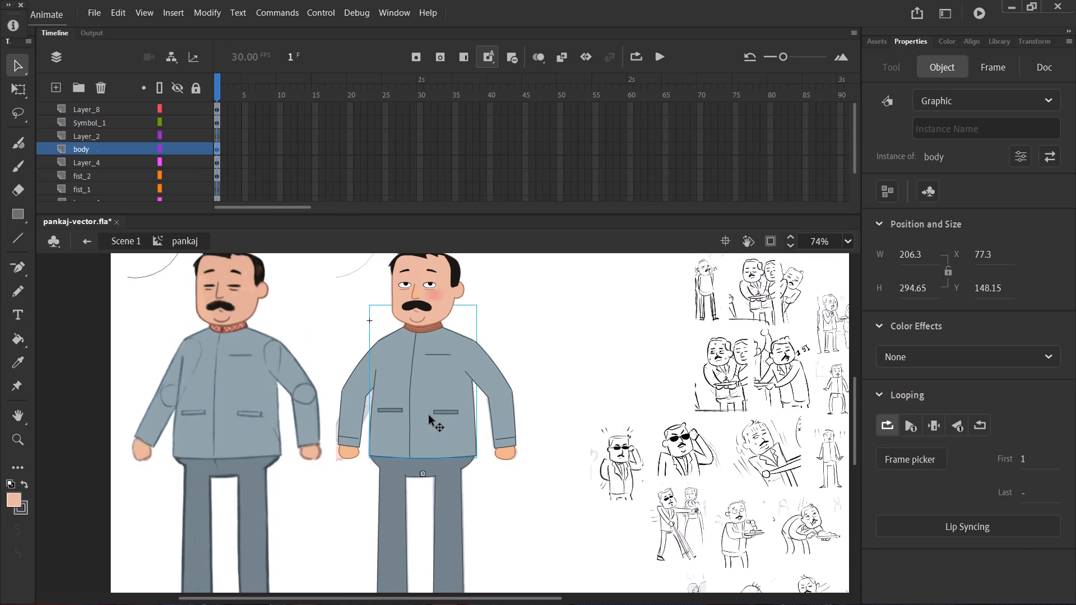
scroll(429, 416, "down", 1)
left_click(454, 415)
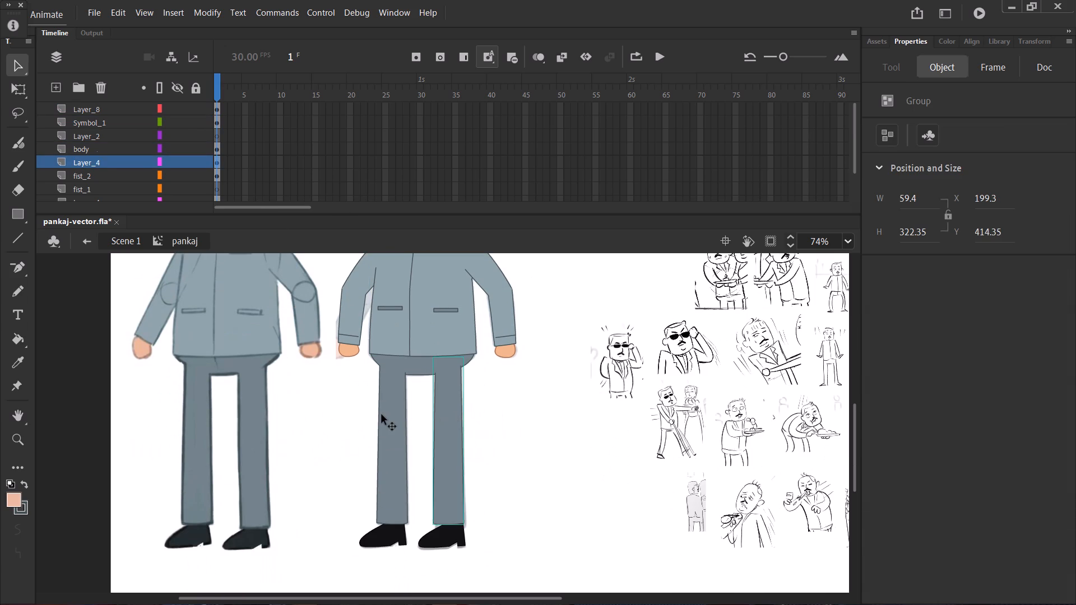
left_click(385, 414)
scroll(532, 467, "up", 2)
scroll(532, 467, "down", 1)
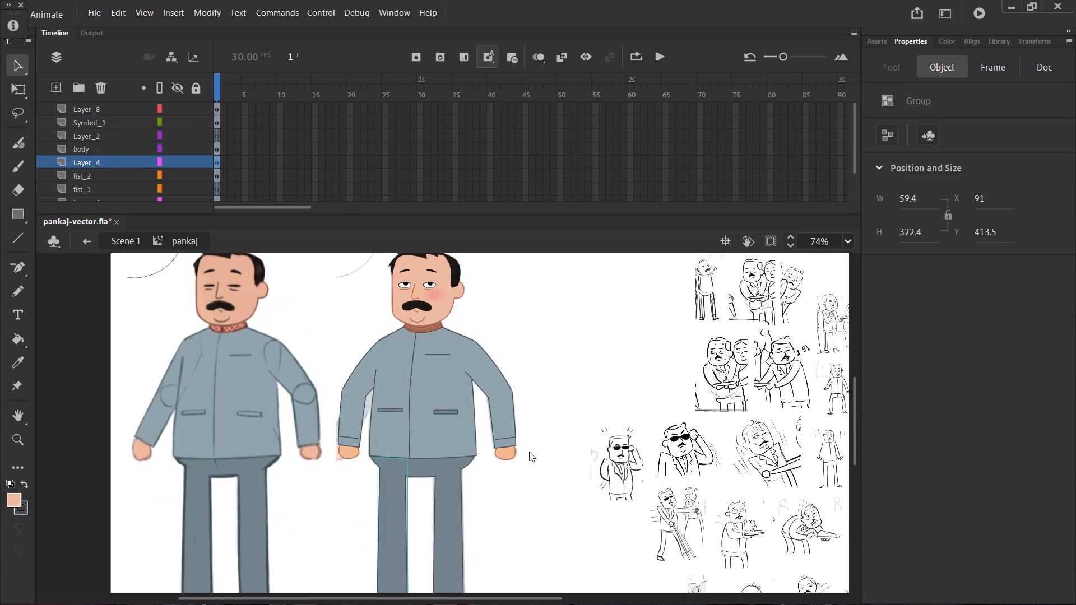
left_click(115, 243)
left_click(597, 331)
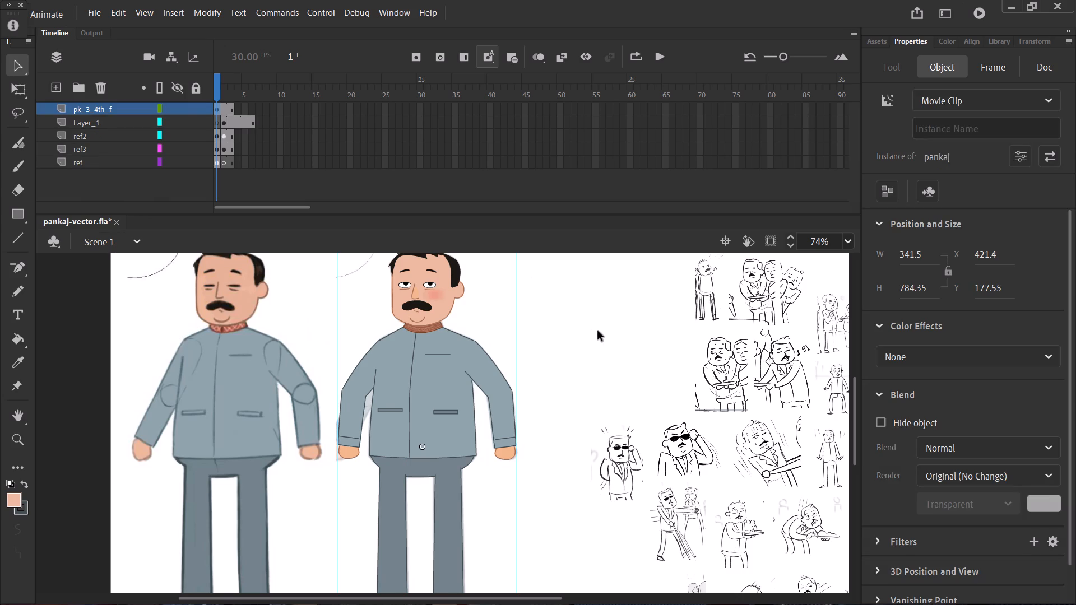
Save the pankaj-vector.fla document with the whole stage in view.
key("ctrl+minus")
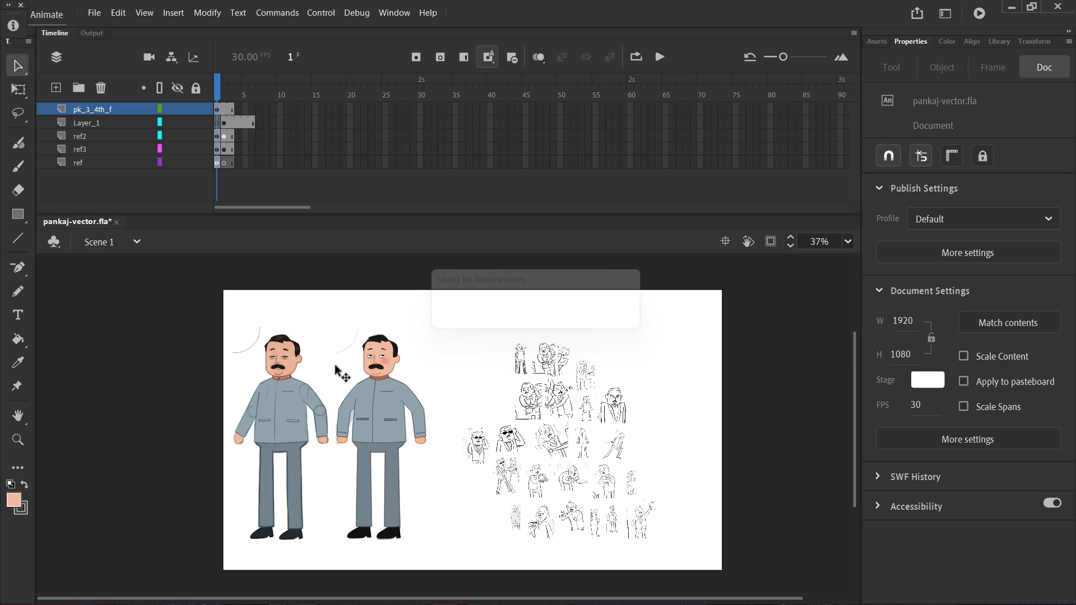
key("ctrl+s")
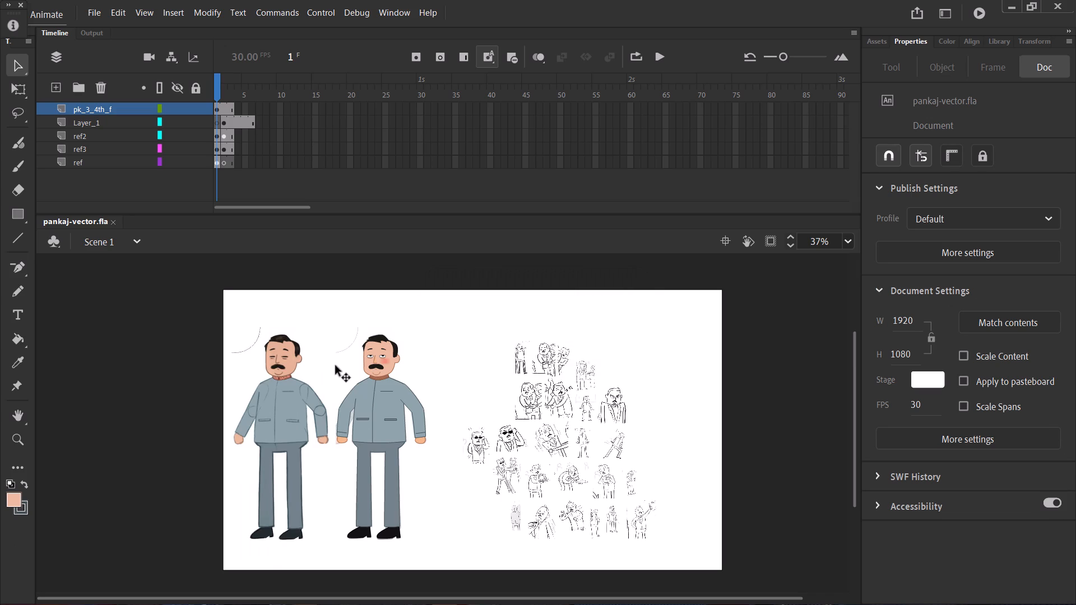
Minimise the Animate window and the Downloads folder window behind it.
left_click(1011, 0)
left_click(990, 0)
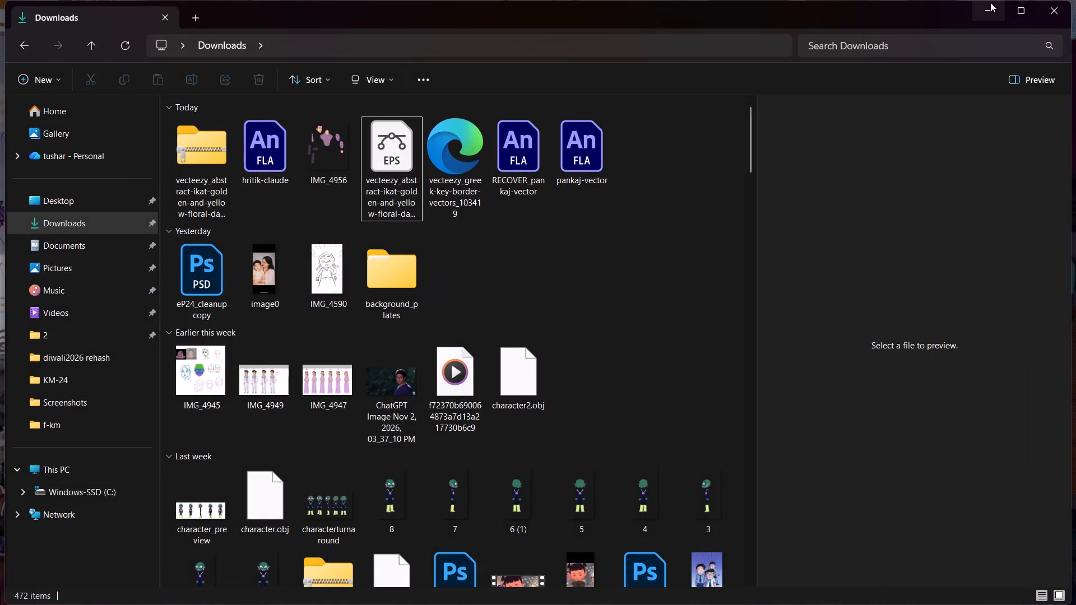